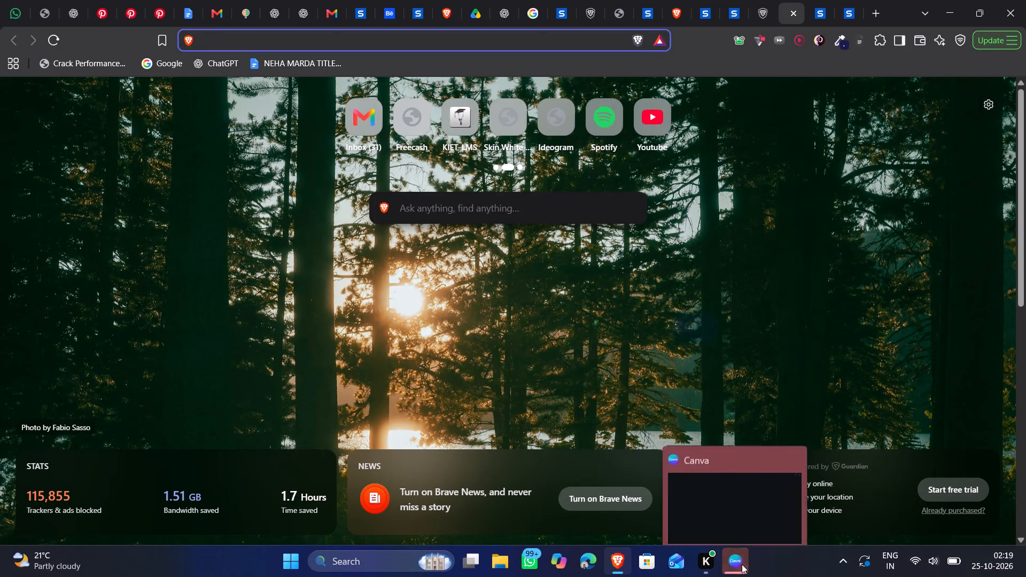
# Close the Canva app window.
pyautogui.click(1008, 0)
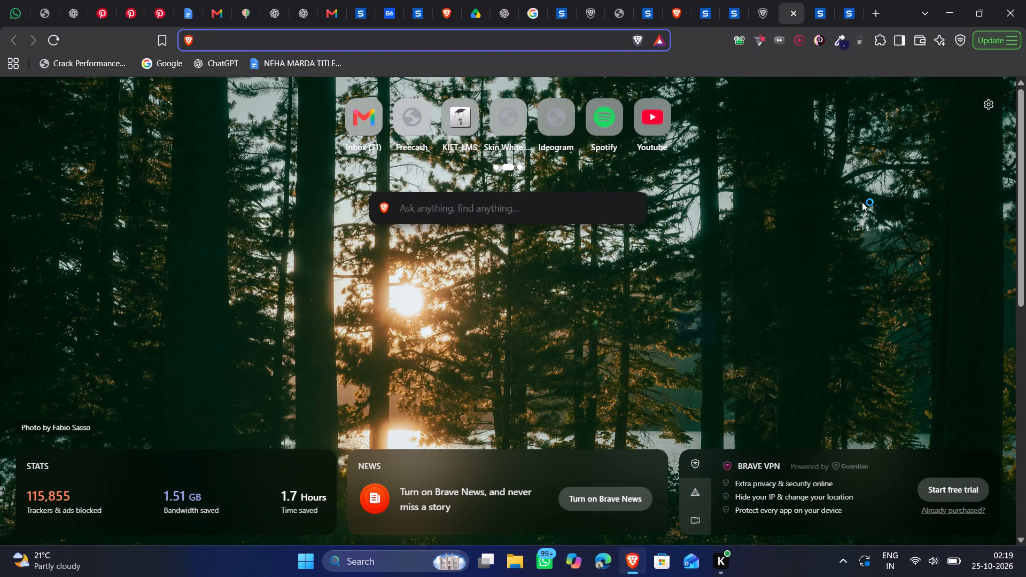
pyautogui.click(789, 249)
# Search the computer for "fig" and launch the Figma desktop app.
pyautogui.write('fig')
pyautogui.press('Return')
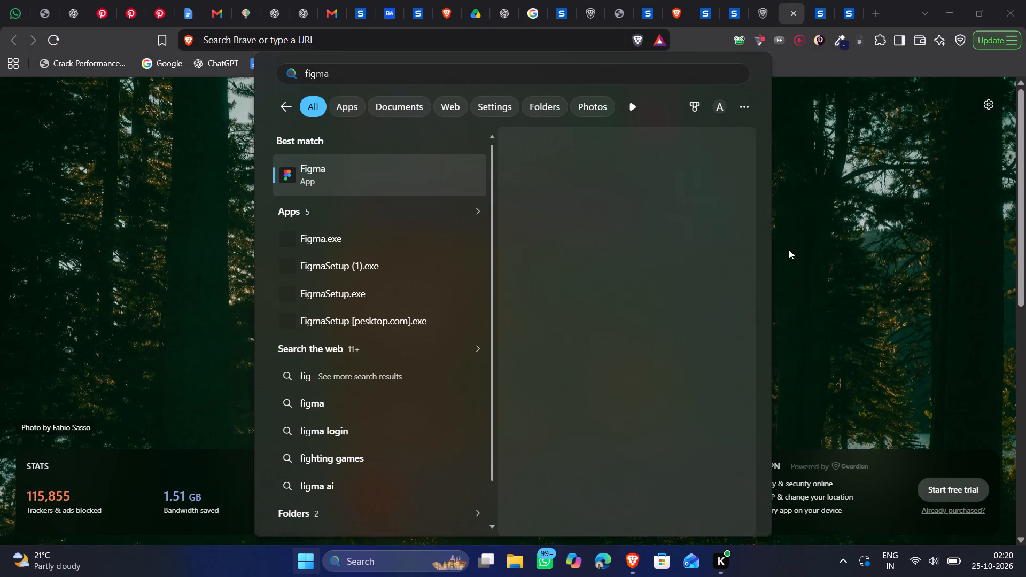
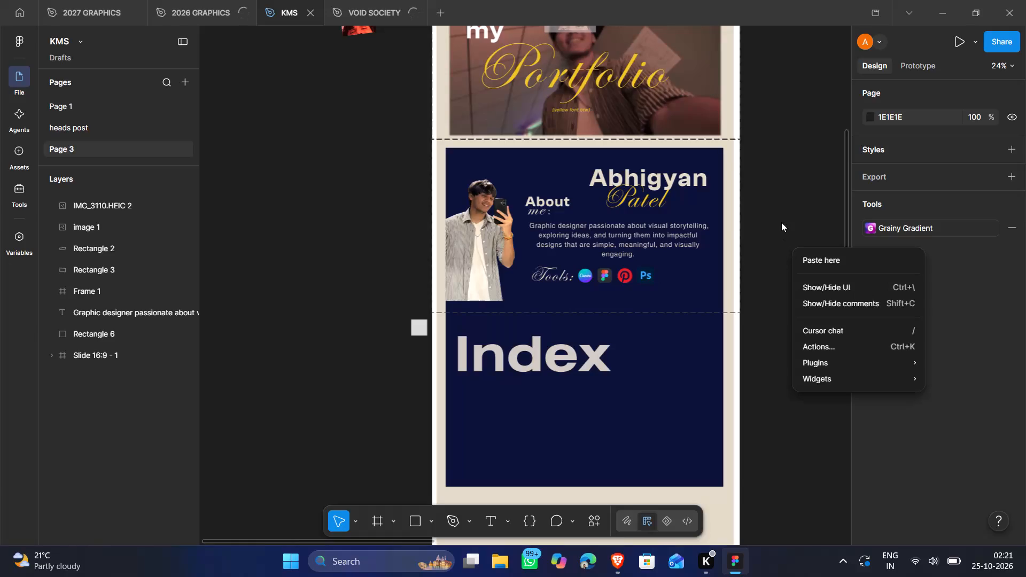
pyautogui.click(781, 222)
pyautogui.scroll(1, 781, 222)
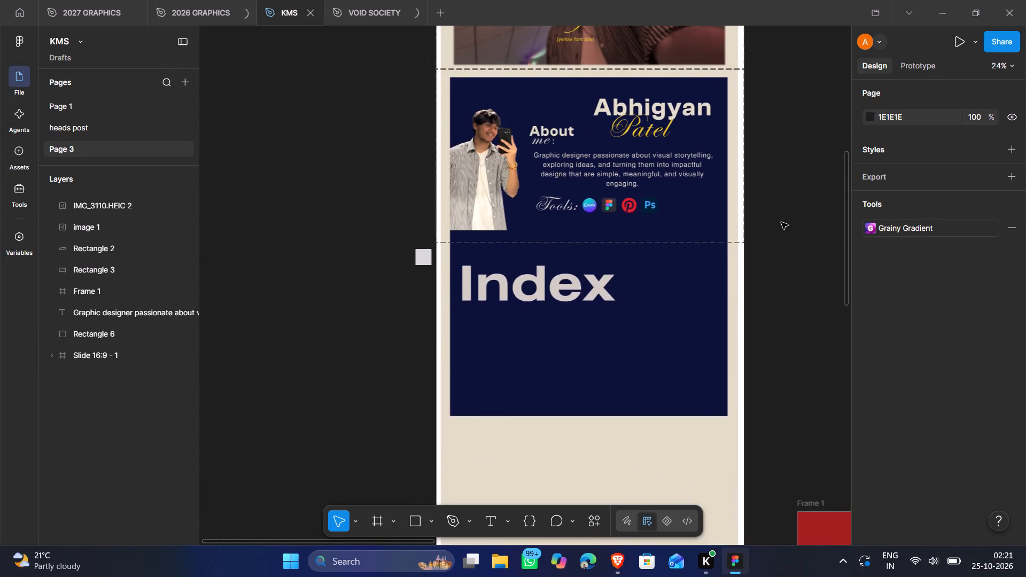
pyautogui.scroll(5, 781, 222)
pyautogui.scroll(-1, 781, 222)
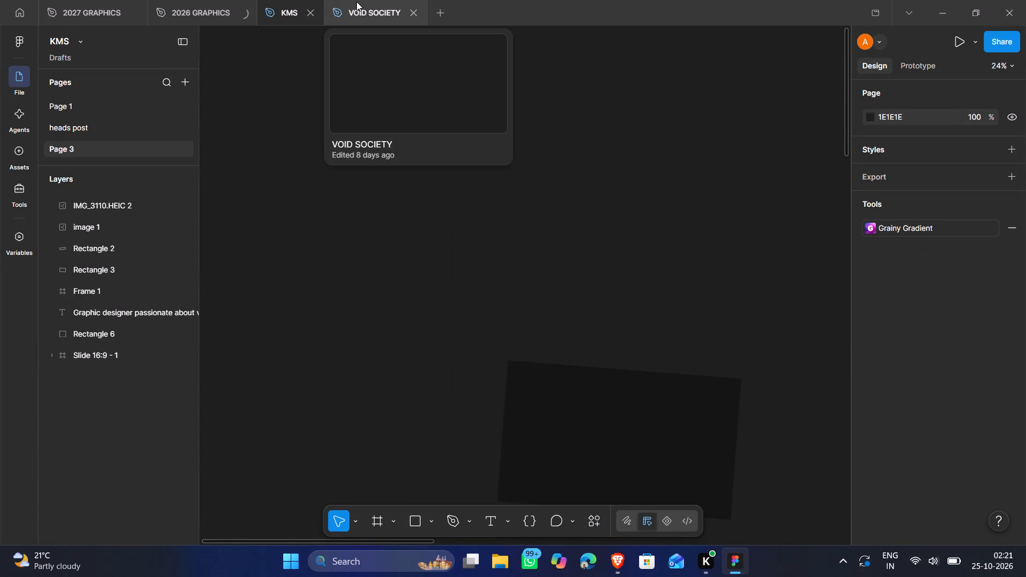
# Switch from the KMS file to the 2027 GRAPHICS design file.
pyautogui.click(189, 10)
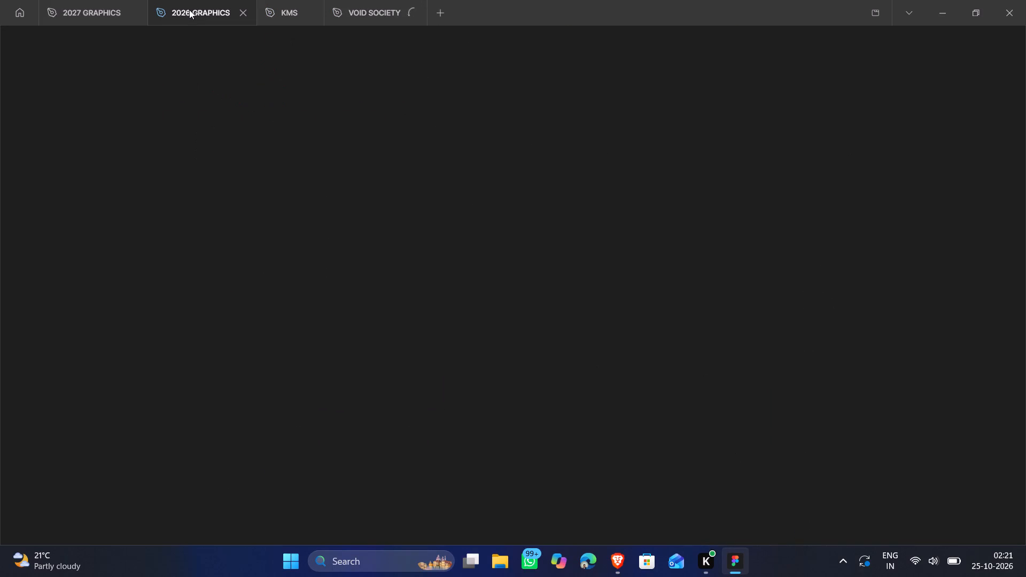
pyautogui.click(89, 2)
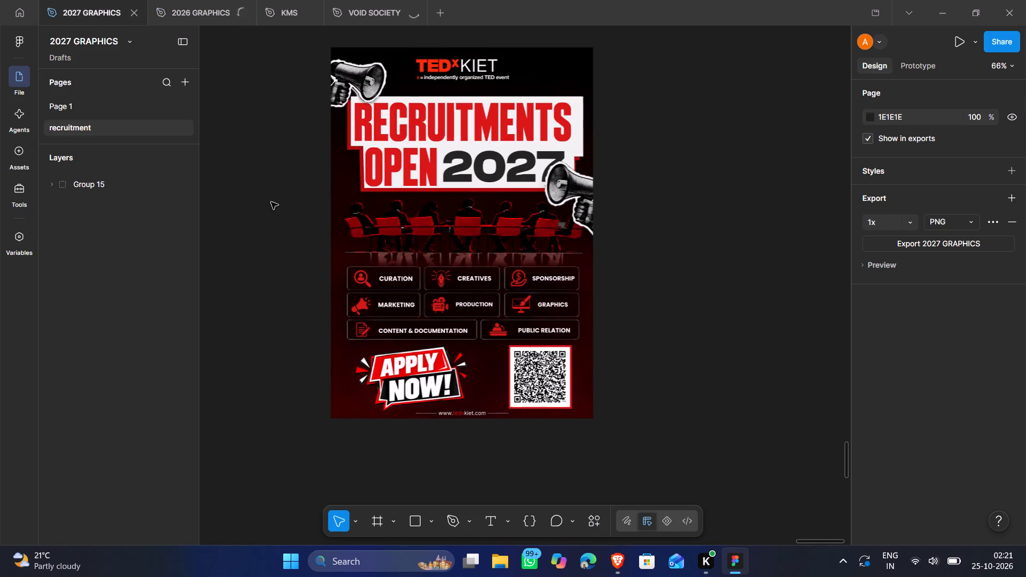
# Look over the TEDxKIET recruitment poster versions on the recruitment page of the 2027 GRAPHICS file.
pyautogui.click(282, 197)
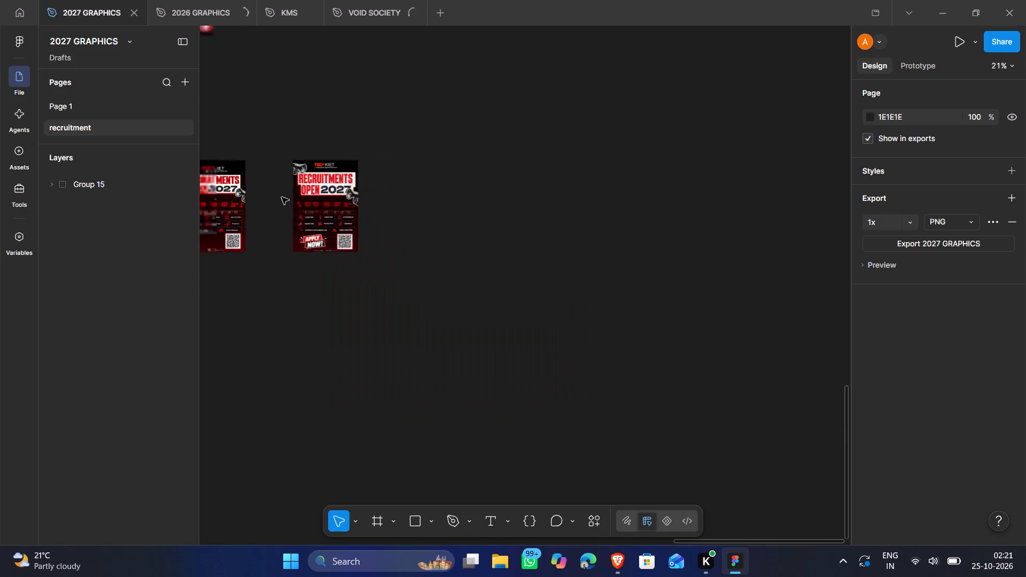
pyautogui.hscroll(3, 282, 197)
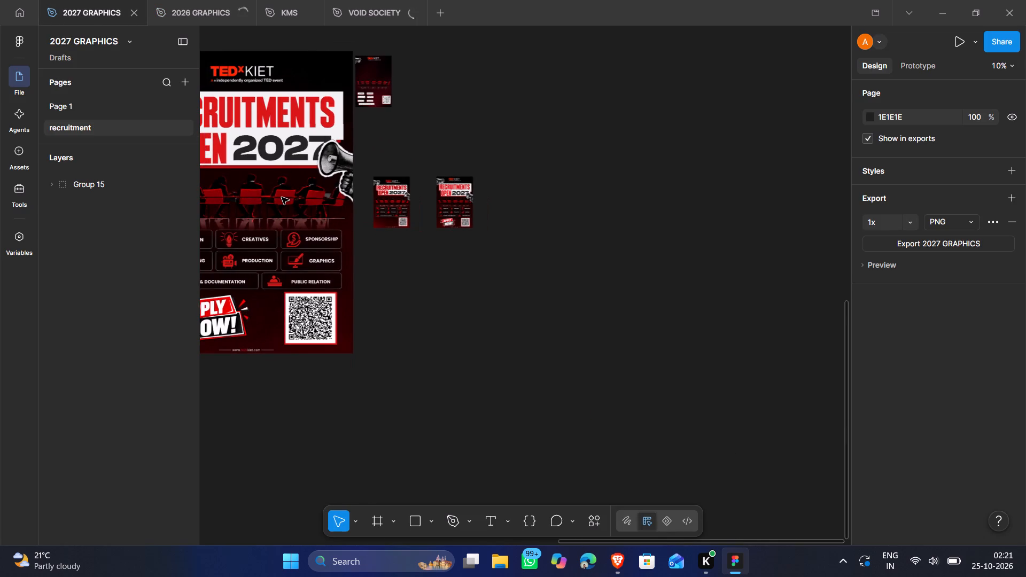
pyautogui.hscroll(1, 282, 197)
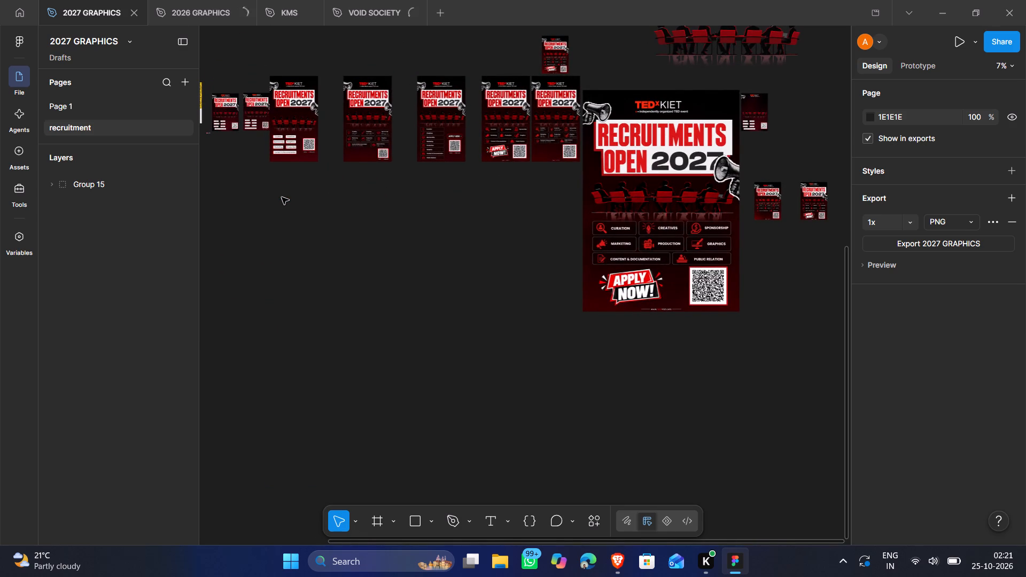
pyautogui.hscroll(-3, 282, 197)
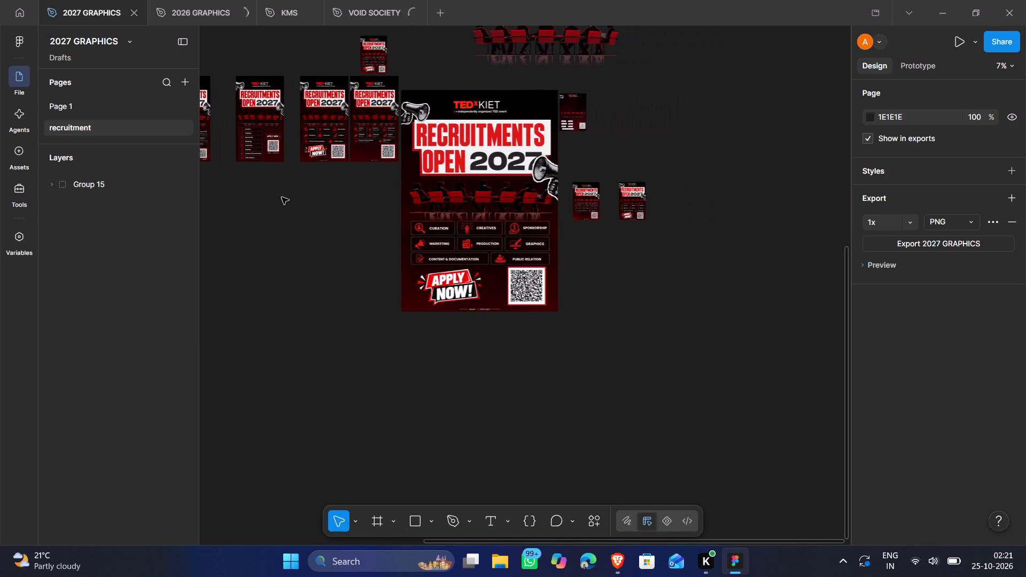
pyautogui.hscroll(-1, 282, 197)
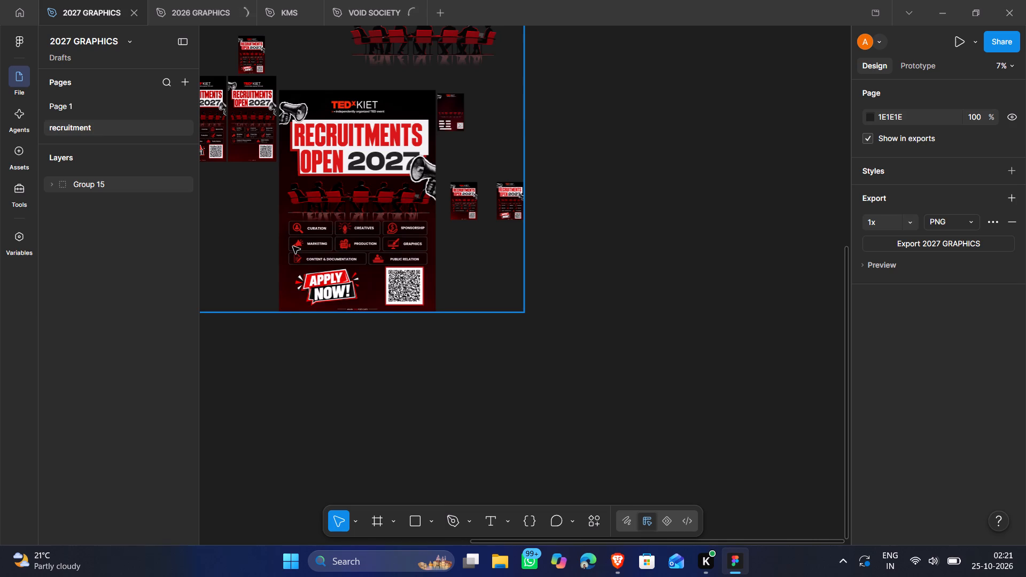
pyautogui.click(456, 356)
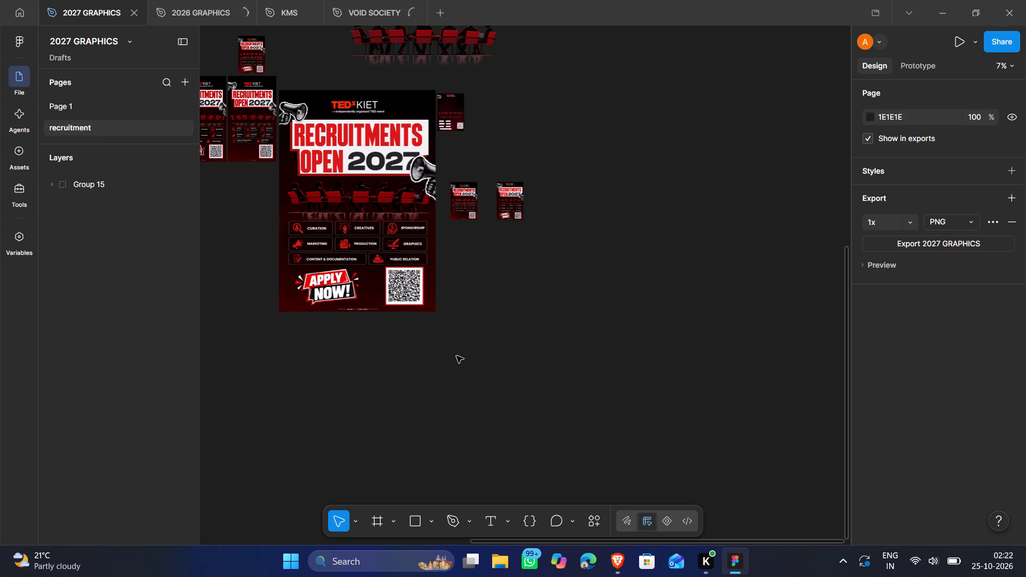
pyautogui.scroll(1, 456, 356)
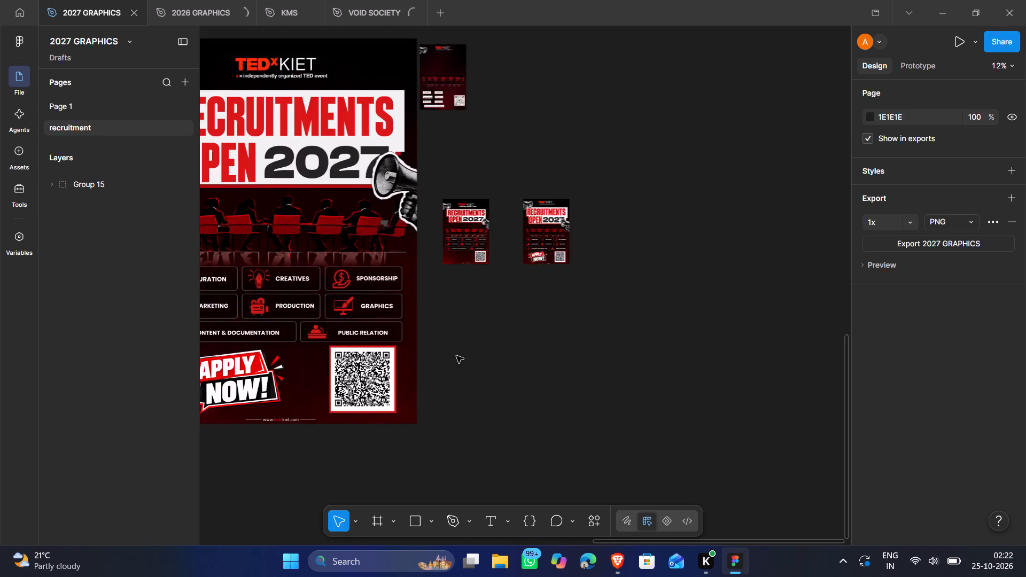
pyautogui.scroll(2, 456, 356)
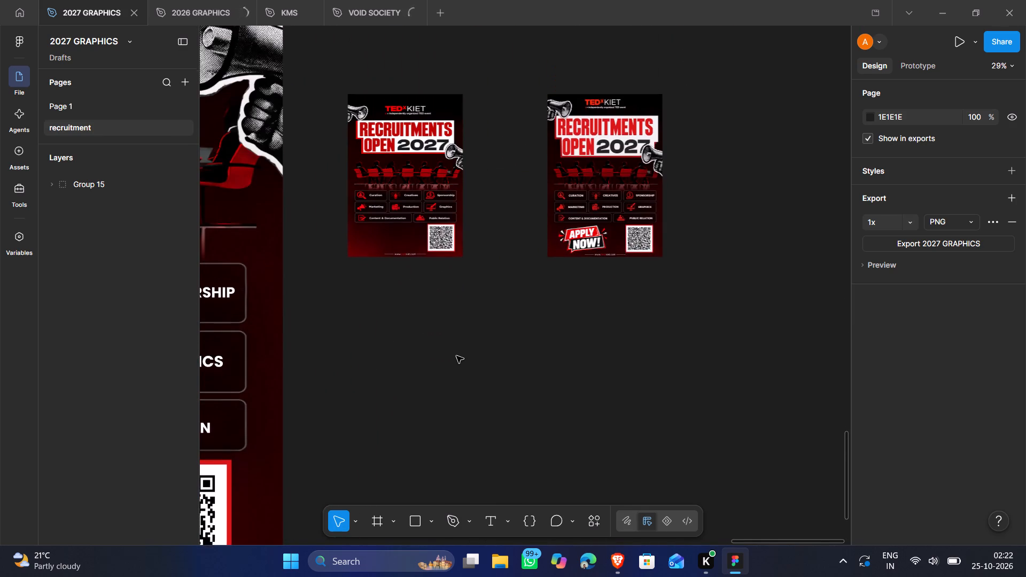
pyautogui.scroll(2, 456, 356)
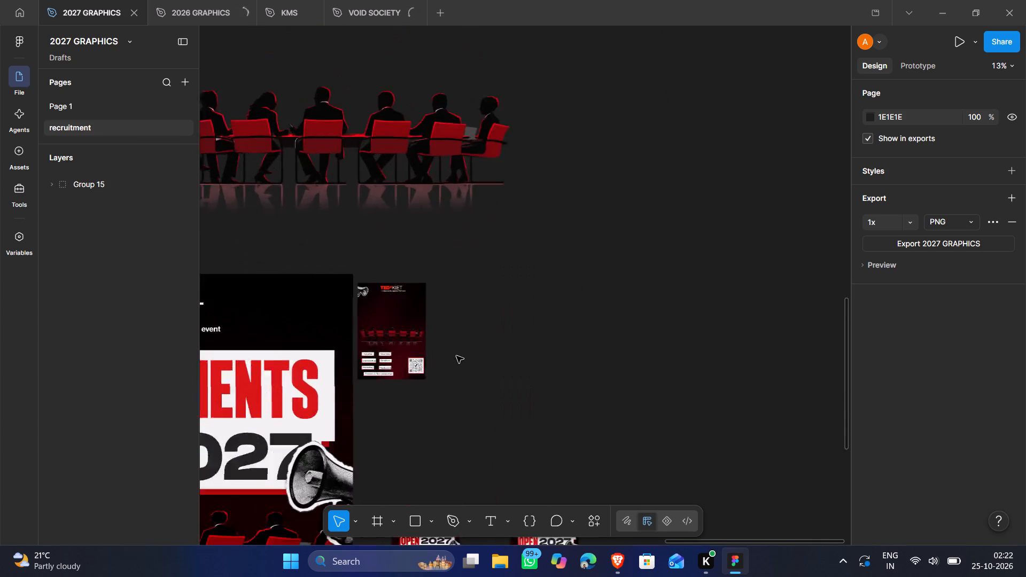
pyautogui.scroll(-2, 456, 356)
pyautogui.hscroll(1, 456, 356)
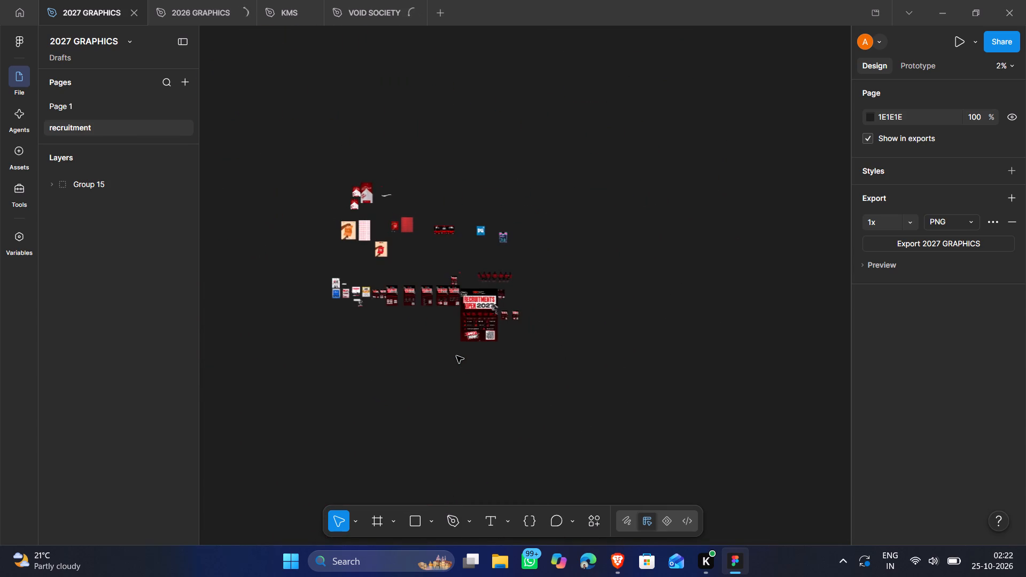
pyautogui.hscroll(1, 456, 356)
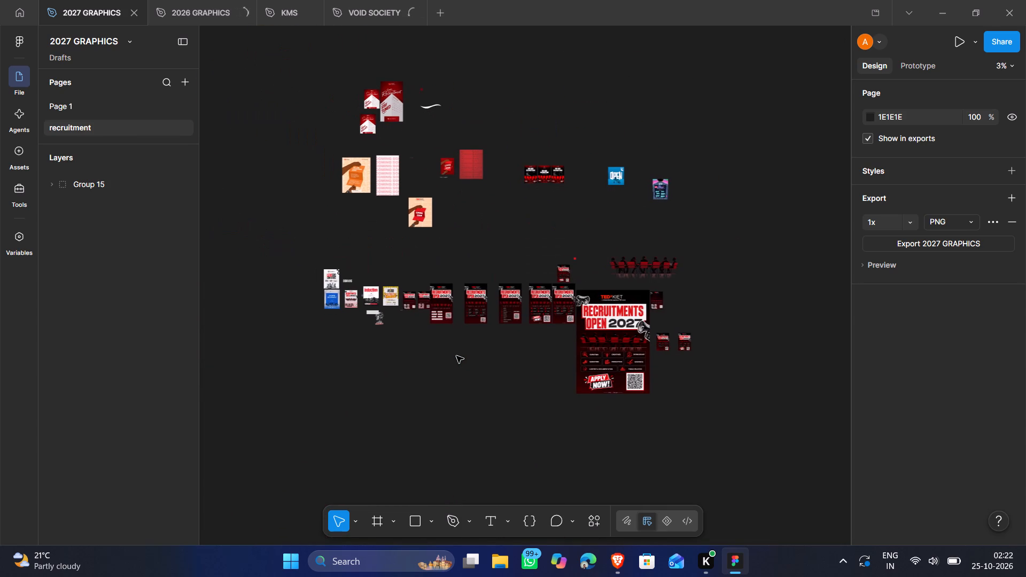
# Check who has previously viewed the 2027 GRAPHICS file.
pyautogui.click(880, 40)
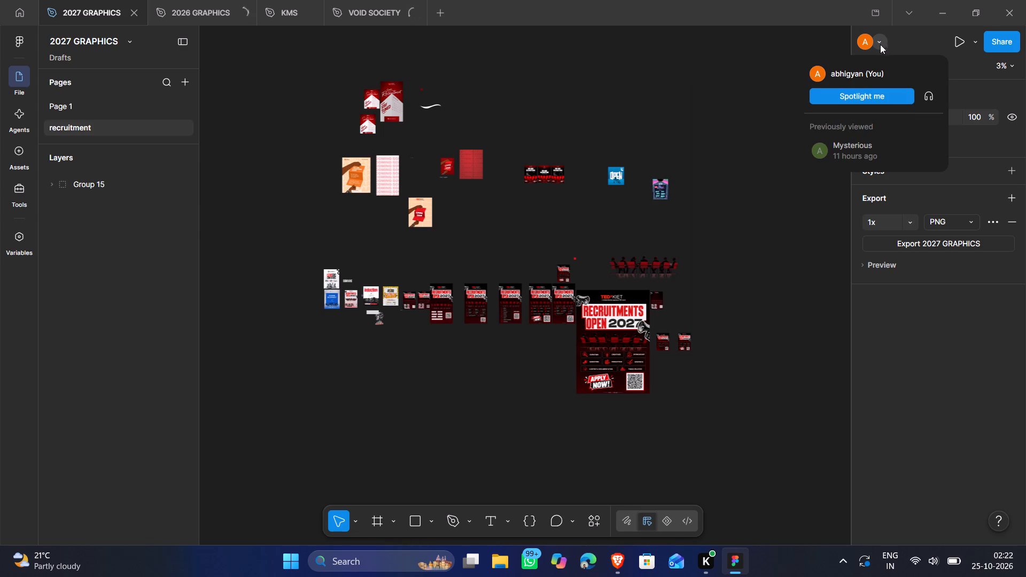
pyautogui.click(862, 152)
pyautogui.click(770, 229)
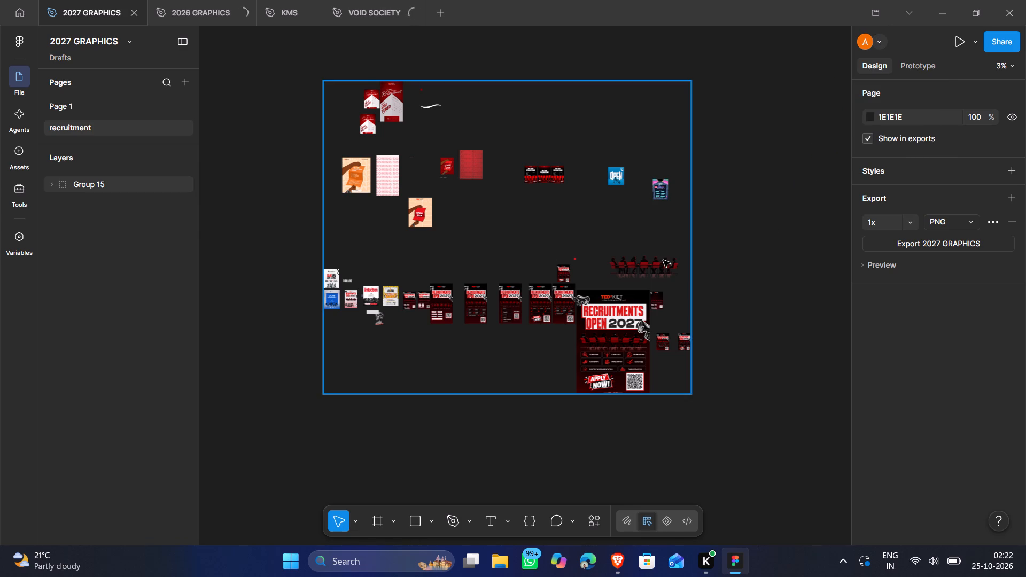
# Examine the recruitment page's artwork again, from the boardroom silhouette graphic to the large "Recruitments Open 2027" poster and its smaller variants.
pyautogui.scroll(1, 663, 260)
pyautogui.hscroll(1, 663, 260)
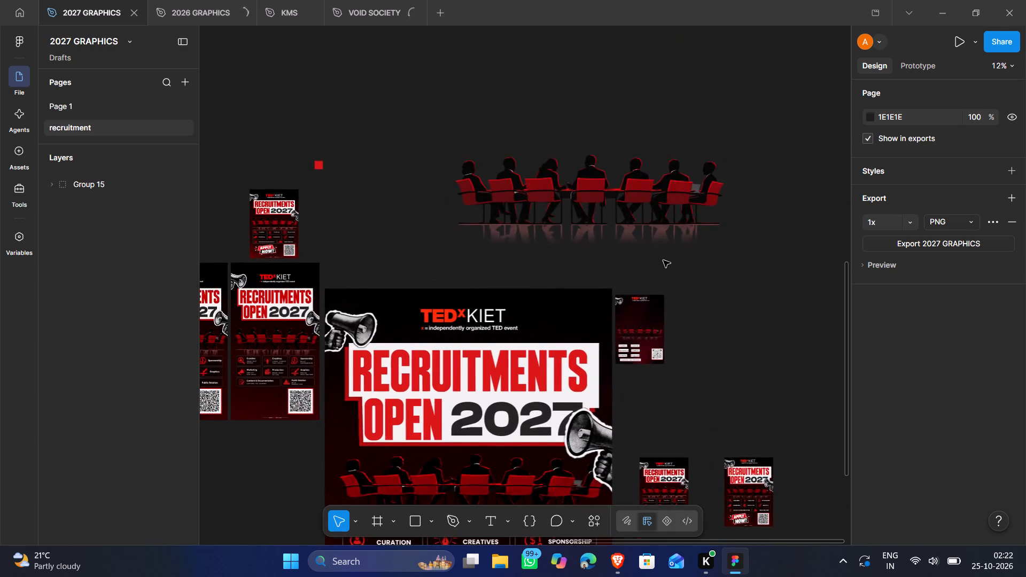
pyautogui.hscroll(2, 663, 260)
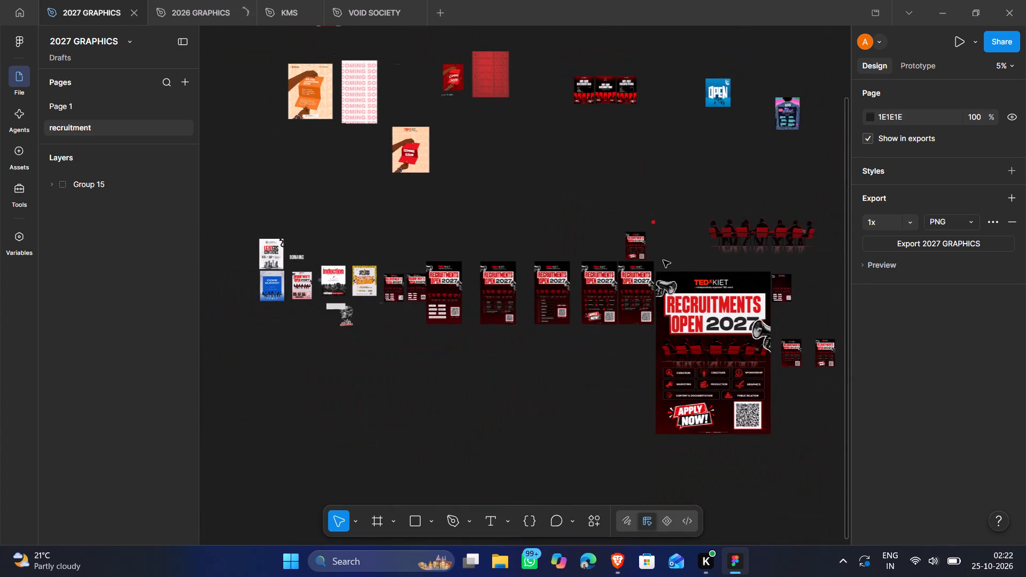
pyautogui.hscroll(-1, 663, 260)
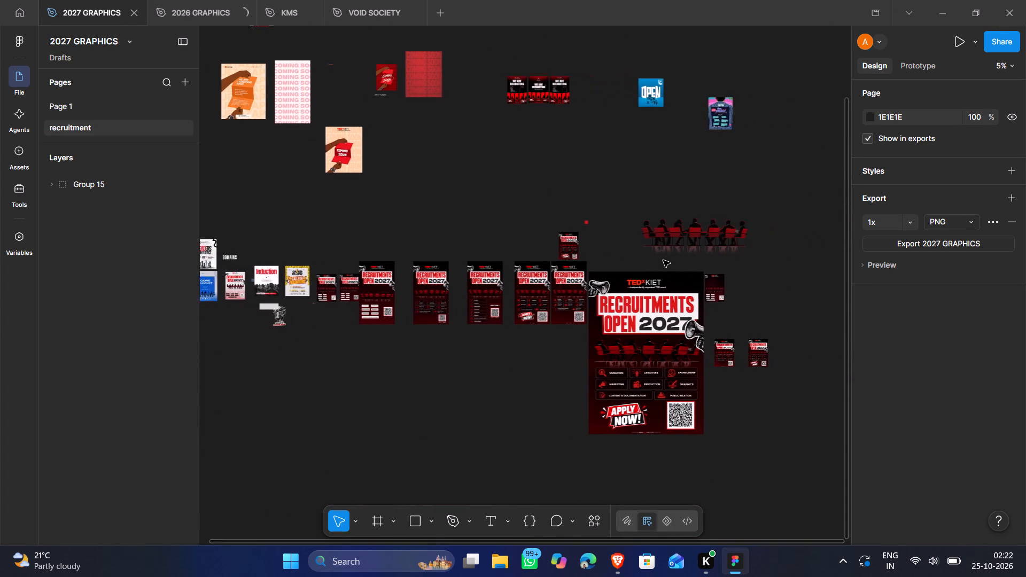
pyautogui.hscroll(-3, 663, 260)
pyautogui.scroll(-3, 663, 260)
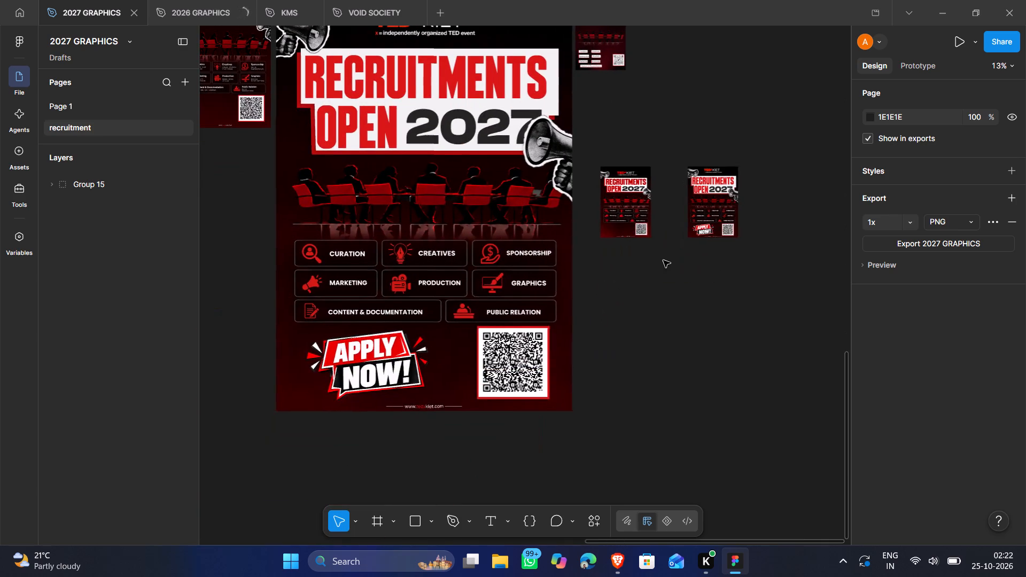
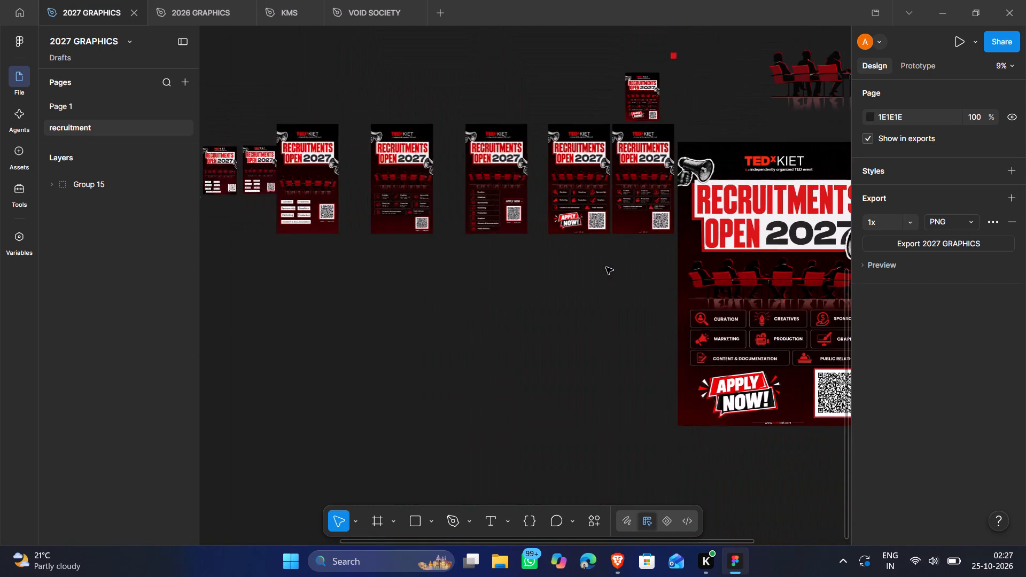
pyautogui.scroll(1, 606, 267)
pyautogui.hscroll(-1, 566, 204)
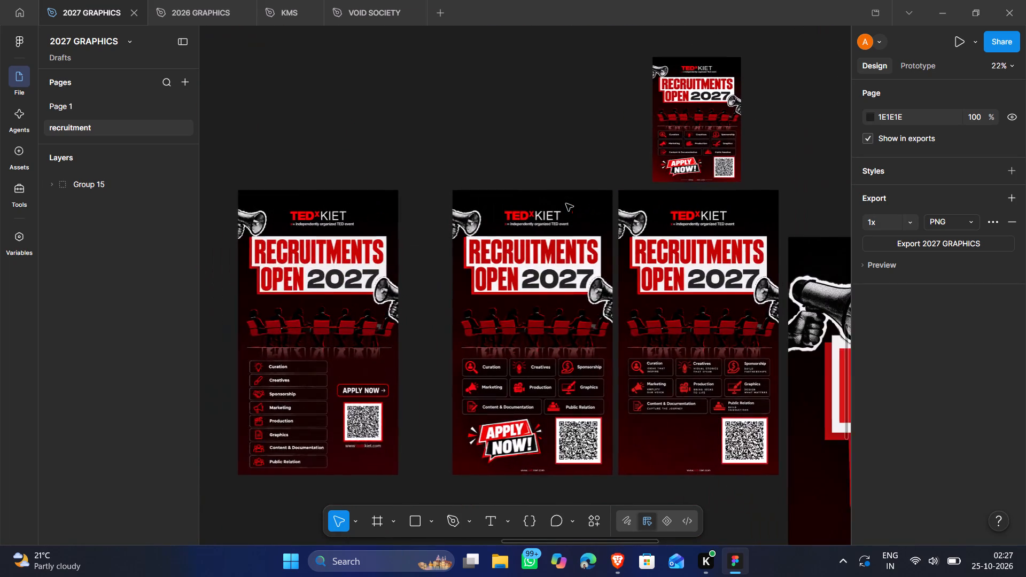
pyautogui.hscroll(-1, 566, 204)
# Expand Group 15 and move its topmost story_rec1 frame out of the poster row to empty canvas above, at about X 7075, Y 6019.
pyautogui.click(542, 202)
pyautogui.click(527, 199)
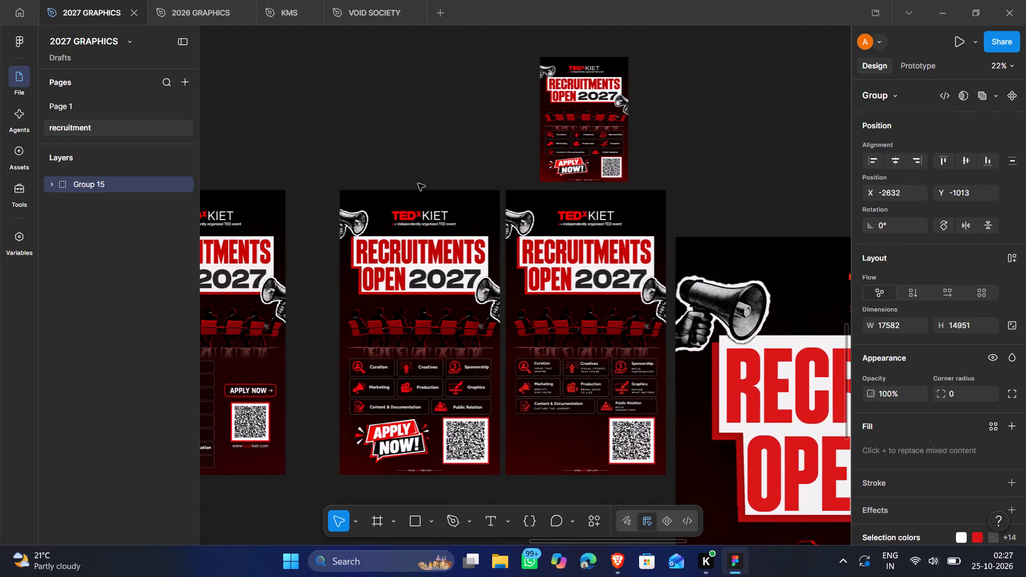
pyautogui.click(72, 187)
pyautogui.click(52, 184)
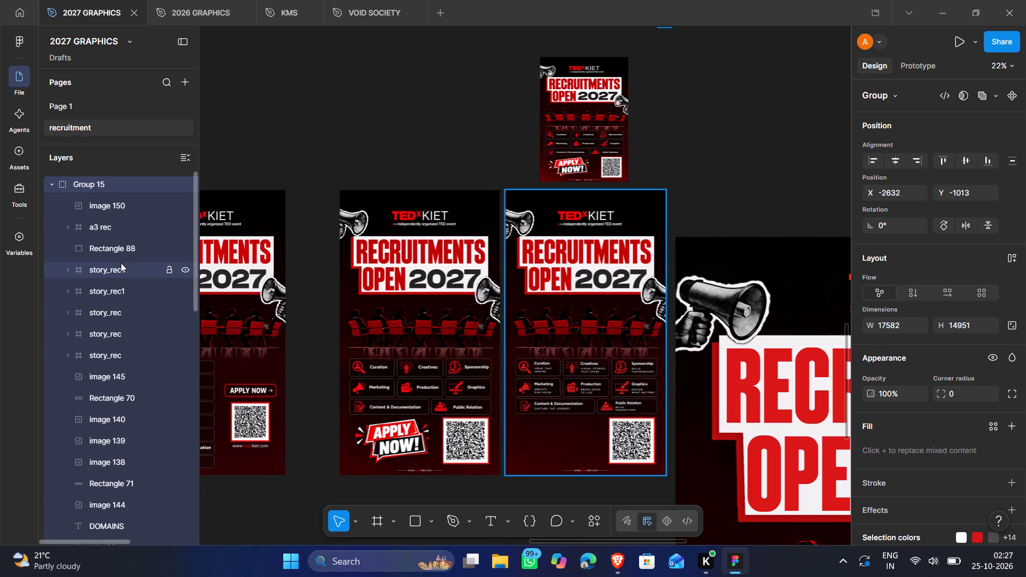
pyautogui.click(121, 263)
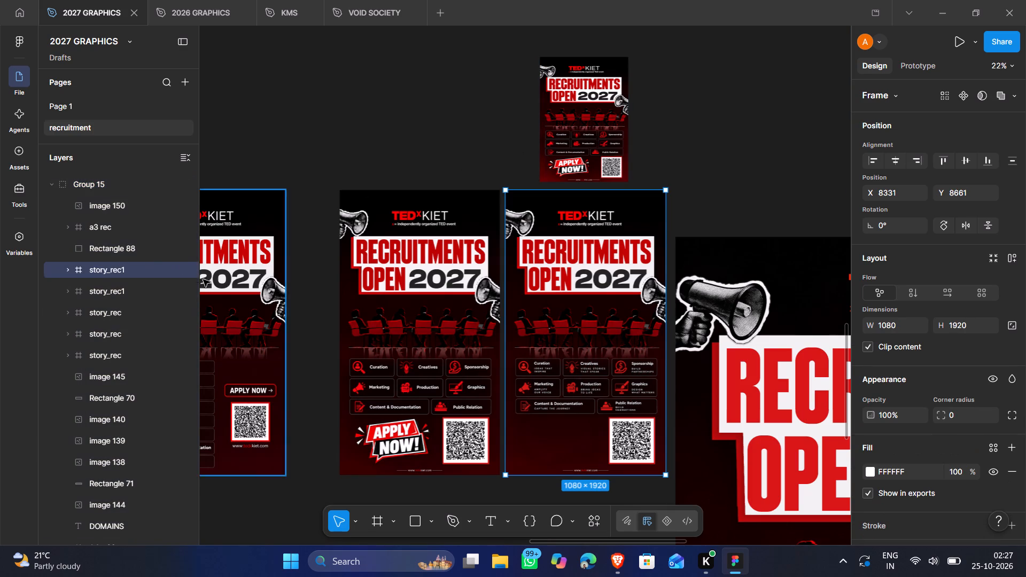
pyautogui.click(67, 274)
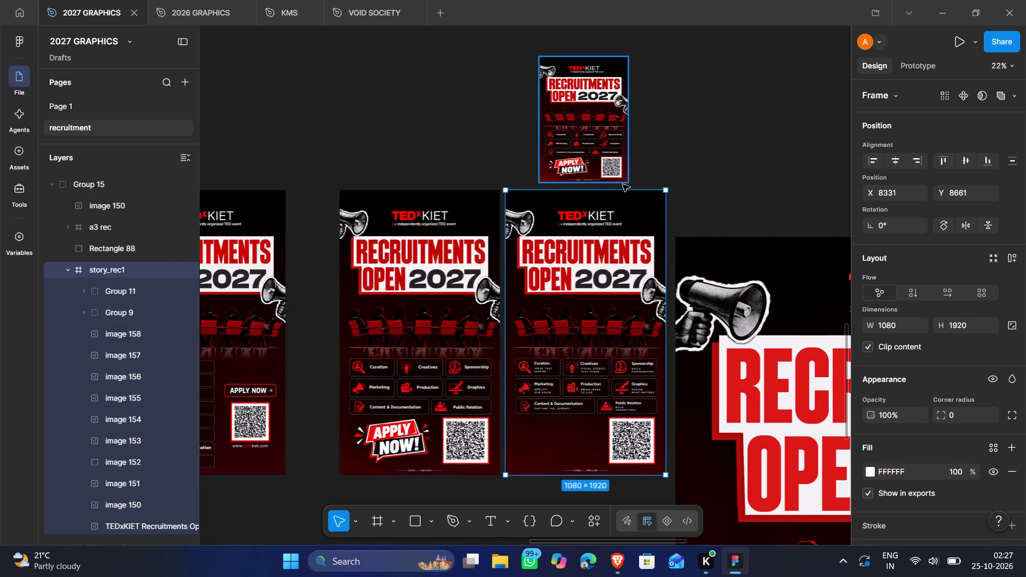
pyautogui.moveTo(593, 251); pyautogui.dragTo(750, 48)
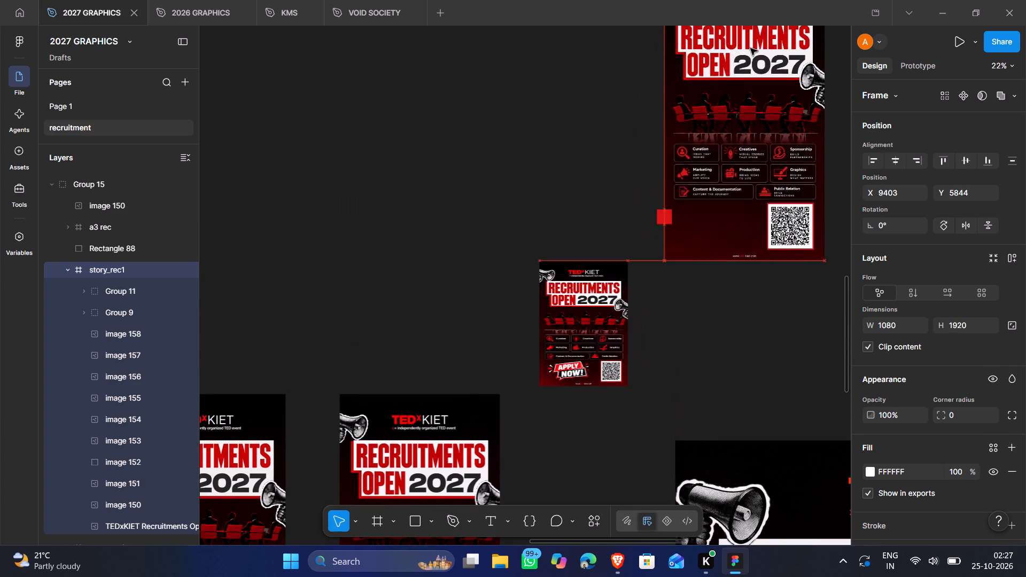
pyautogui.moveTo(750, 48); pyautogui.dragTo(407, 63)
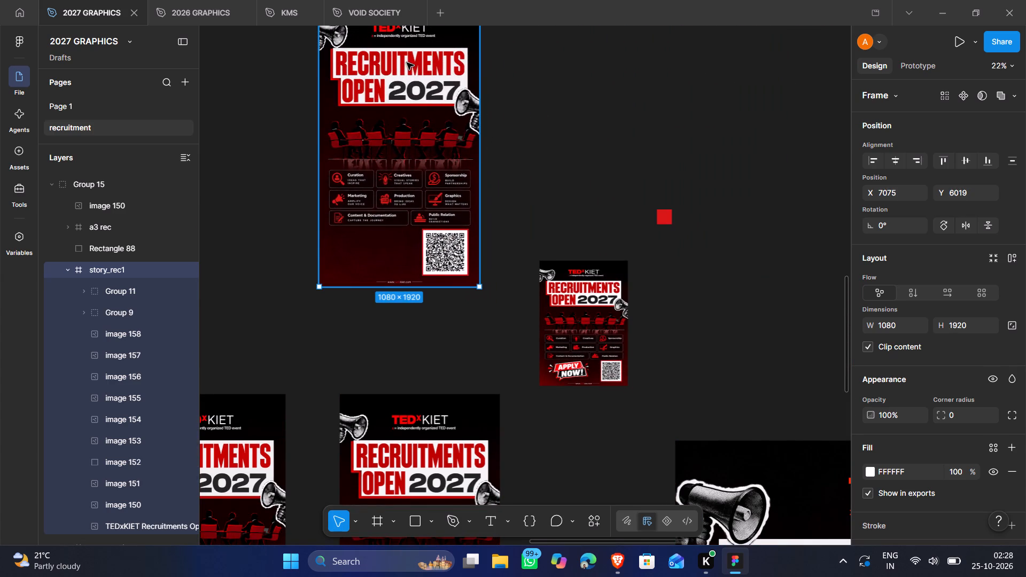
# Inspect the layers inside the moved story_rec1 frame, including image 158, image 157 and the full-size TEDxKIET Recruitments background image.
pyautogui.click(407, 85)
pyautogui.click(407, 85)
pyautogui.click(136, 318)
pyautogui.click(133, 335)
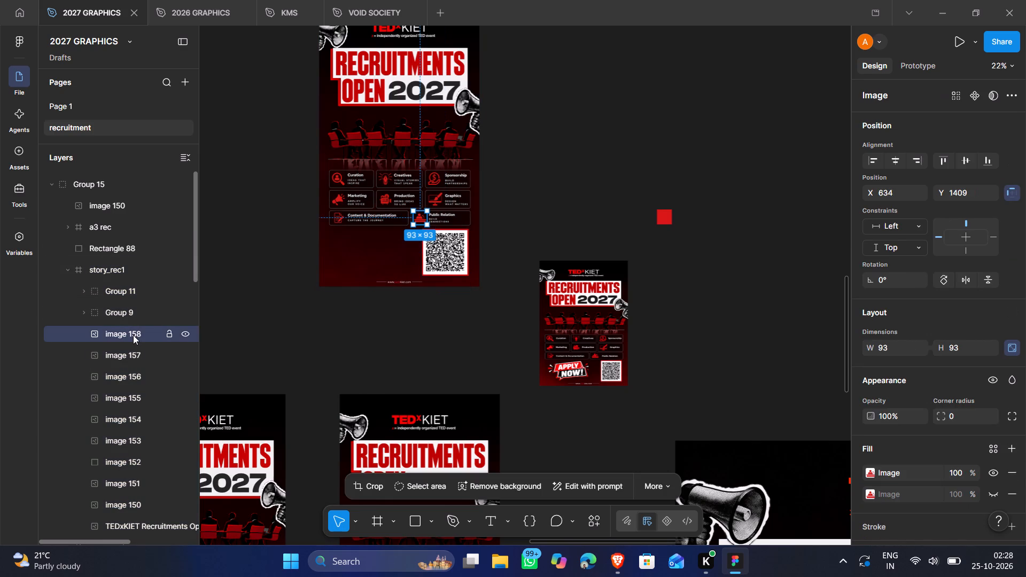
pyautogui.click(134, 356)
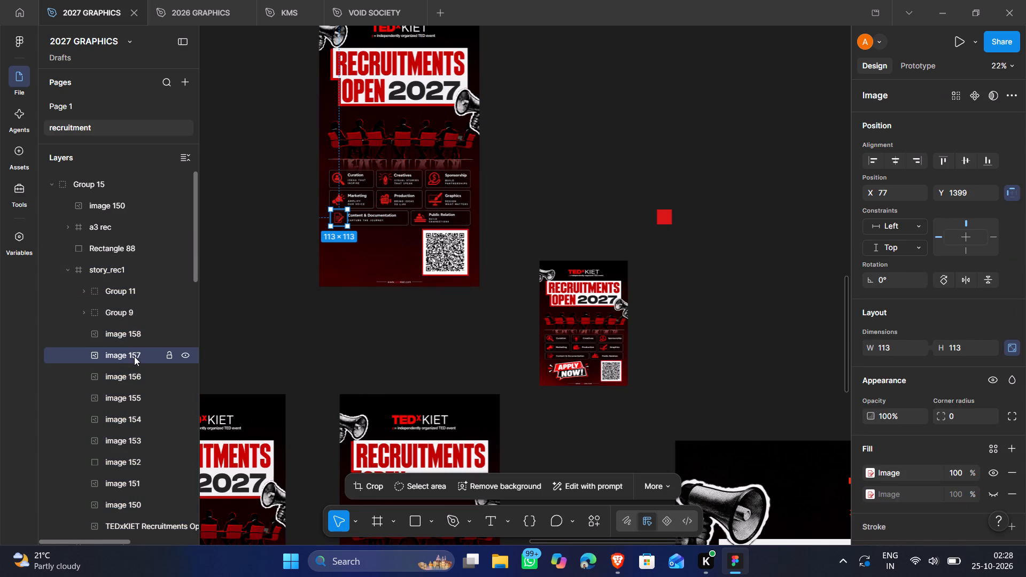
pyautogui.scroll(-2, 130, 414)
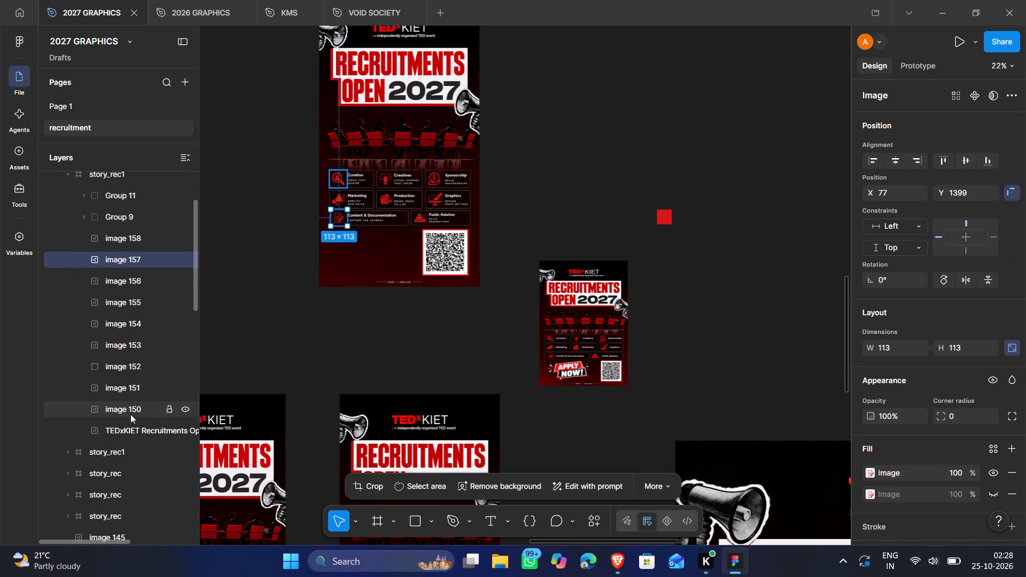
pyautogui.click(135, 422)
pyautogui.scroll(1, 132, 286)
pyautogui.click(376, 68)
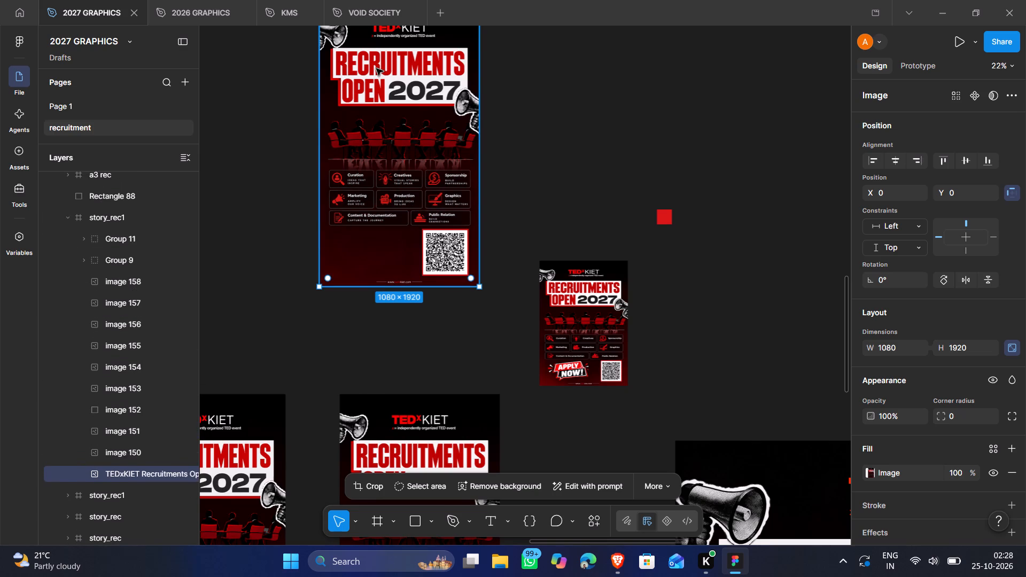
pyautogui.doubleClick(376, 68)
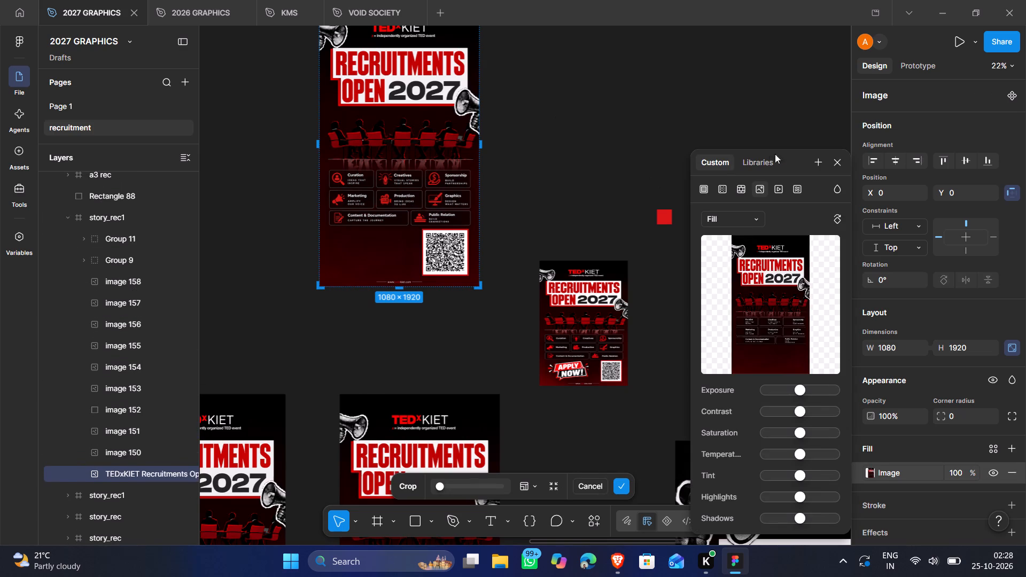
pyautogui.click(836, 160)
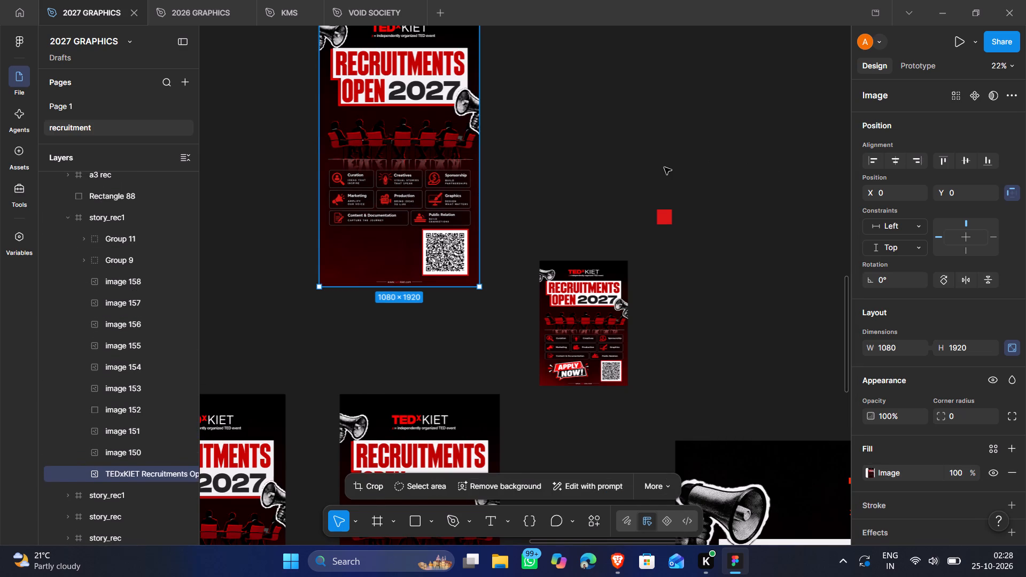
pyautogui.scroll(-1, 664, 167)
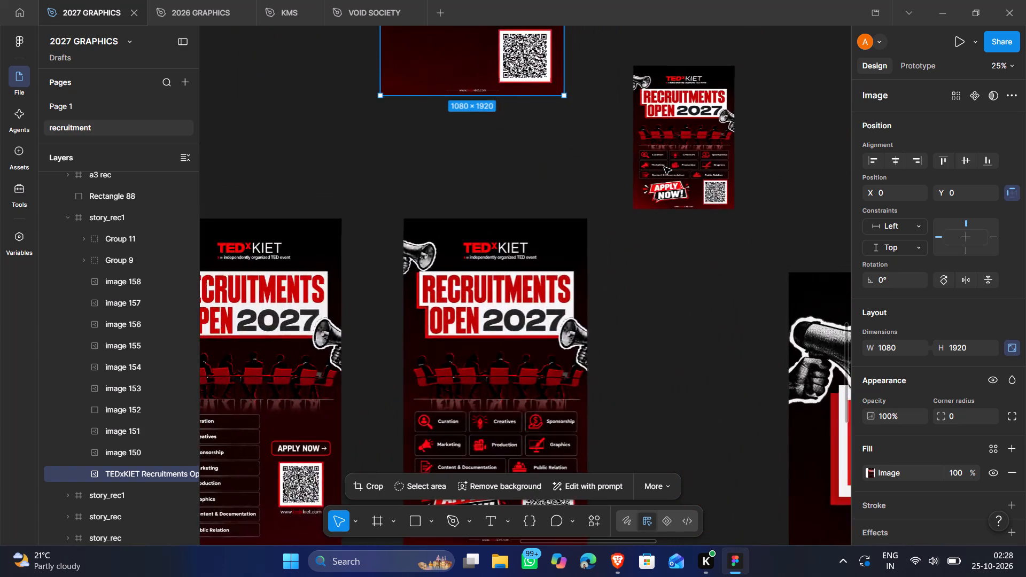
pyautogui.scroll(3, 664, 167)
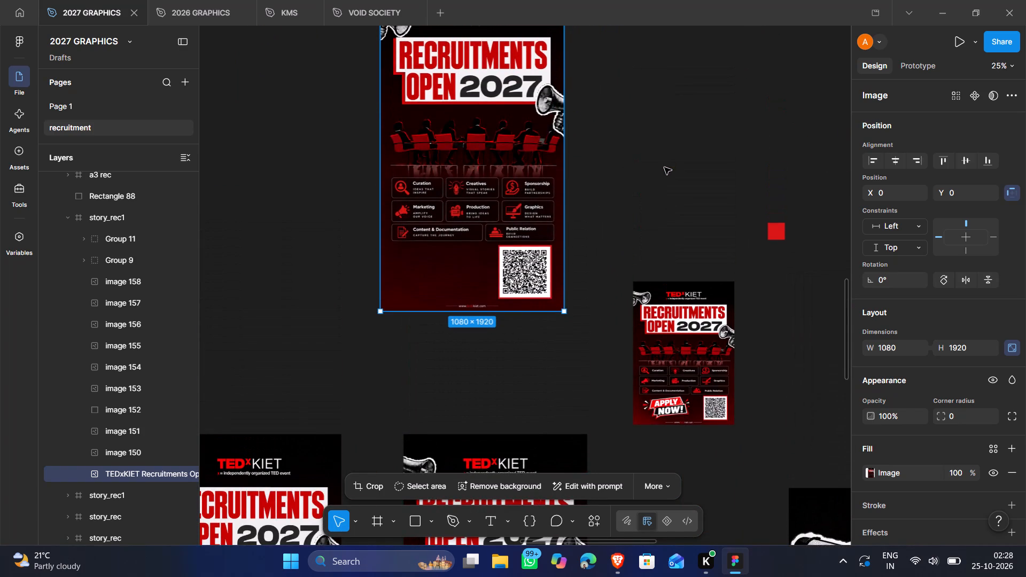
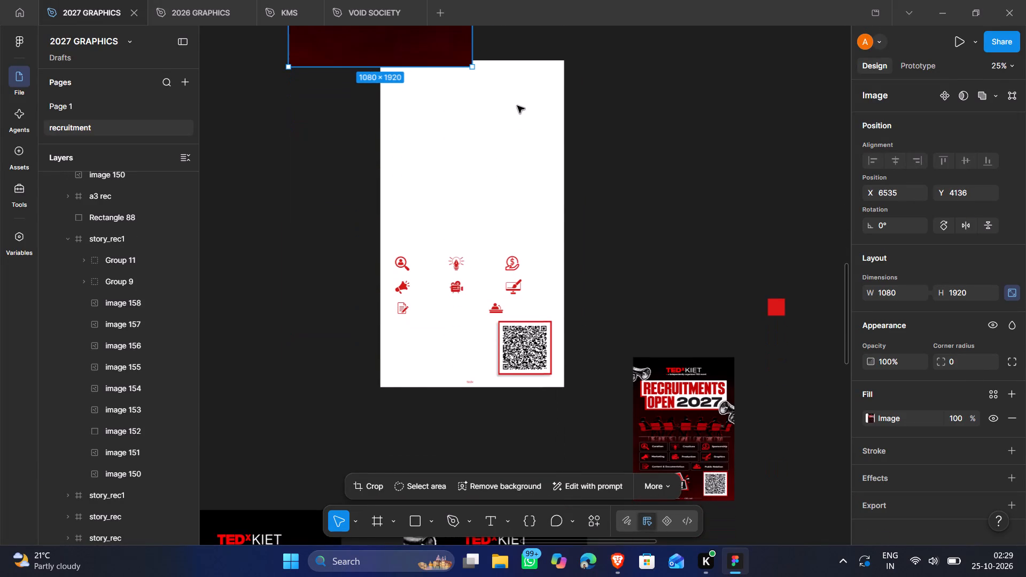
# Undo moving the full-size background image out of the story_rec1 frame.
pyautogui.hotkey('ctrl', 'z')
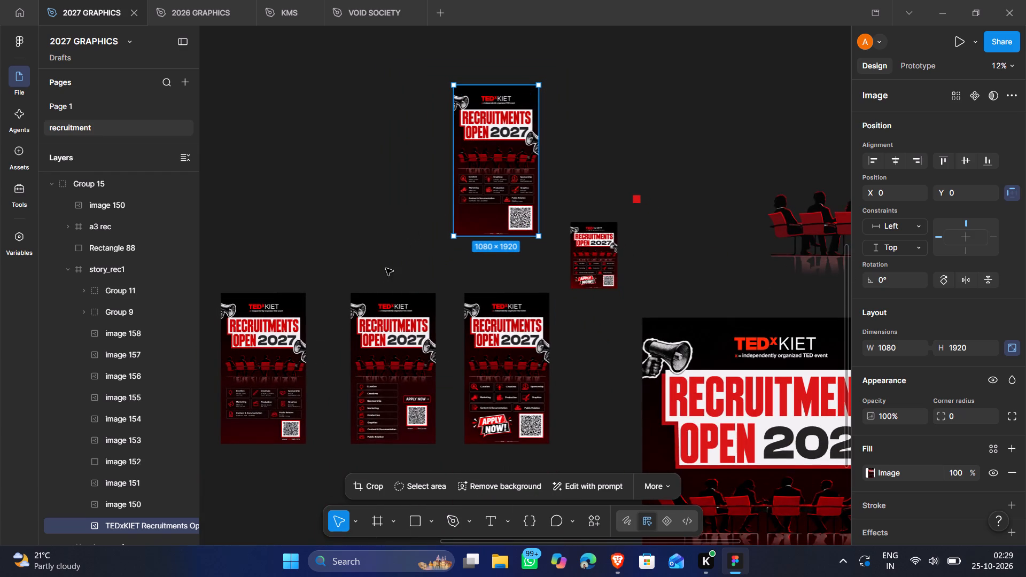
# Examine the smaller A4 - 21 and rec2 recruitment posters, including the Recruitments open headline text inside each.
pyautogui.hscroll(2, 361, 284)
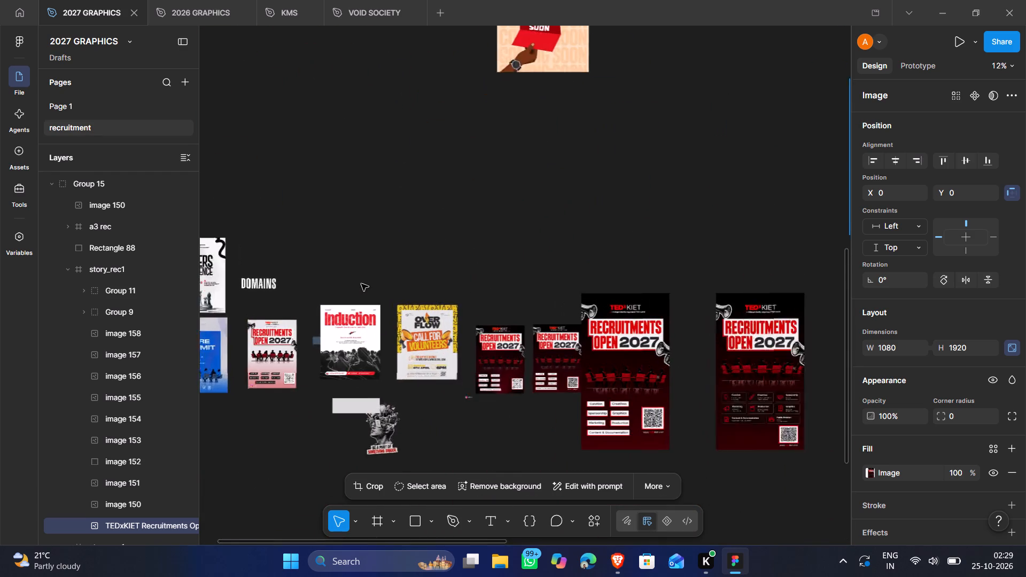
pyautogui.click(503, 352)
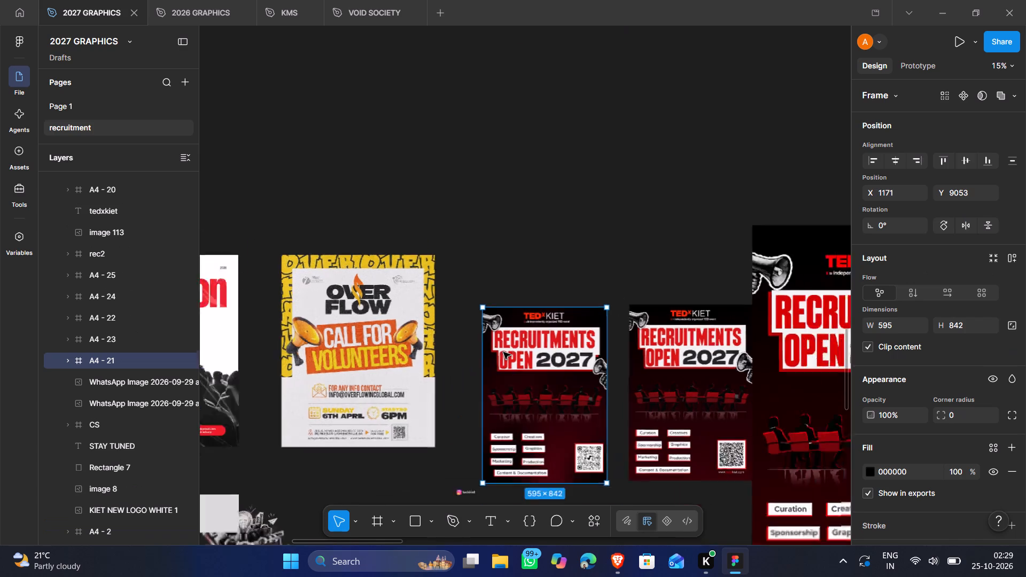
pyautogui.click(714, 350)
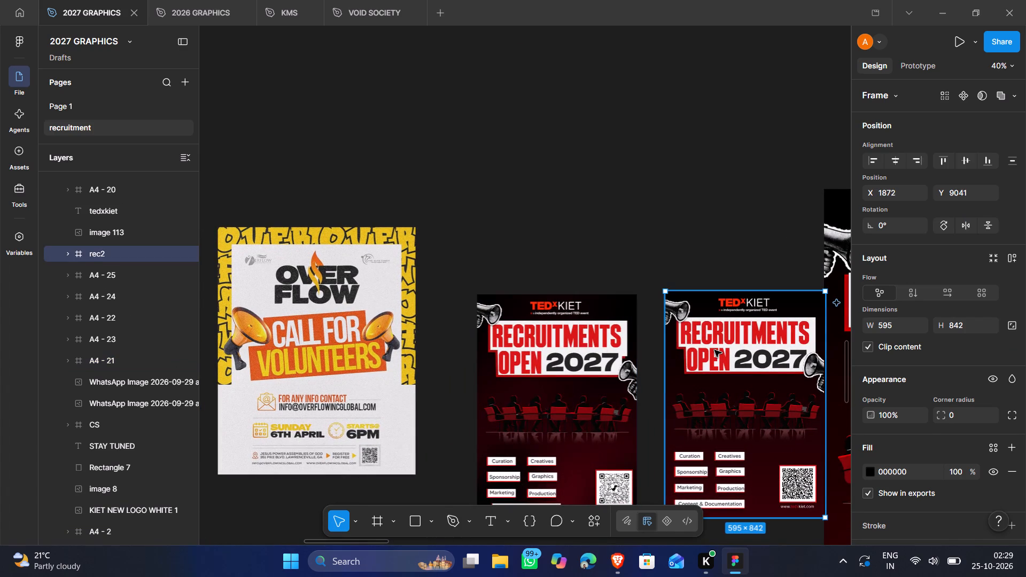
pyautogui.doubleClick(714, 350)
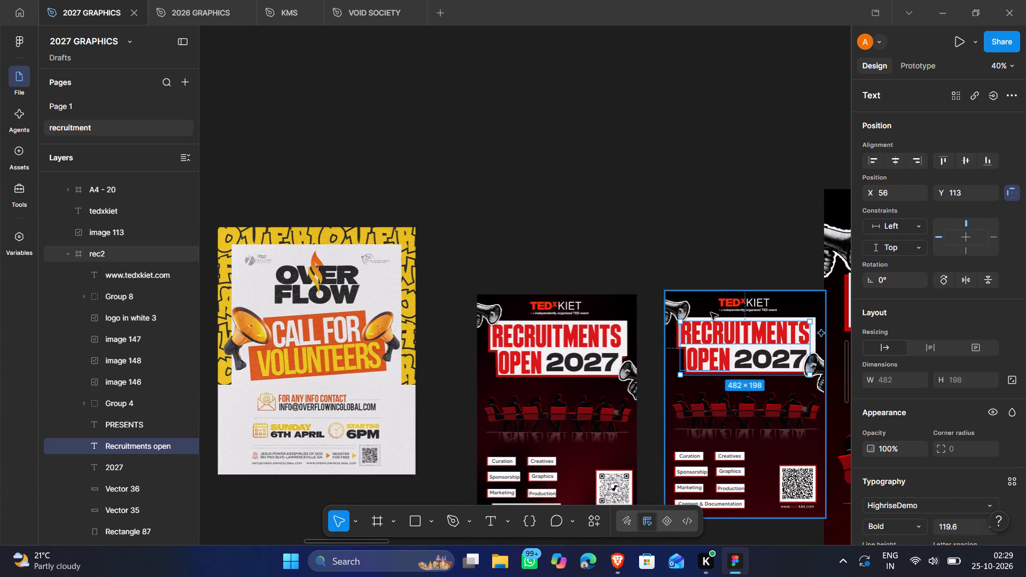
pyautogui.scroll(-1, 605, 308)
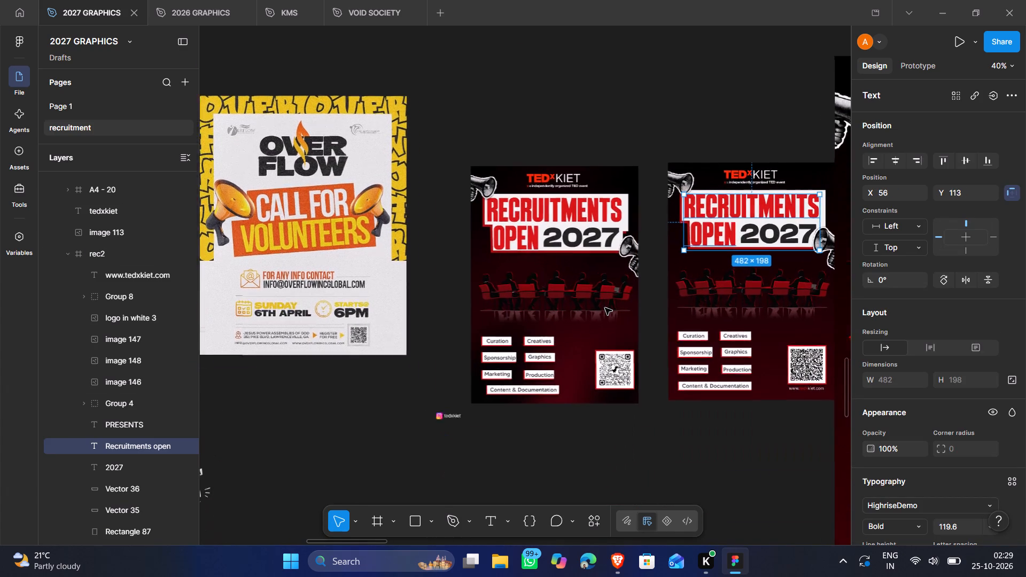
pyautogui.scroll(1, 605, 308)
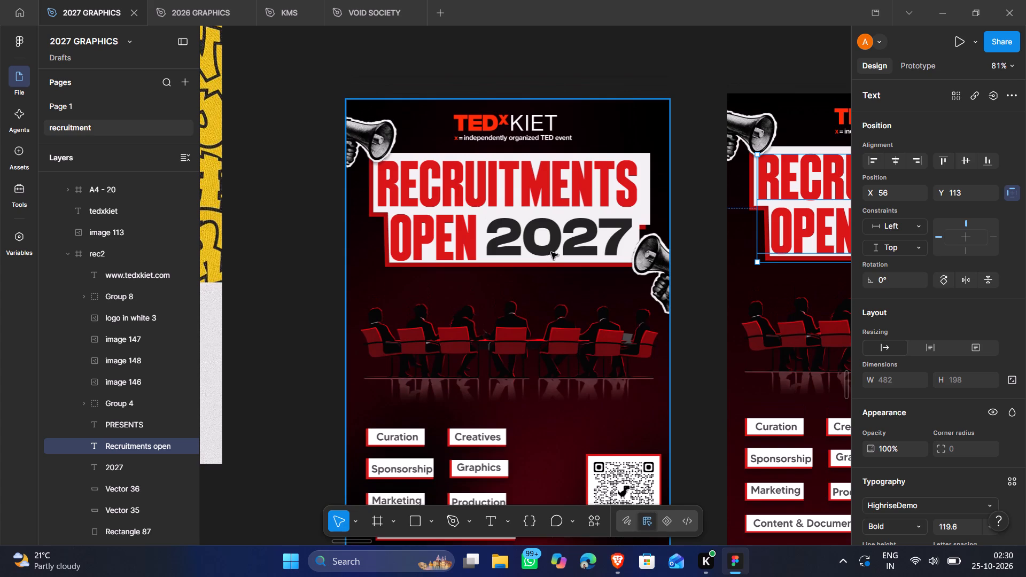
pyautogui.doubleClick(532, 219)
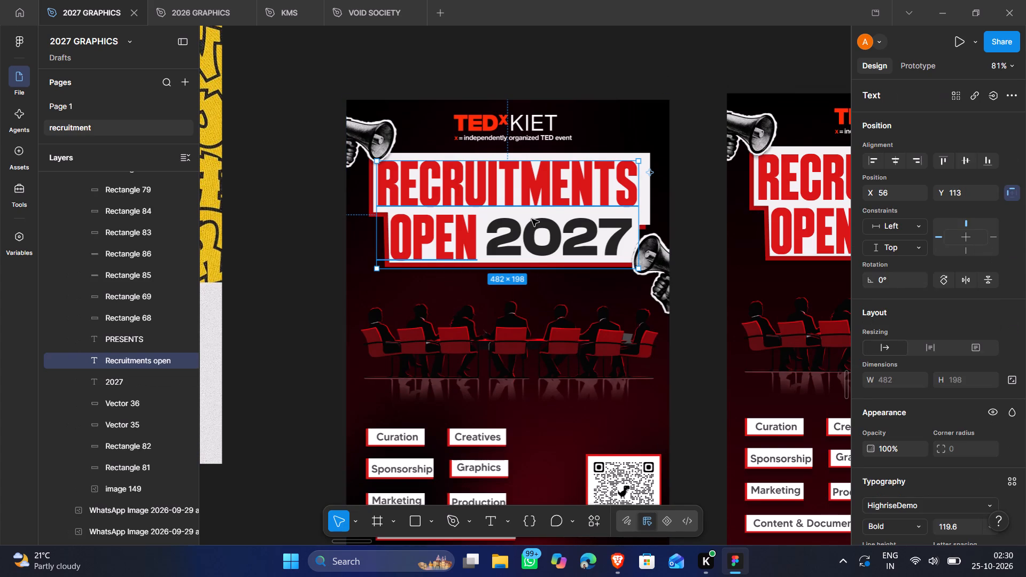
# Draw a grey rectangle about 450 × 70 below the Recruitments Open 2027 headline in the A4 - 21 poster.
pyautogui.press('r')
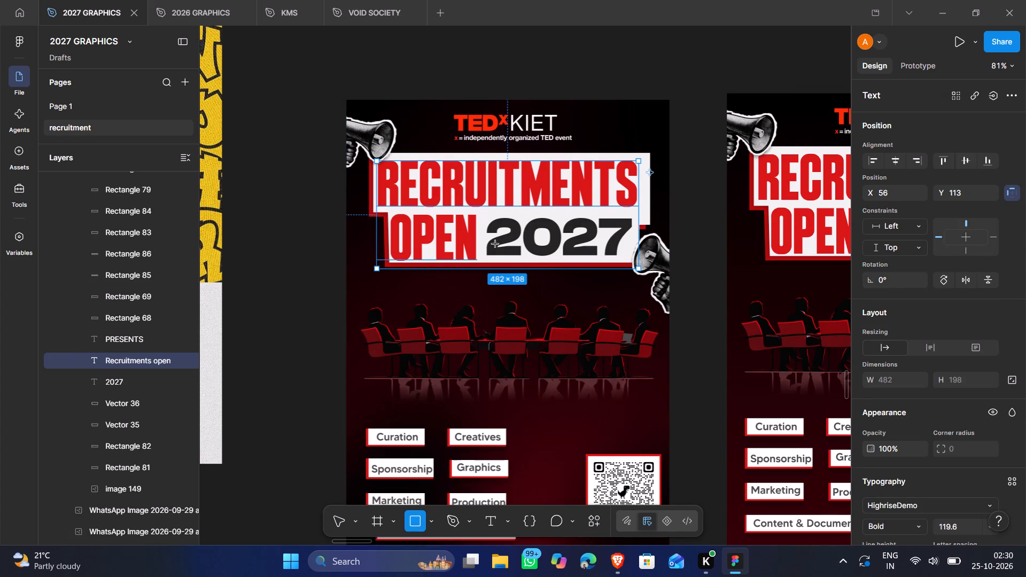
pyautogui.moveTo(387, 275); pyautogui.dragTo(566, 325)
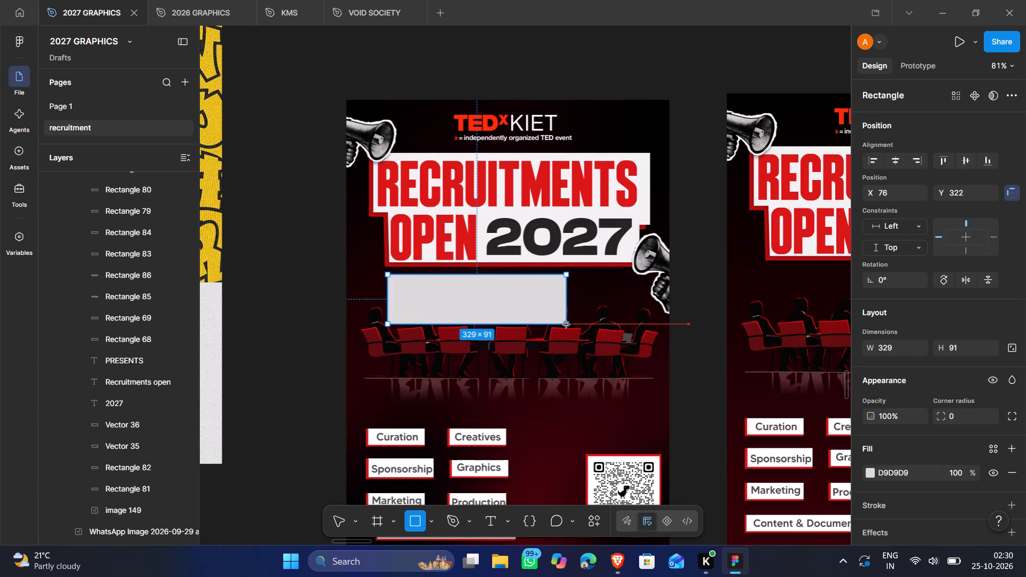
pyautogui.moveTo(566, 325); pyautogui.dragTo(630, 313)
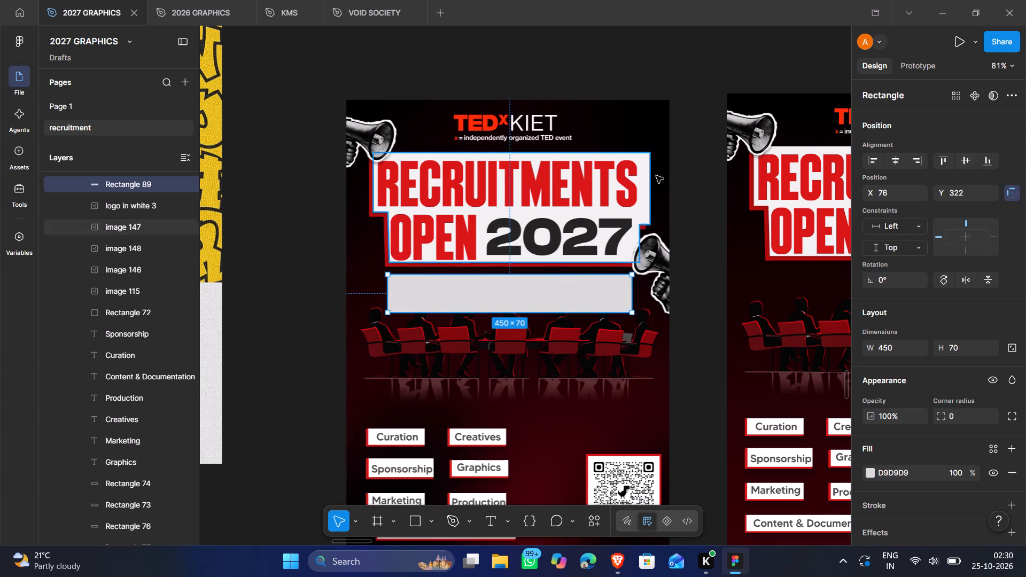
pyautogui.click(682, 121)
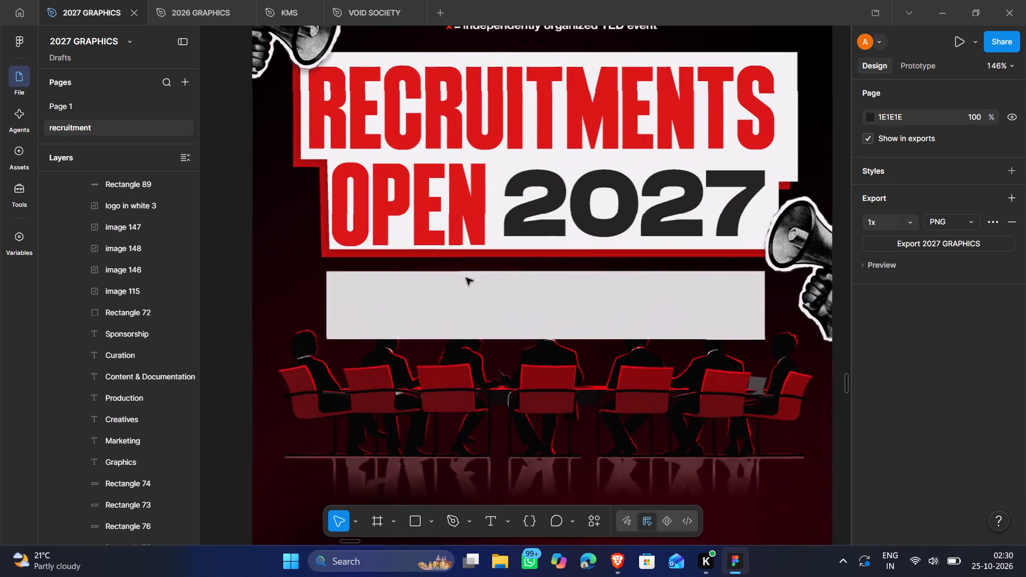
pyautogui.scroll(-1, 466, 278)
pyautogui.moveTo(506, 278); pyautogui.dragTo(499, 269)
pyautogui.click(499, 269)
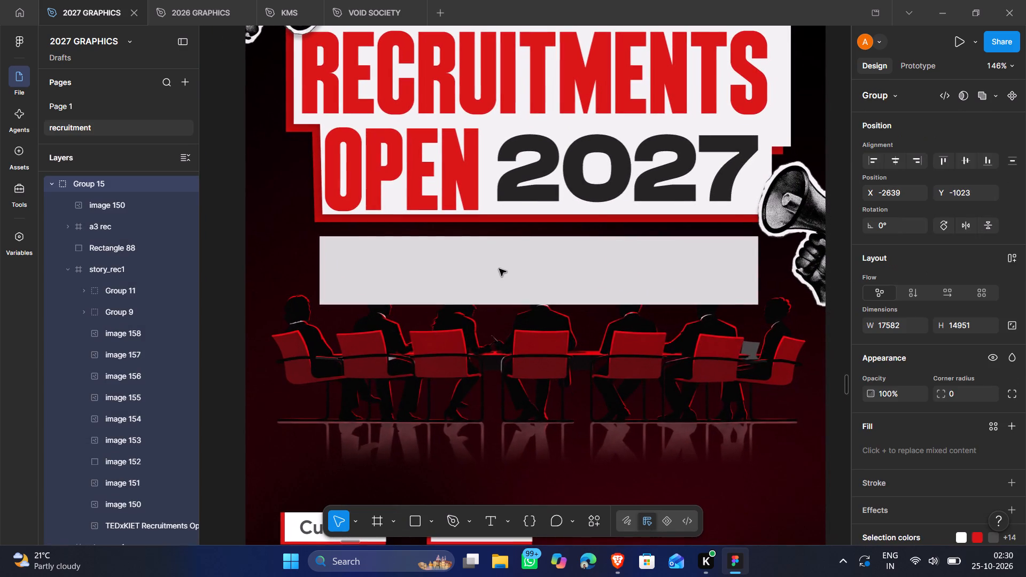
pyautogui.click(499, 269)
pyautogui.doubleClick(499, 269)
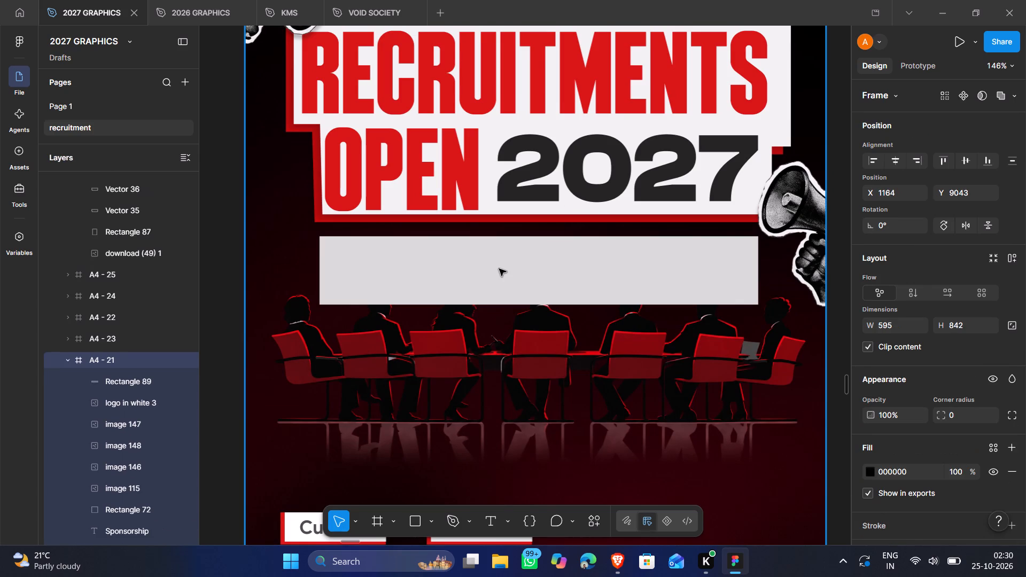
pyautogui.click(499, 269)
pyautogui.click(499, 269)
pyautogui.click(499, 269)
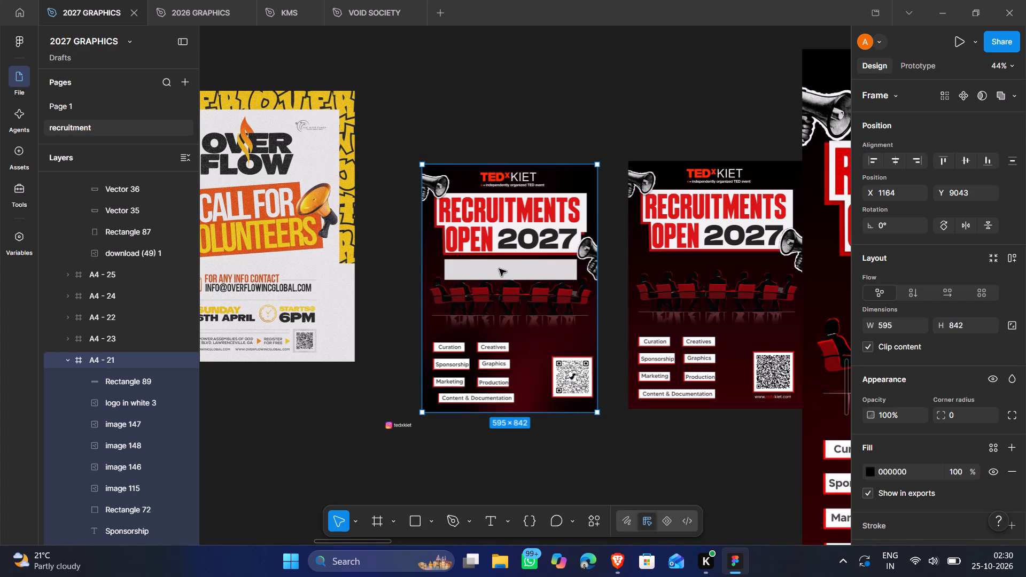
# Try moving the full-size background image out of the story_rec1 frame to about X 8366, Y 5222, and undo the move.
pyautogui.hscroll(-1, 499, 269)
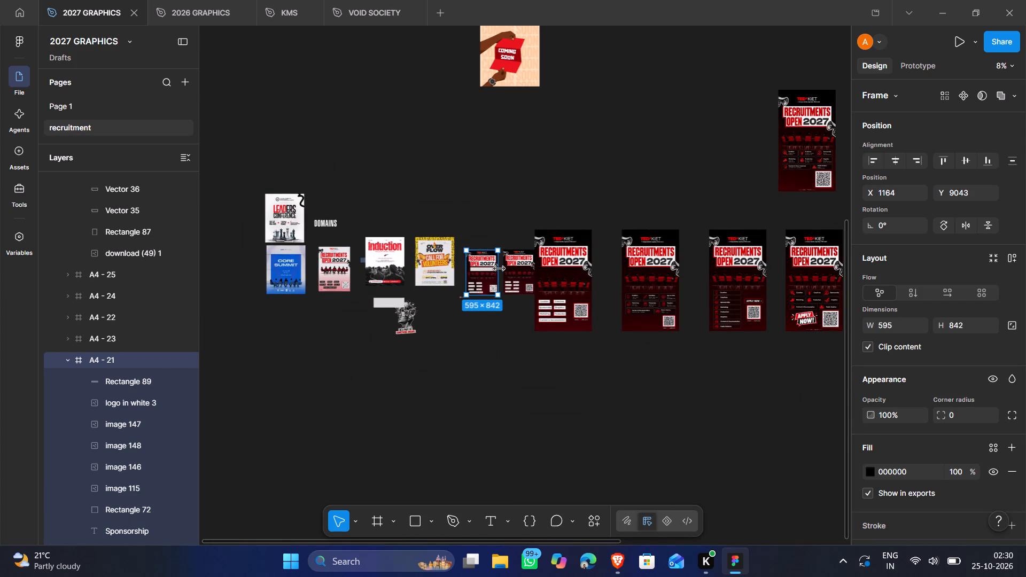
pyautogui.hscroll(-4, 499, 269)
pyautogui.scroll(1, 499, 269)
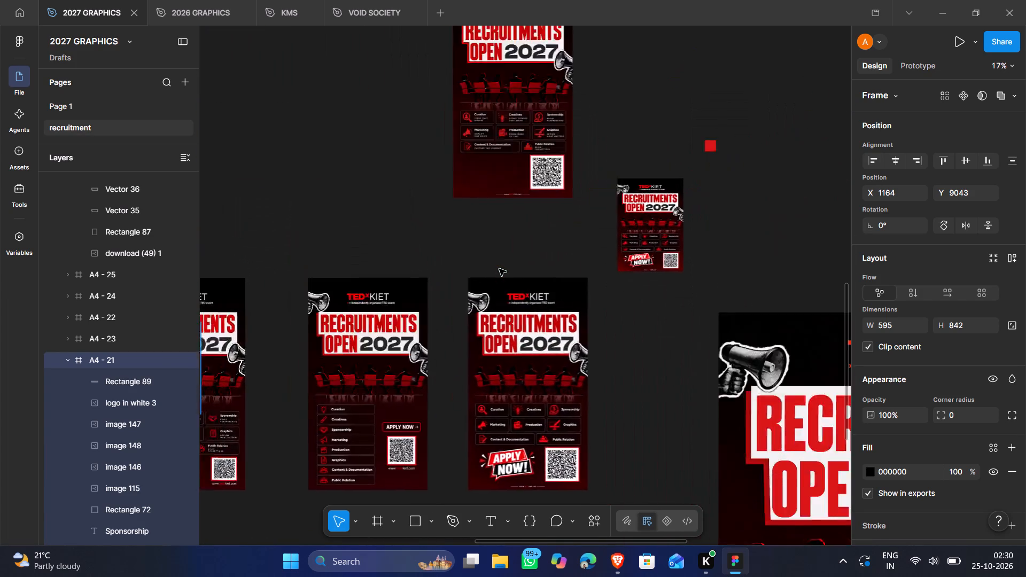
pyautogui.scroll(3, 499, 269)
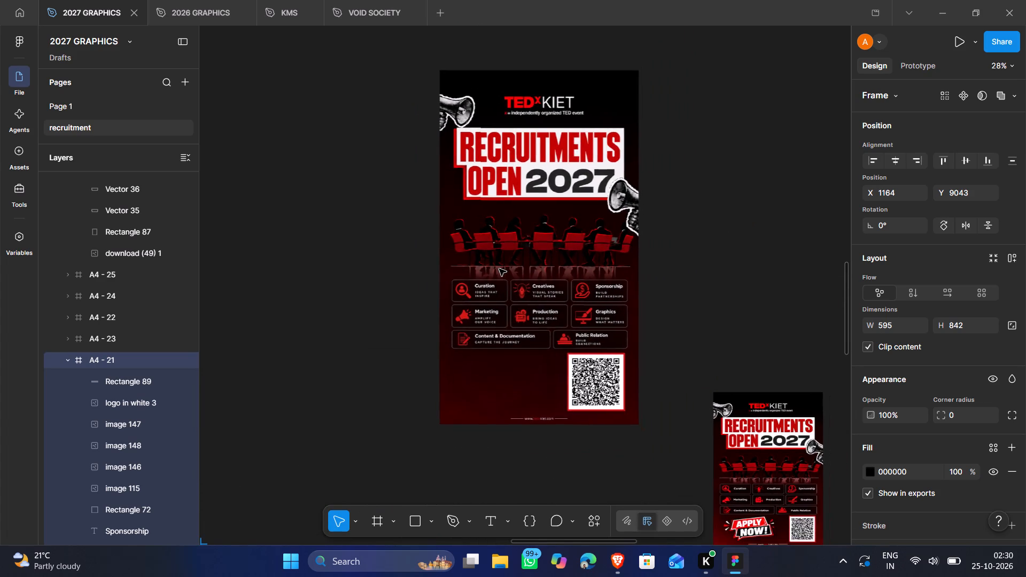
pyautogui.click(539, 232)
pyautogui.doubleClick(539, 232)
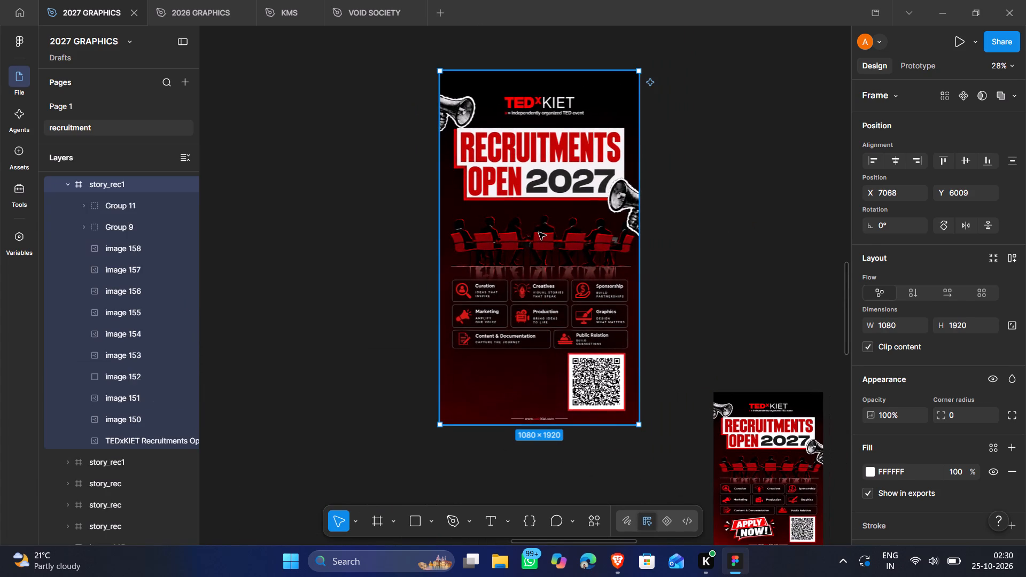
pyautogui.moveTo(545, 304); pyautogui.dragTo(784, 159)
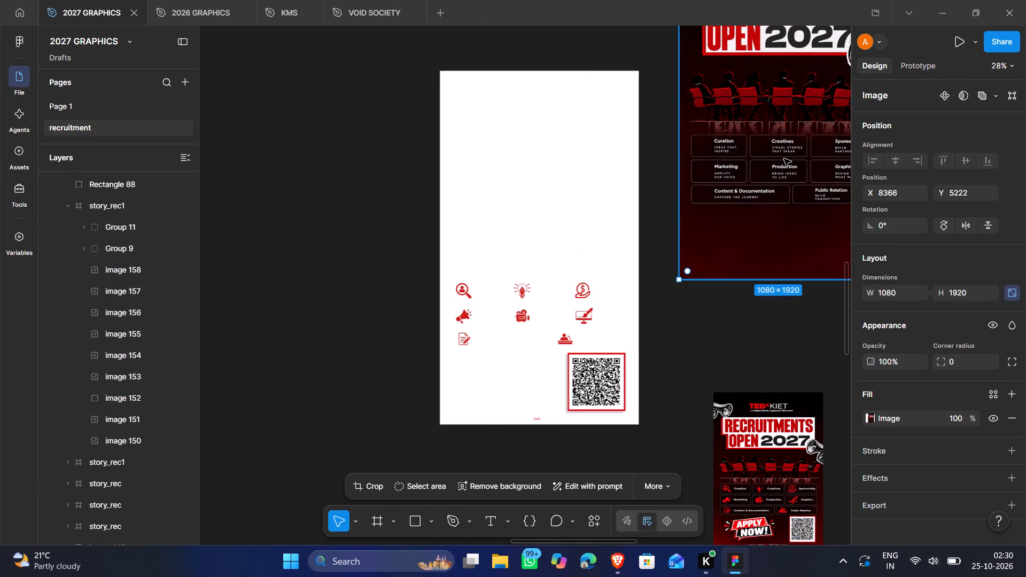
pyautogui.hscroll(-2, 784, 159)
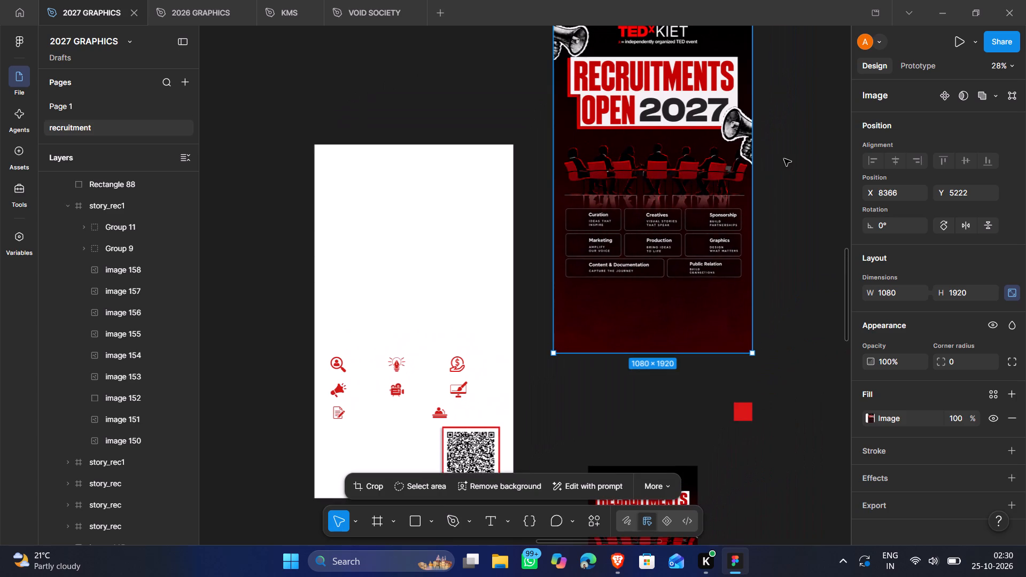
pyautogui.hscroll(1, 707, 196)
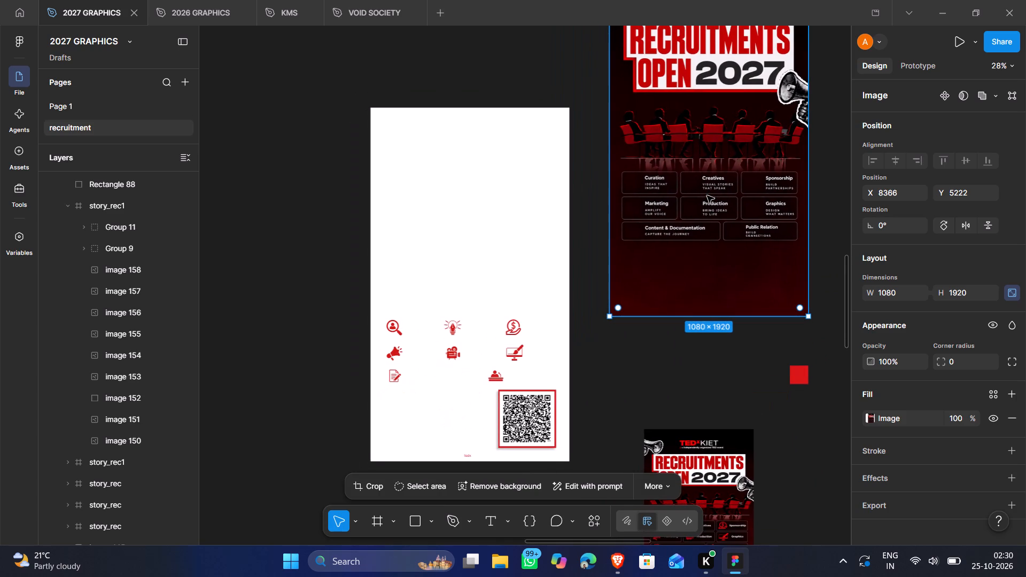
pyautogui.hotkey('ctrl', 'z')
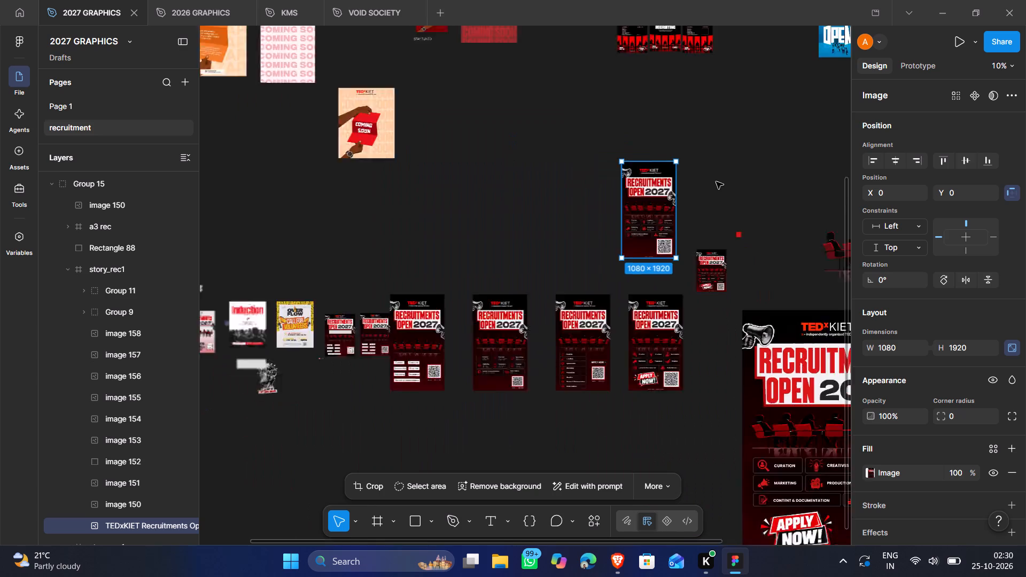
# Move the TEDxKIET_Recruitments_A3_300dpi background image out of the a3 rec frame to empty canvas at about X 17379, Y 8651.
pyautogui.hscroll(-3, 716, 182)
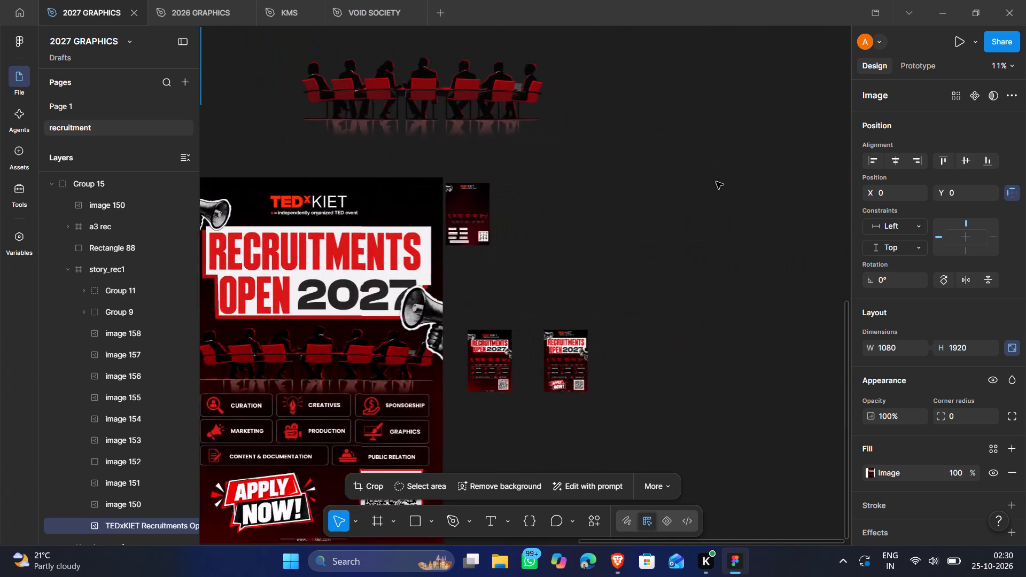
pyautogui.hscroll(2, 716, 182)
pyautogui.click(615, 275)
pyautogui.scroll(1, 615, 275)
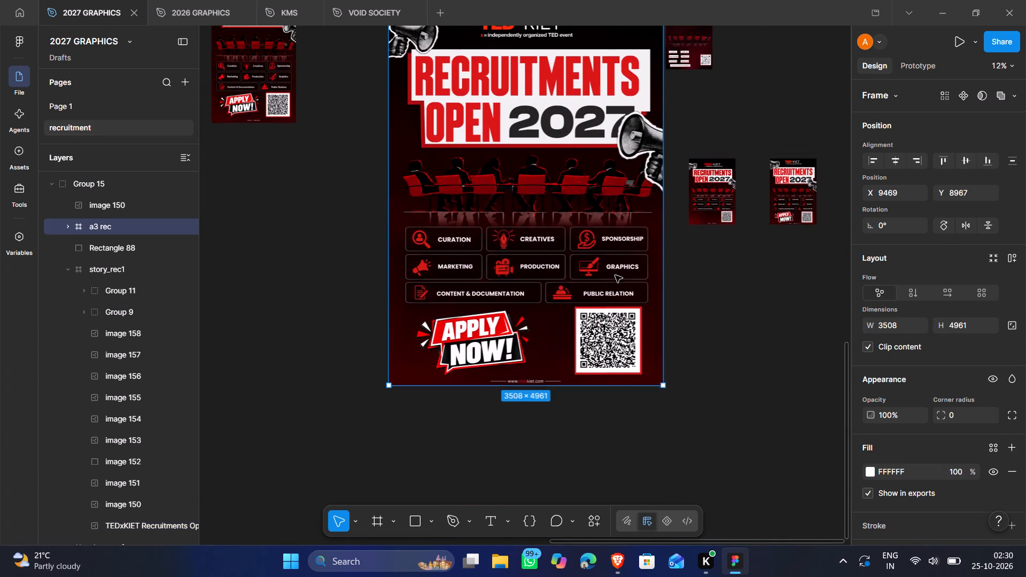
pyautogui.scroll(1, 615, 275)
pyautogui.doubleClick(615, 275)
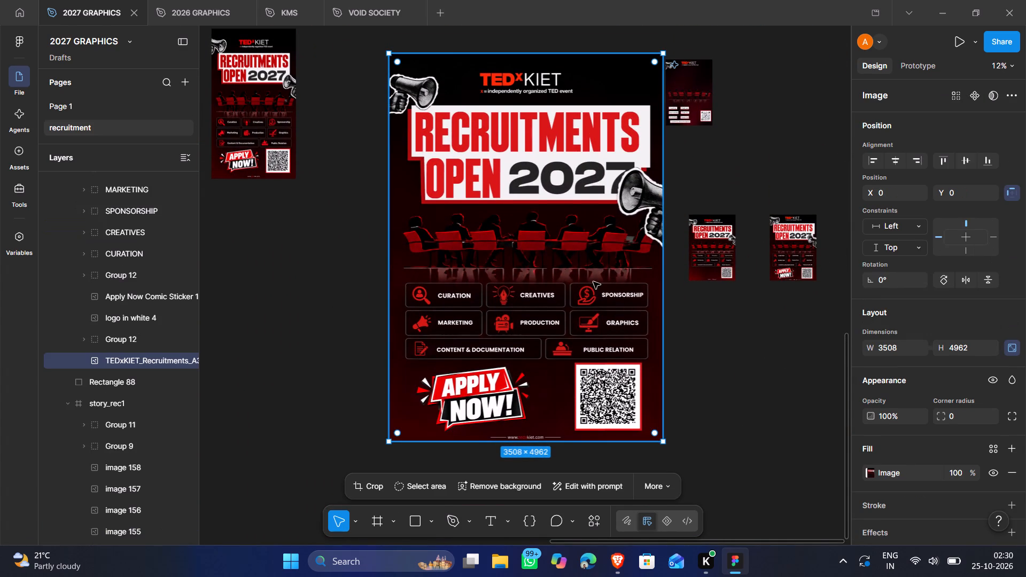
pyautogui.moveTo(590, 282); pyautogui.dragTo(706, 306)
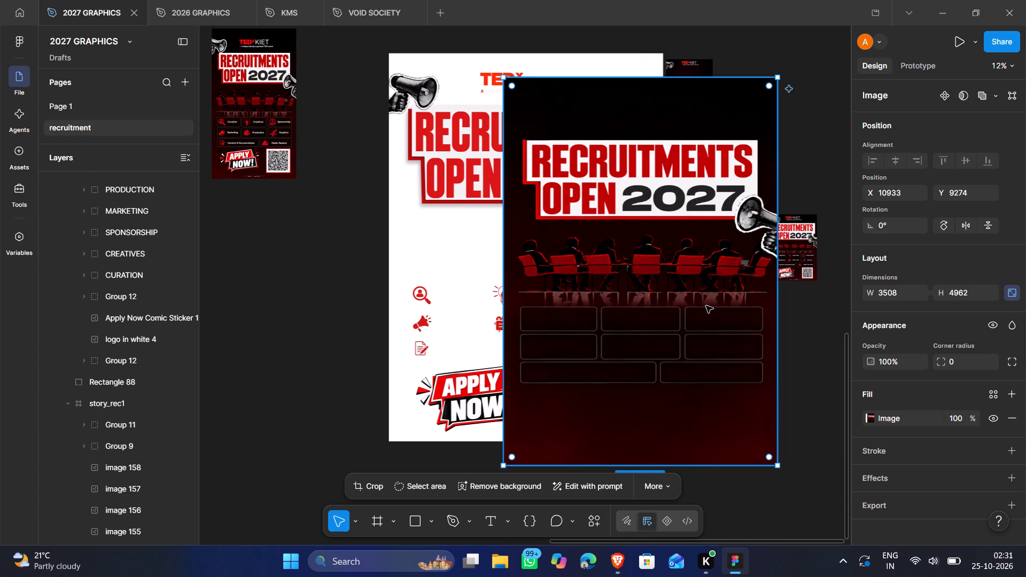
pyautogui.moveTo(706, 306); pyautogui.dragTo(838, 282)
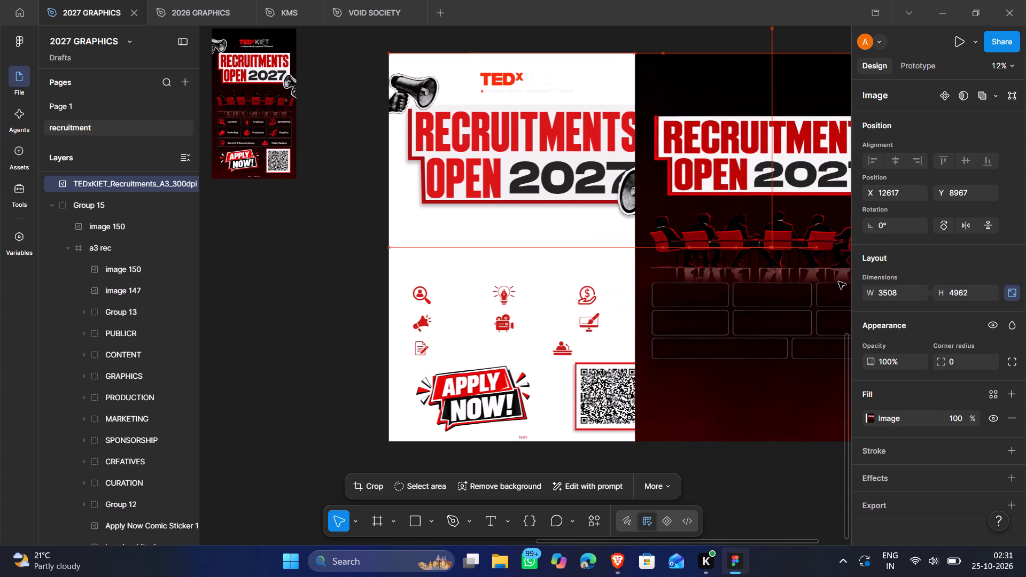
pyautogui.moveTo(838, 282); pyautogui.dragTo(891, 255)
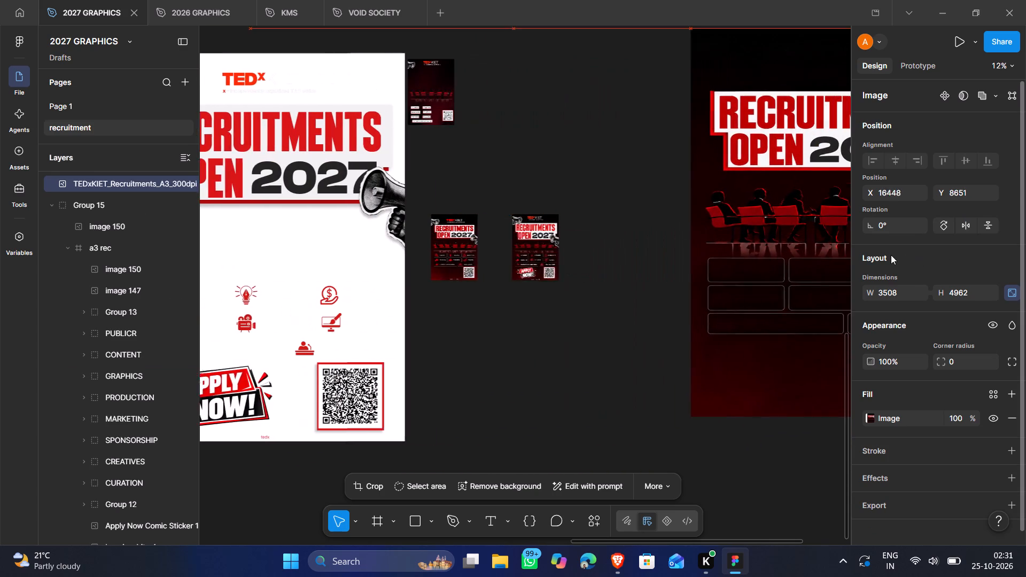
pyautogui.moveTo(891, 255); pyautogui.dragTo(884, 255)
pyautogui.hscroll(4, 648, 242)
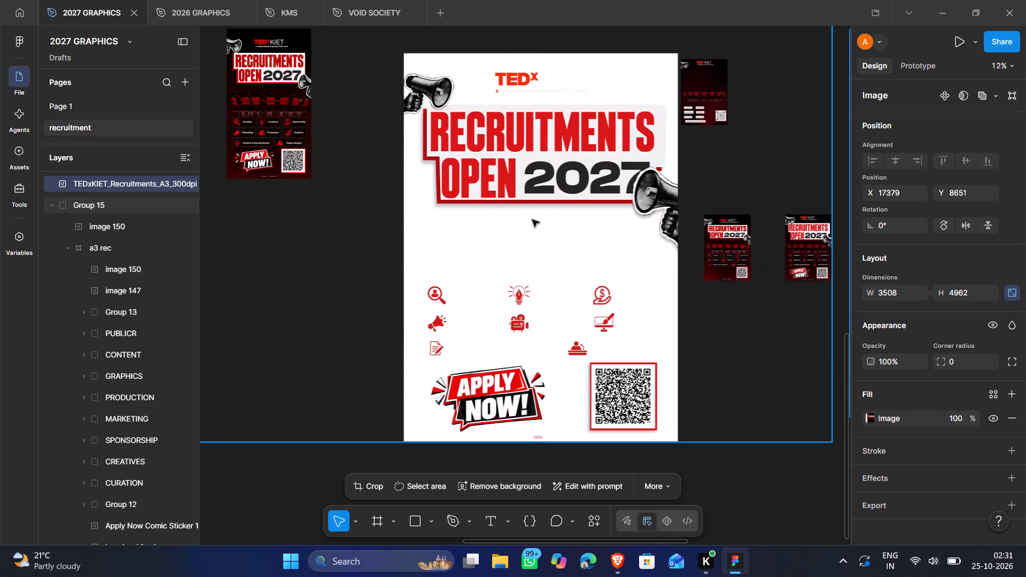
# Shift Group 15 slightly away from the separated A3 background image, to about X -3180, Y -722.
pyautogui.click(528, 218)
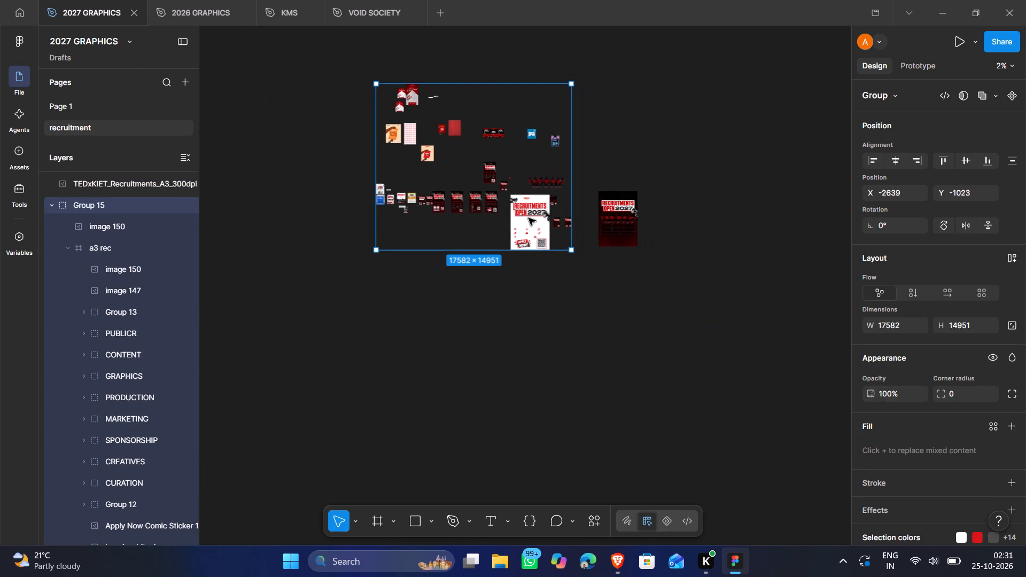
pyautogui.moveTo(515, 218); pyautogui.dragTo(509, 220)
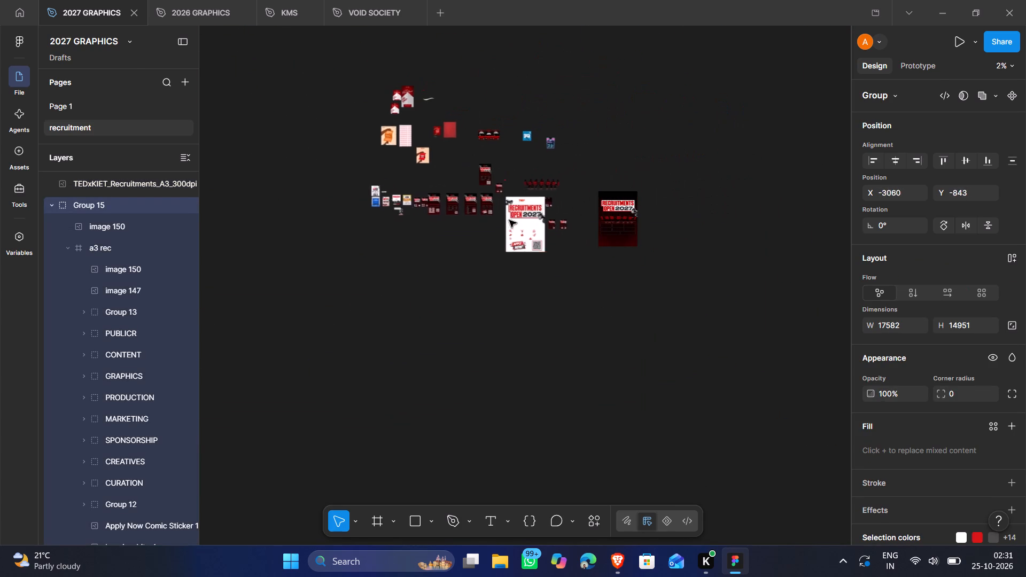
pyautogui.moveTo(509, 220); pyautogui.dragTo(509, 221)
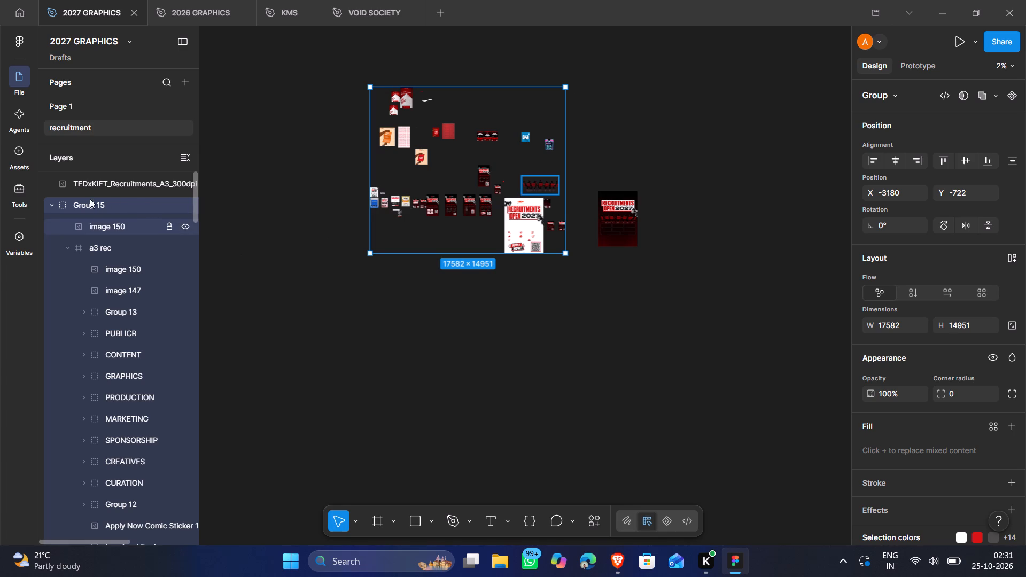
# Ungroup Group 15 so its posters and images become separate layers on the recruitment page.
pyautogui.click(63, 201)
pyautogui.rightClick(63, 201)
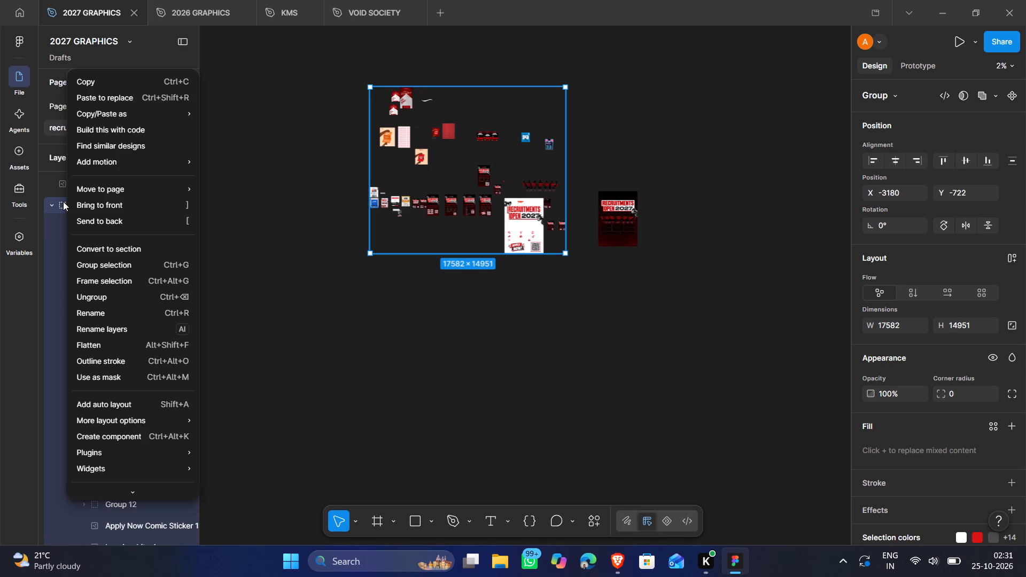
pyautogui.scroll(1, 63, 201)
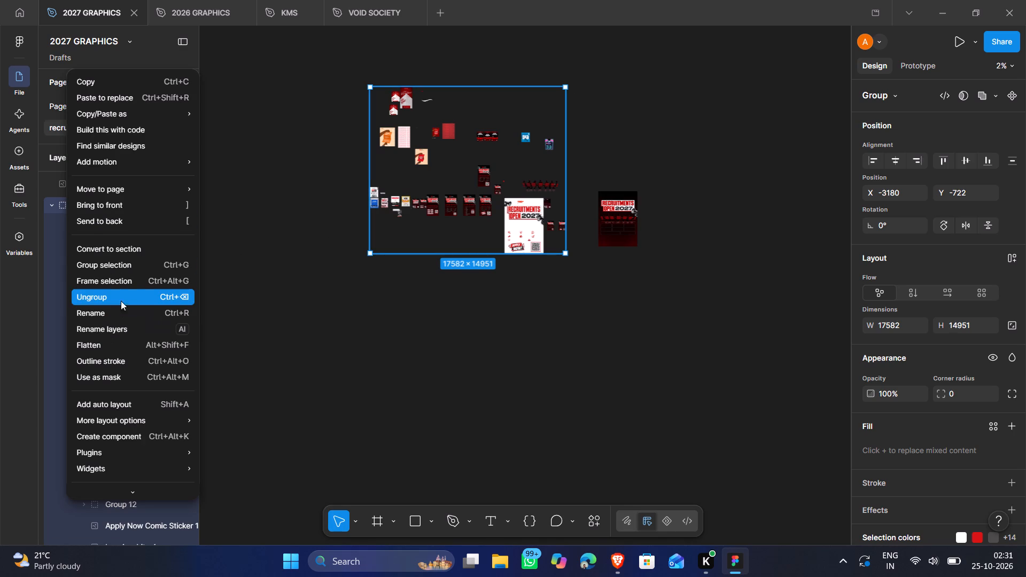
pyautogui.rightClick(126, 296)
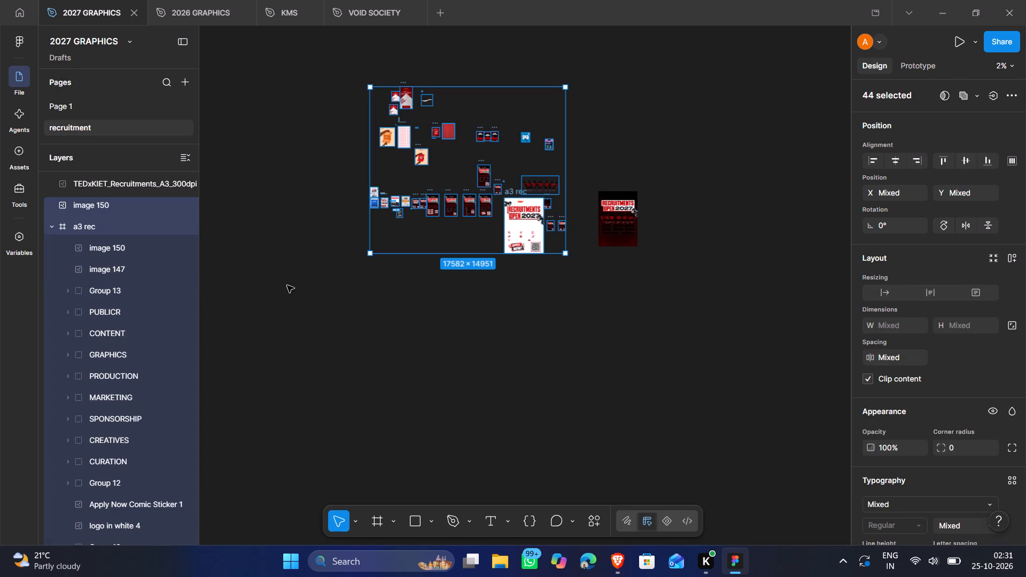
pyautogui.click(289, 285)
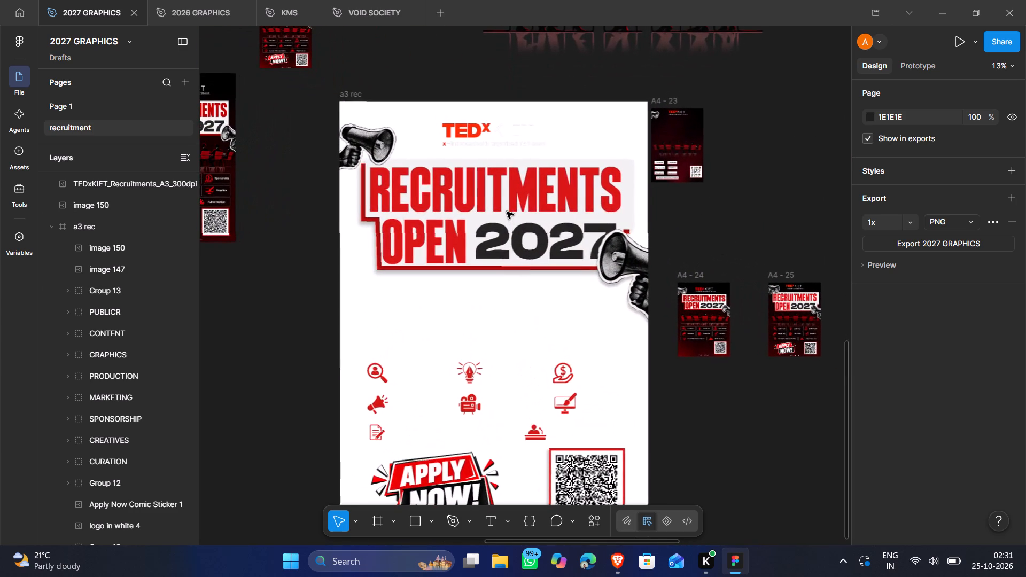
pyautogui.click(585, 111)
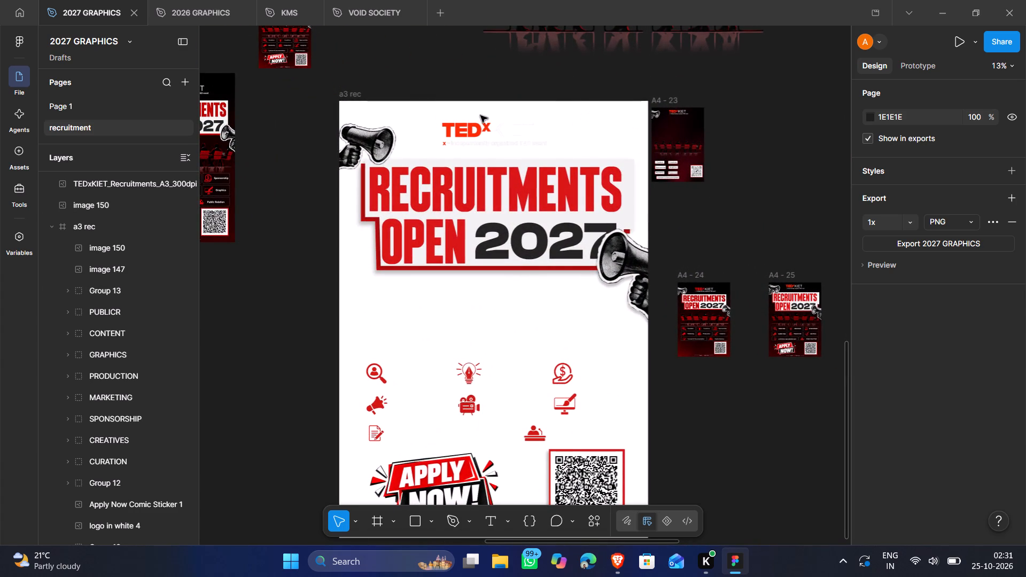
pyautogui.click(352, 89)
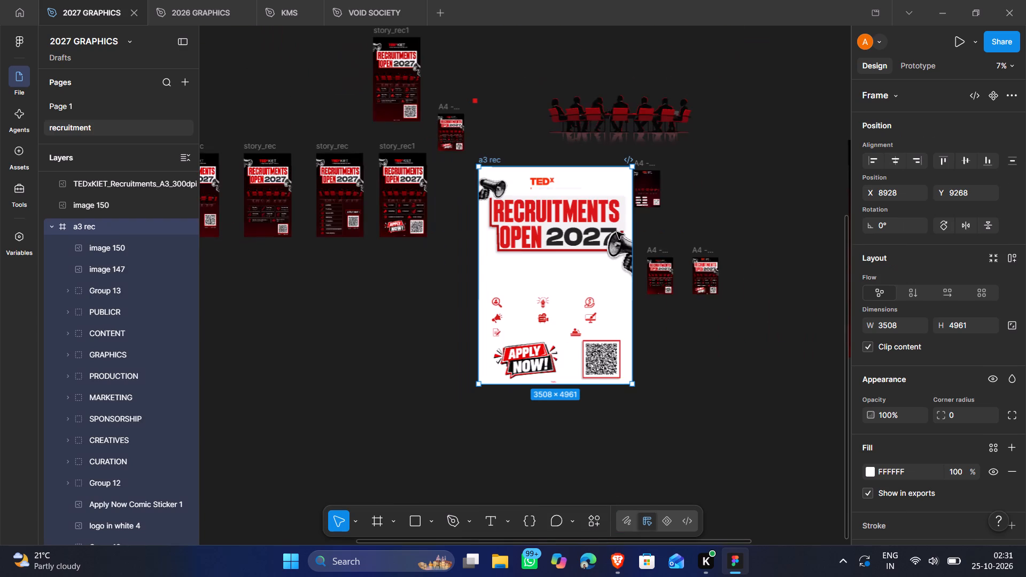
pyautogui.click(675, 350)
# Create an Instagram story frame, 1080 × 1920, and place it on the empty canvas below the row of story_rec posters.
pyautogui.scroll(-3, 675, 350)
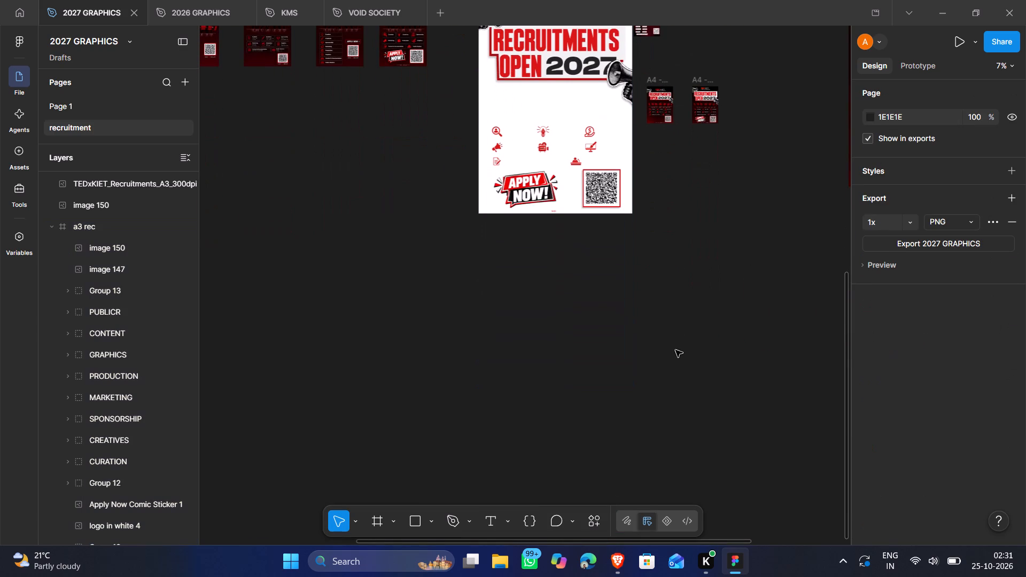
pyautogui.press('f')
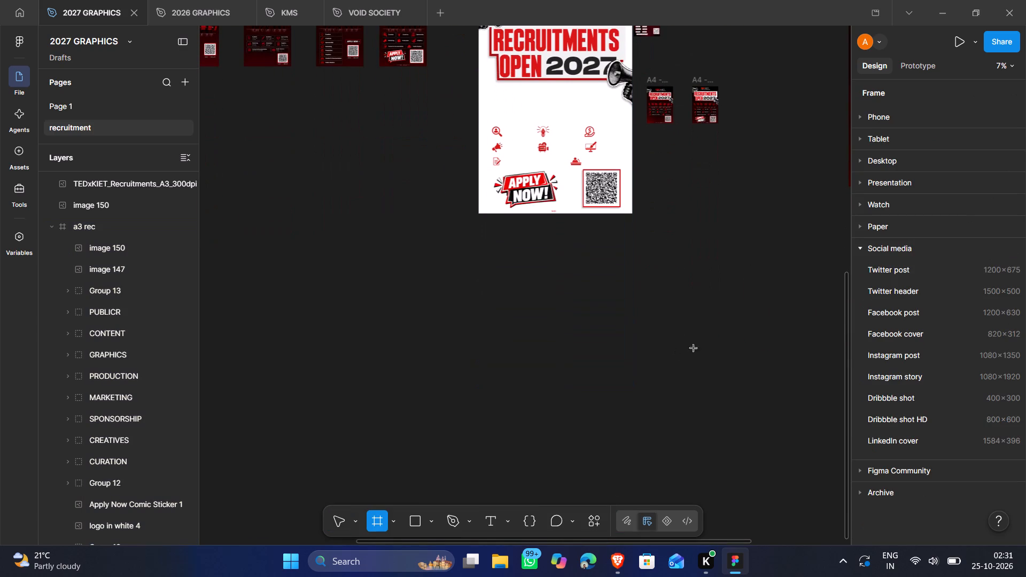
pyautogui.click(891, 371)
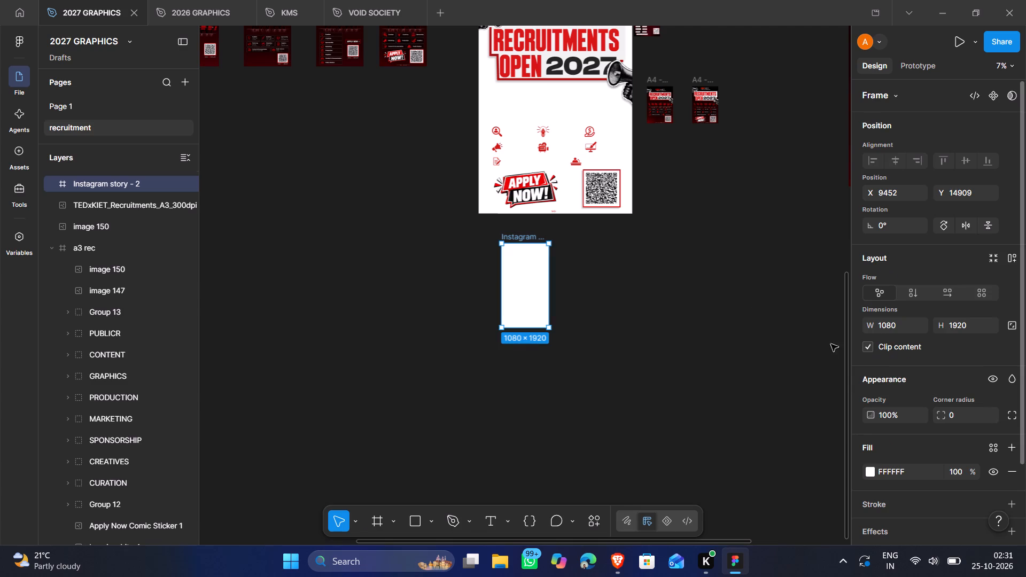
pyautogui.click(665, 279)
pyautogui.click(542, 257)
pyautogui.moveTo(527, 292); pyautogui.dragTo(341, 261)
pyautogui.click(532, 289)
# Duplicate the a3 rec logo, headline, both megaphones, eight department groups, Apply Now sticker and QR code, and shift the copies toward the Instagram story frame.
pyautogui.scroll(1, 532, 289)
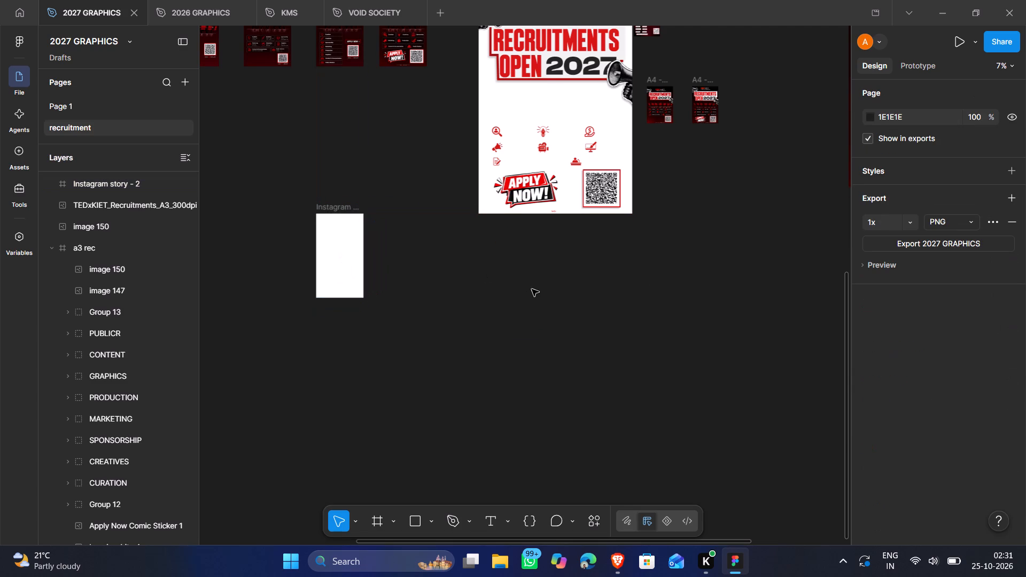
pyautogui.scroll(3, 532, 289)
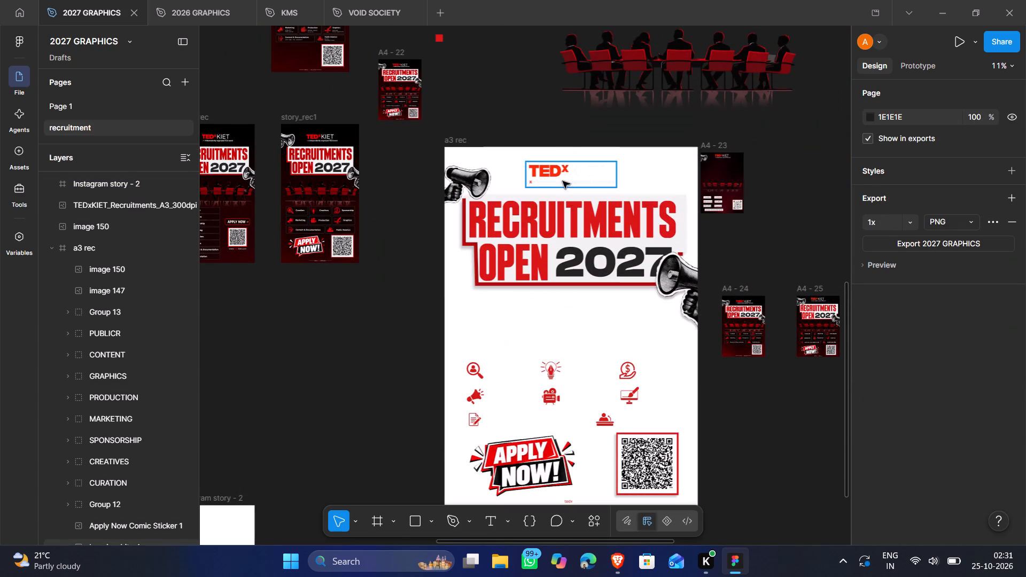
pyautogui.click(562, 181)
pyautogui.keyDown('shift'); pyautogui.click(474, 185); pyautogui.keyUp('shift')
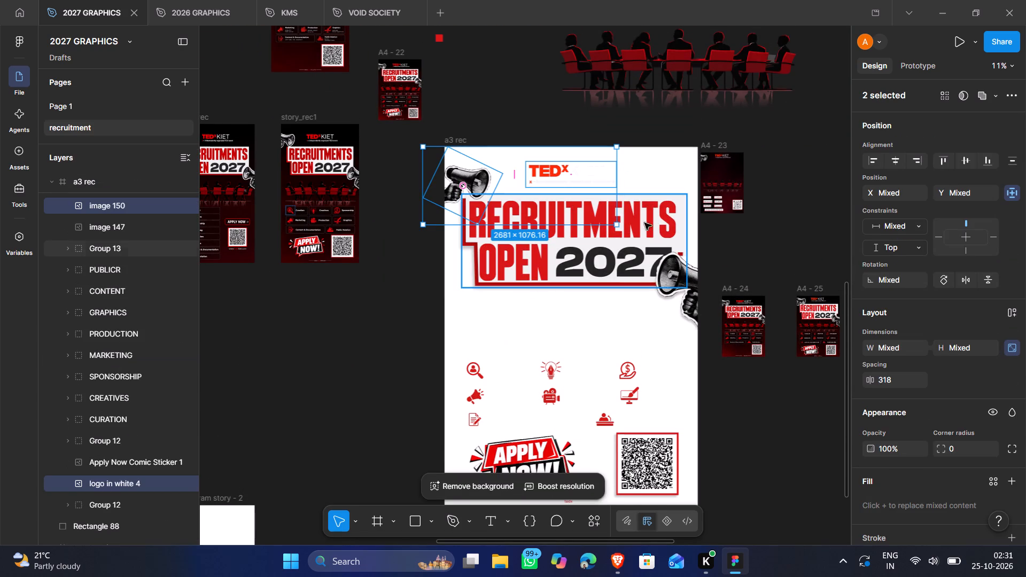
pyautogui.keyDown('shift'); pyautogui.click(639, 228); pyautogui.keyUp('shift')
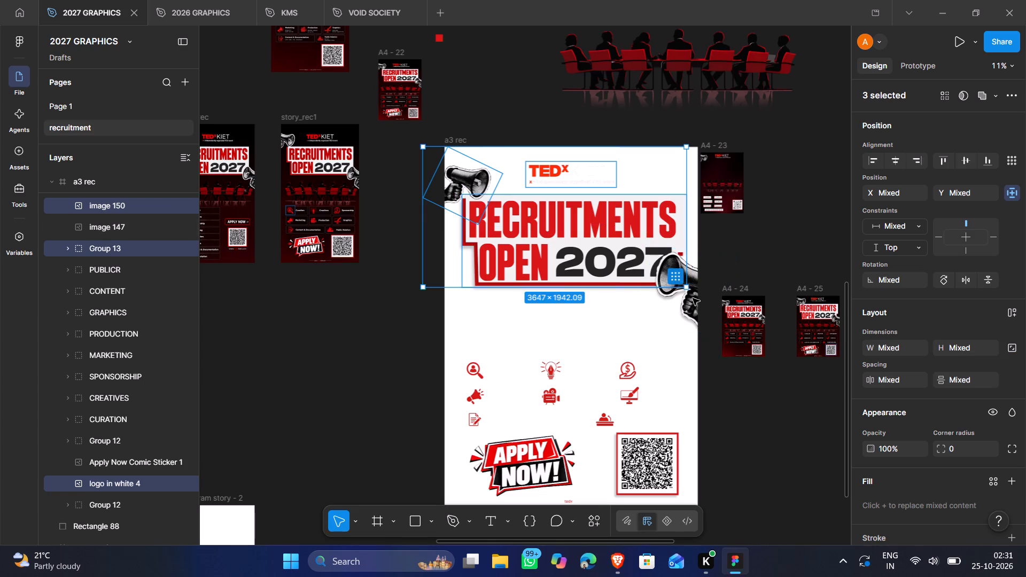
pyautogui.keyDown('shift'); pyautogui.click(693, 299); pyautogui.keyUp('shift')
pyautogui.keyDown('shift'); pyautogui.click(489, 372); pyautogui.keyUp('shift')
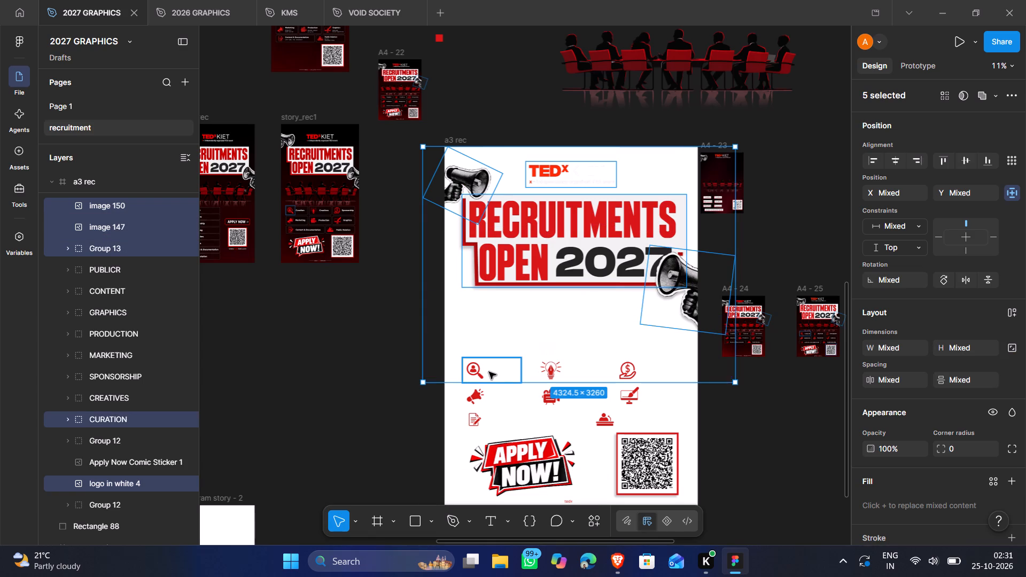
pyautogui.keyDown('shift'); pyautogui.click(556, 371); pyautogui.keyUp('shift')
pyautogui.keyDown('shift'); pyautogui.click(623, 375); pyautogui.keyUp('shift')
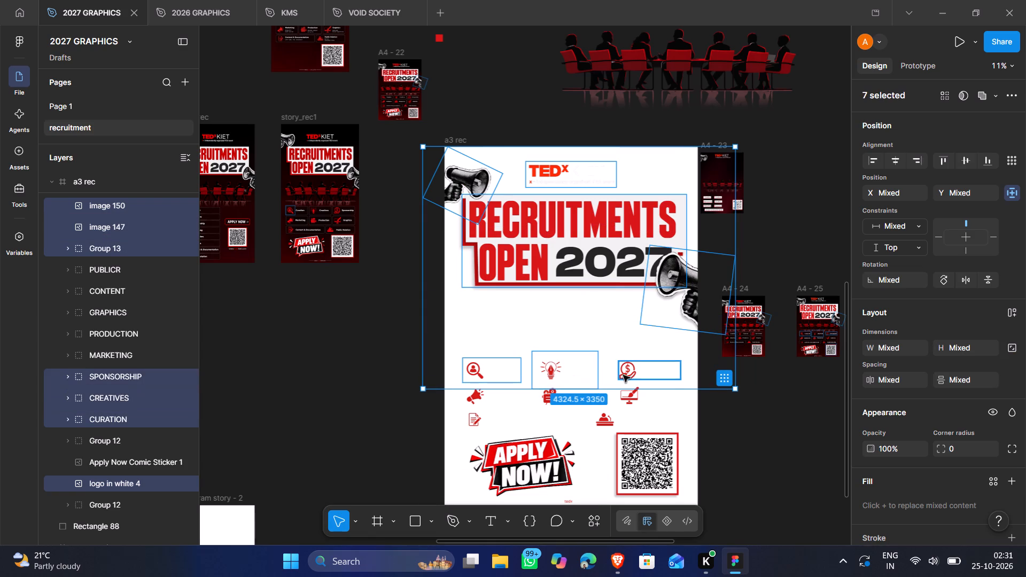
pyautogui.keyDown('shift'); pyautogui.click(632, 397); pyautogui.keyUp('shift')
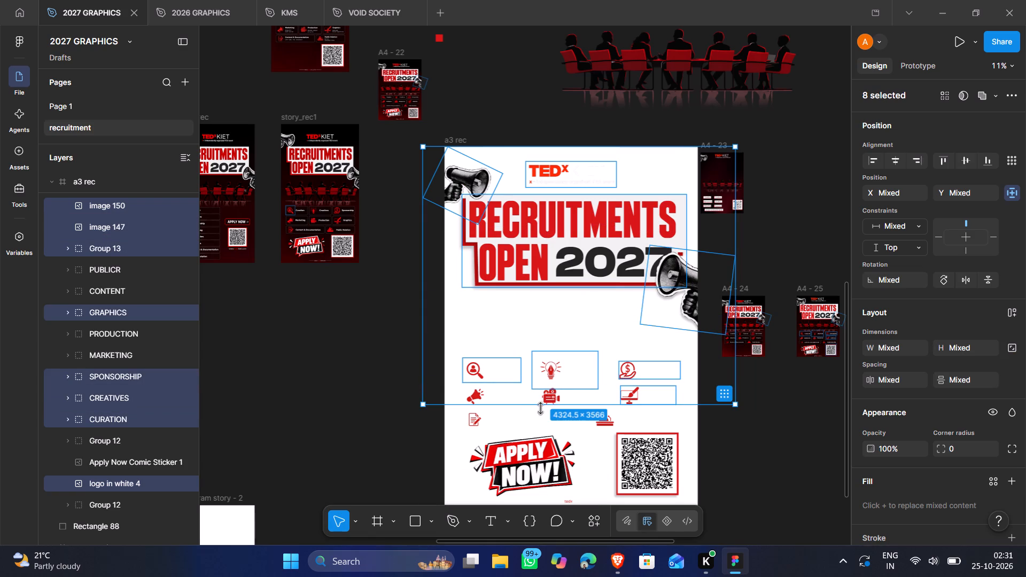
pyautogui.keyDown('shift'); pyautogui.click(479, 395); pyautogui.keyUp('shift')
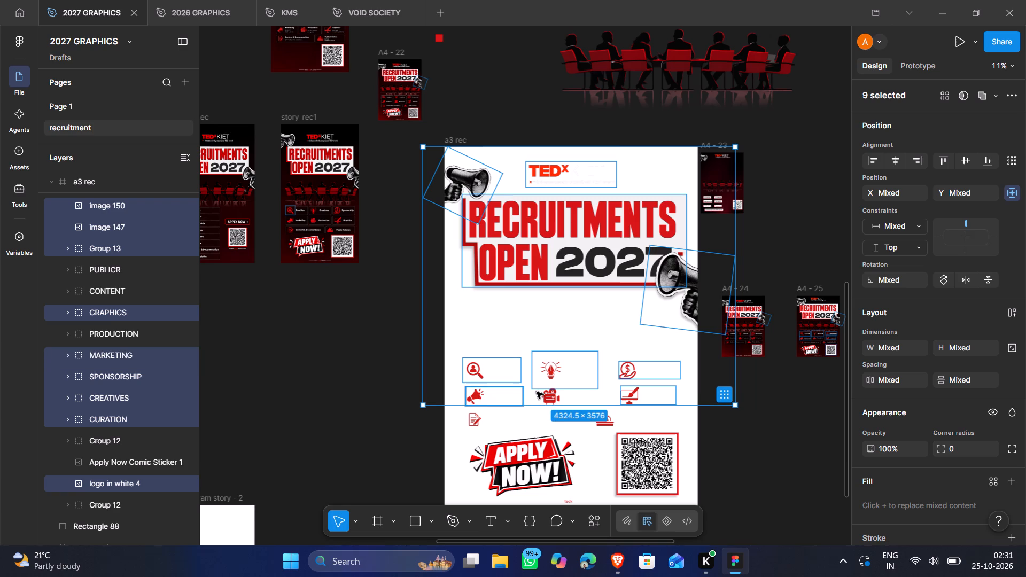
pyautogui.keyDown('shift'); pyautogui.click(562, 393); pyautogui.keyUp('shift')
pyautogui.keyDown('shift'); pyautogui.click(487, 418); pyautogui.keyUp('shift')
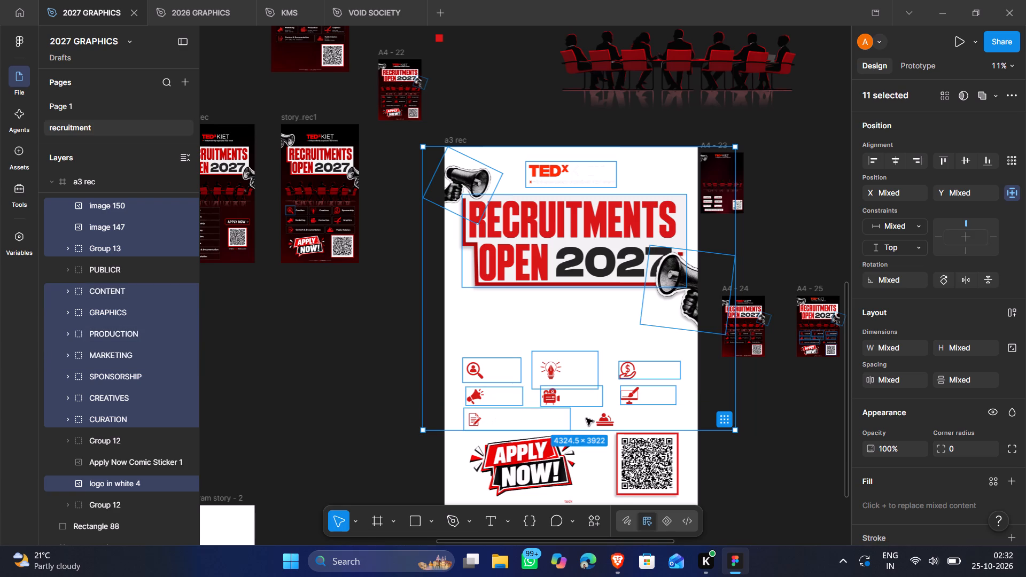
pyautogui.keyDown('shift'); pyautogui.click(600, 418); pyautogui.keyUp('shift')
pyautogui.keyDown('shift'); pyautogui.click(534, 456); pyautogui.keyUp('shift')
pyautogui.keyDown('shift'); pyautogui.click(654, 459); pyautogui.keyUp('shift')
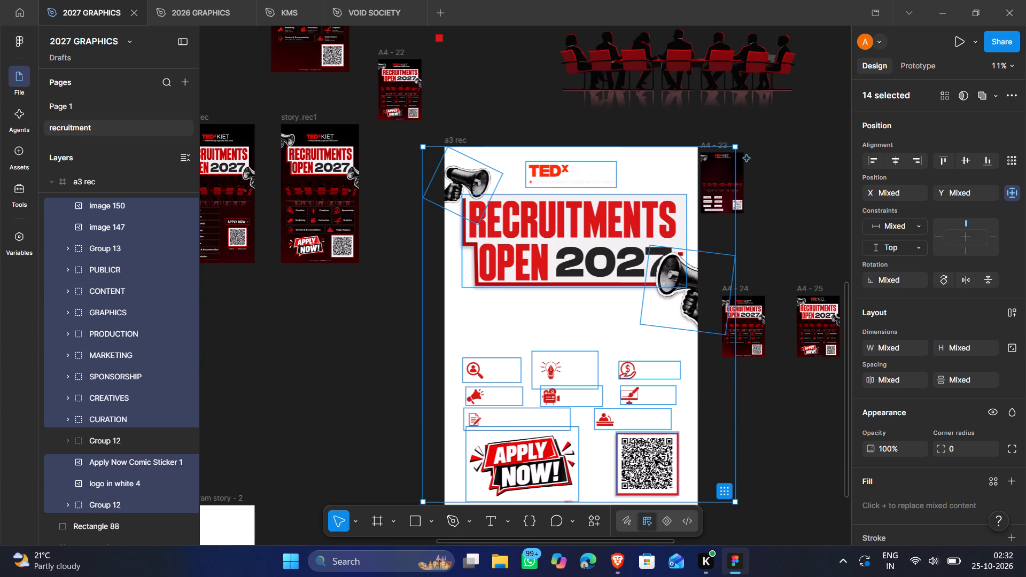
pyautogui.scroll(-1, 654, 459)
pyautogui.hotkey('ctrl', 'd')
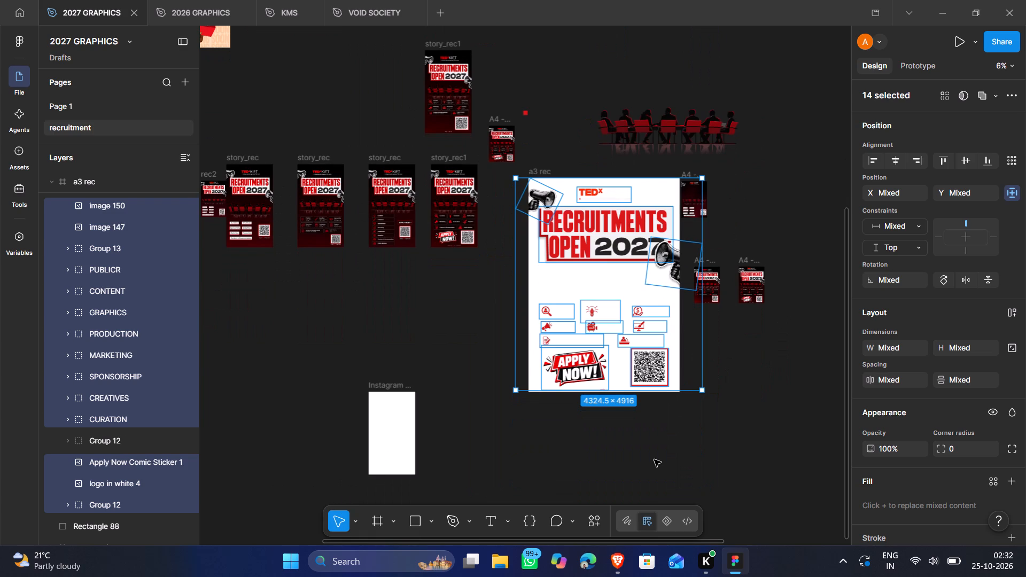
pyautogui.moveTo(649, 348); pyautogui.dragTo(621, 419)
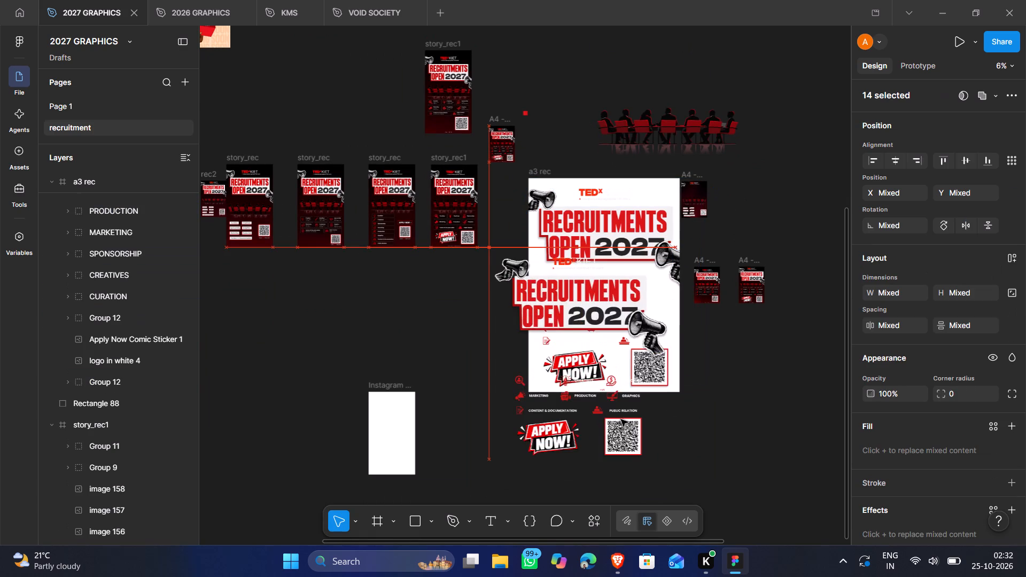
# Move the 14 copied poster elements off the a3 rec poster to the empty canvas beside the Instagram story frame.
pyautogui.moveTo(621, 419); pyautogui.dragTo(648, 540)
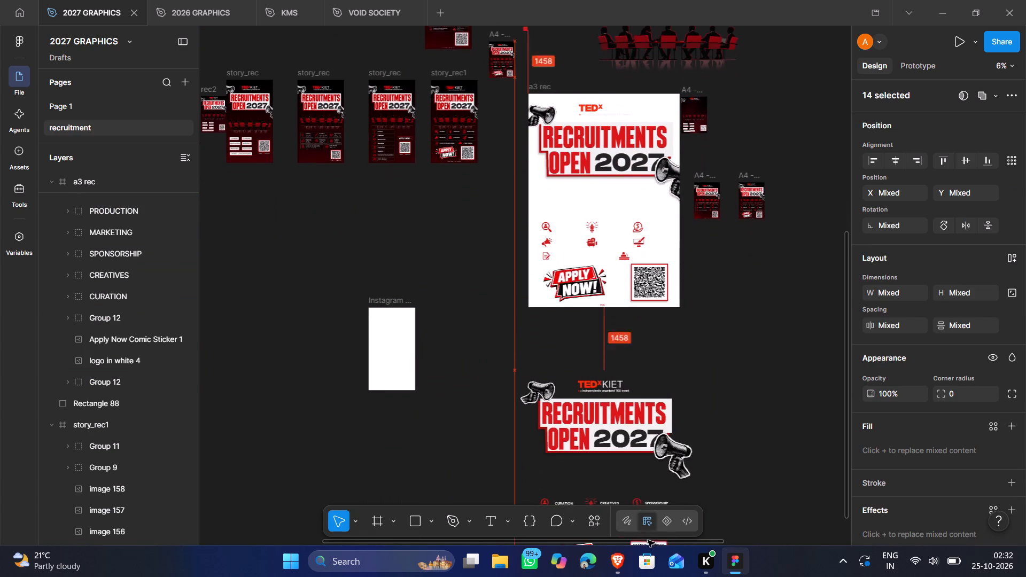
pyautogui.moveTo(648, 540); pyautogui.dragTo(588, 471)
pyautogui.scroll(-1, 623, 453)
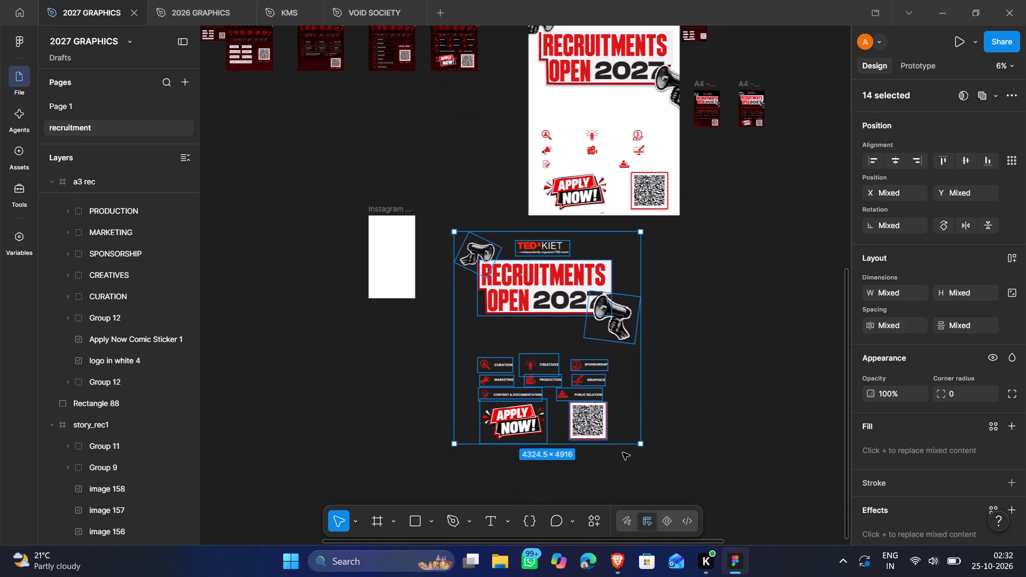
# Scale the copied poster elements down proportionally to about 2198 × 2499 and keep them beside the Instagram story frame.
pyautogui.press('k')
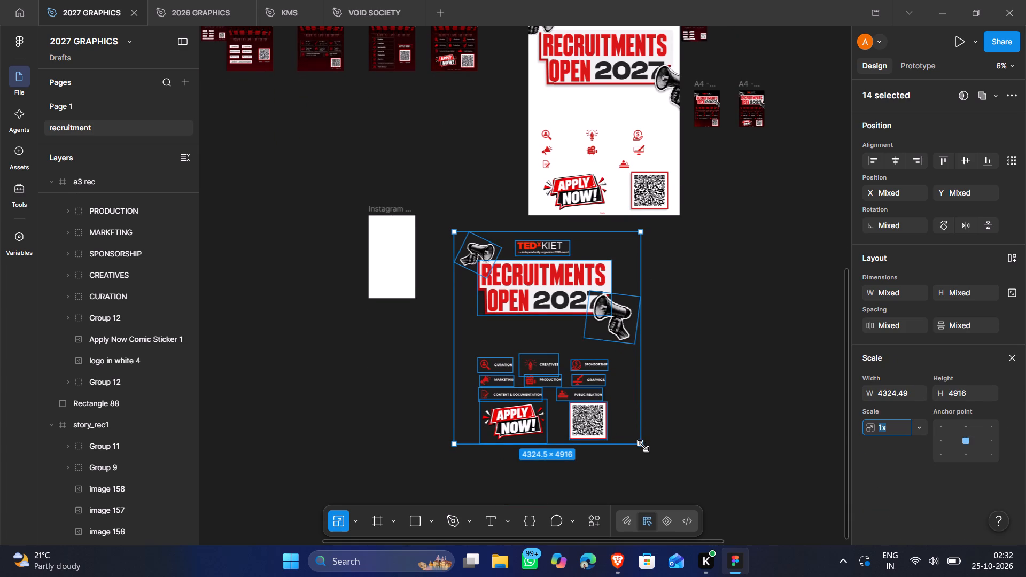
pyautogui.moveTo(643, 446); pyautogui.dragTo(549, 339)
pyautogui.moveTo(511, 283); pyautogui.dragTo(546, 339)
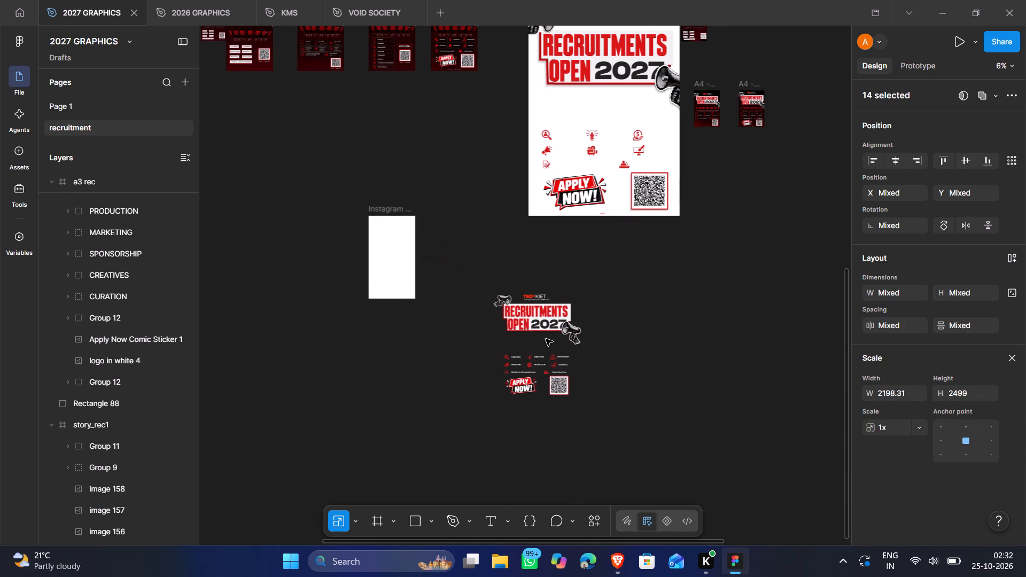
pyautogui.moveTo(546, 339); pyautogui.dragTo(545, 338)
pyautogui.click(617, 338)
# Change the Instagram story frame's fill to black, using the colour already on this page.
pyautogui.click(381, 240)
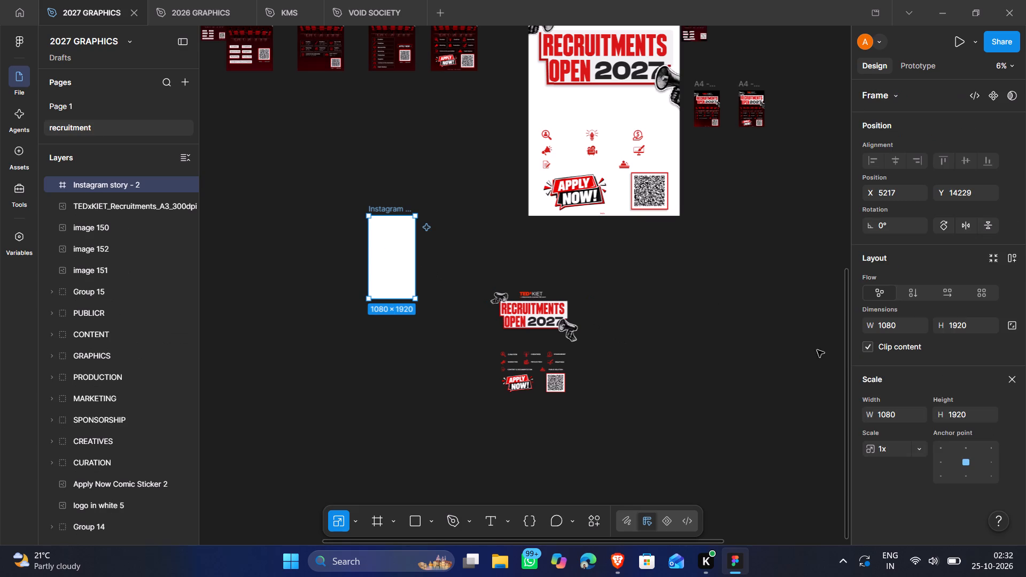
pyautogui.click(1007, 380)
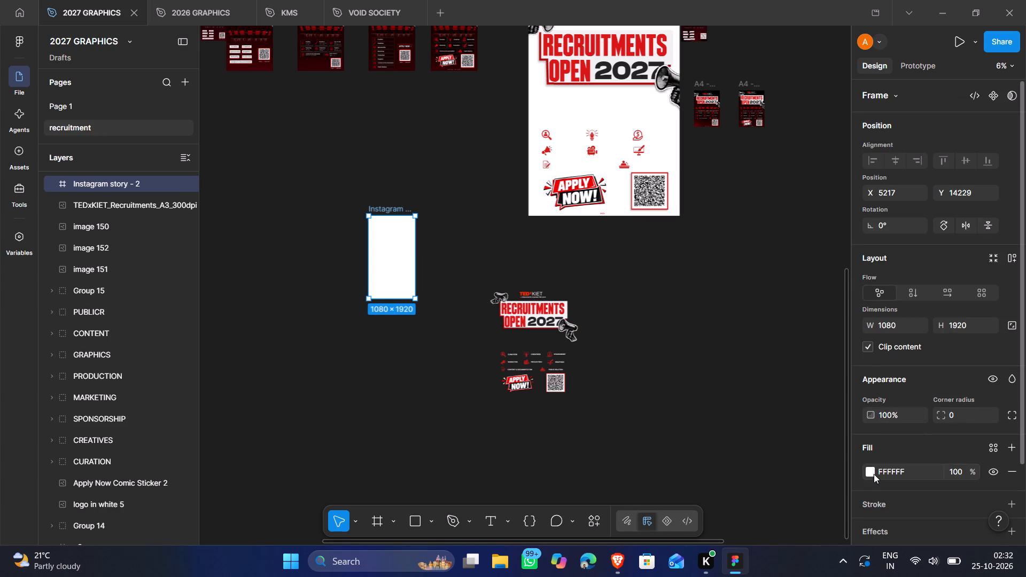
pyautogui.click(871, 475)
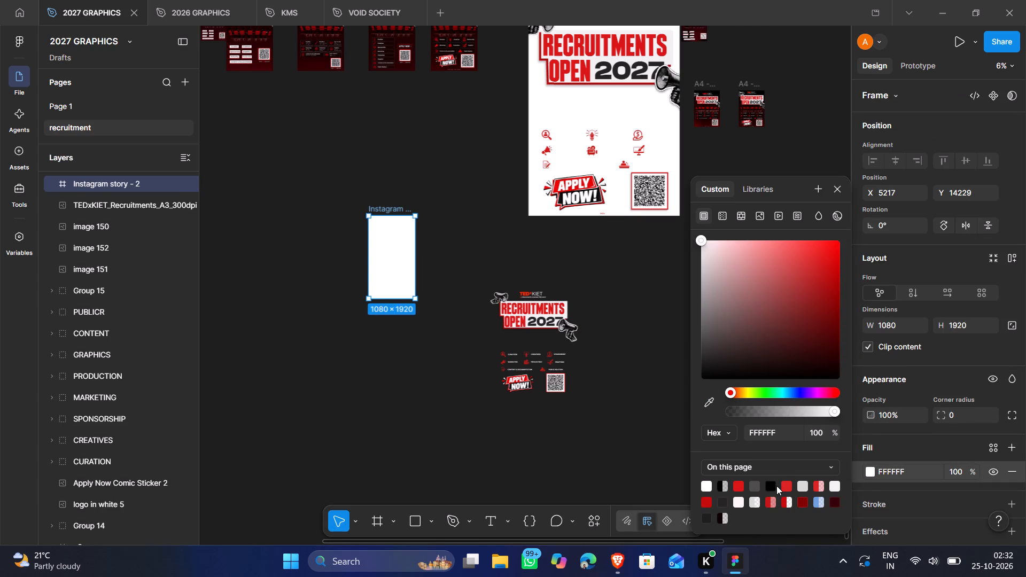
pyautogui.click(776, 486)
pyautogui.doubleClick(776, 486)
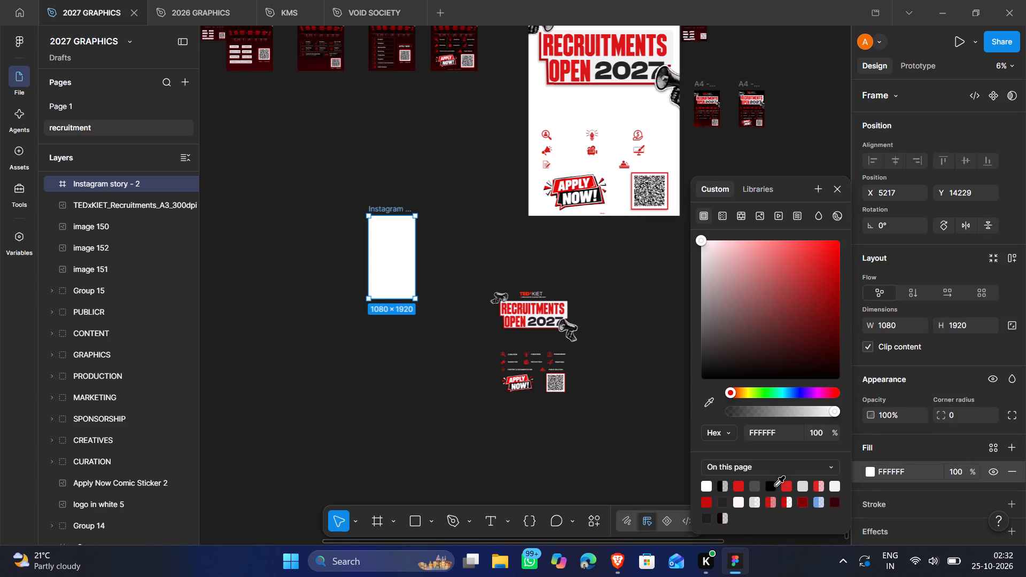
pyautogui.click(770, 486)
pyautogui.click(678, 445)
# Scale the 14 copied poster elements down to about 1327 × 1508 and place them centred inside the black Instagram story frame.
pyautogui.moveTo(645, 441); pyautogui.dragTo(548, 354)
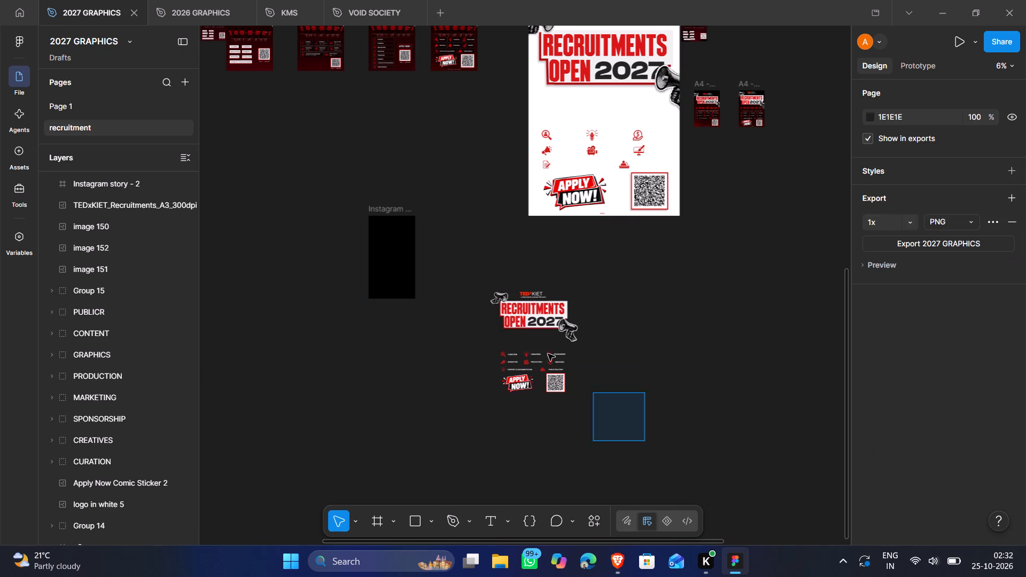
pyautogui.moveTo(548, 354); pyautogui.dragTo(475, 274)
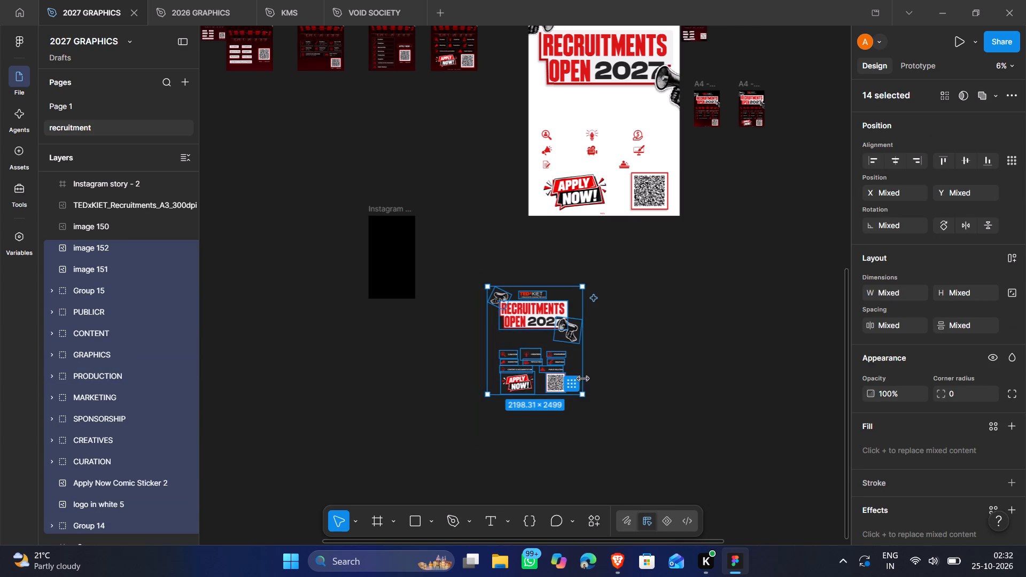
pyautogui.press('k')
pyautogui.moveTo(580, 395); pyautogui.dragTo(576, 393)
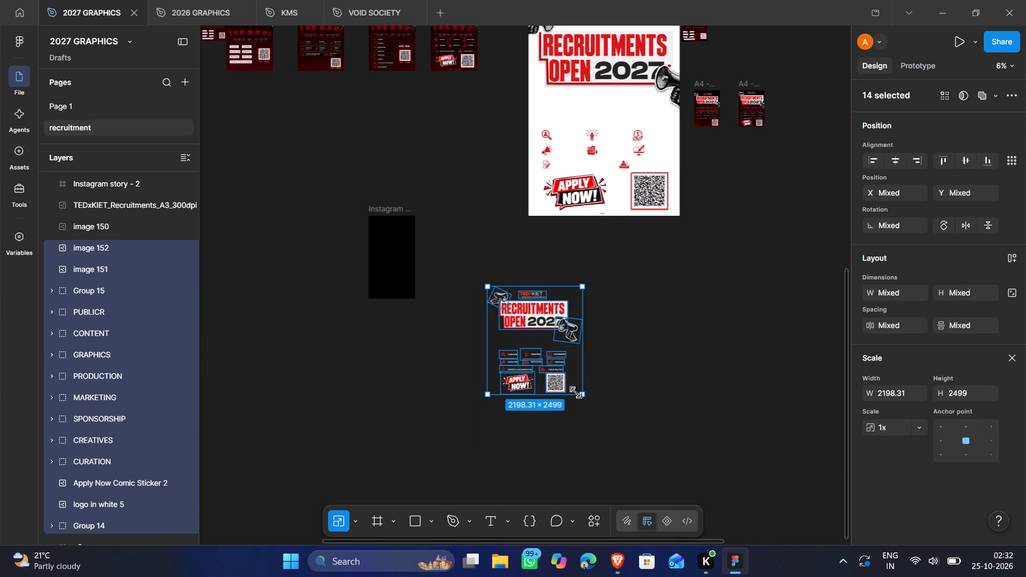
pyautogui.moveTo(576, 393); pyautogui.dragTo(531, 351)
pyautogui.moveTo(514, 315); pyautogui.dragTo(387, 256)
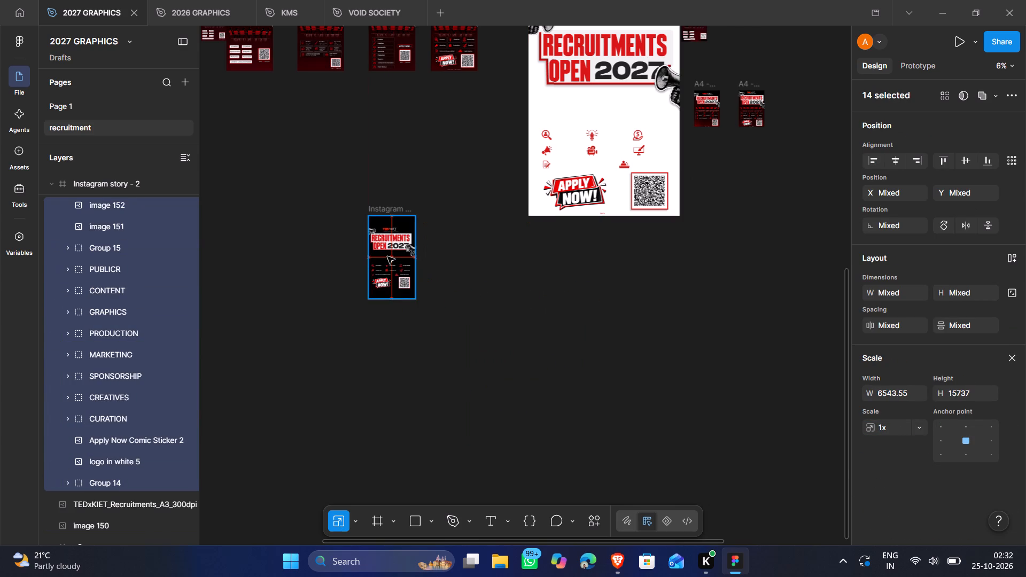
pyautogui.moveTo(387, 256); pyautogui.dragTo(388, 256)
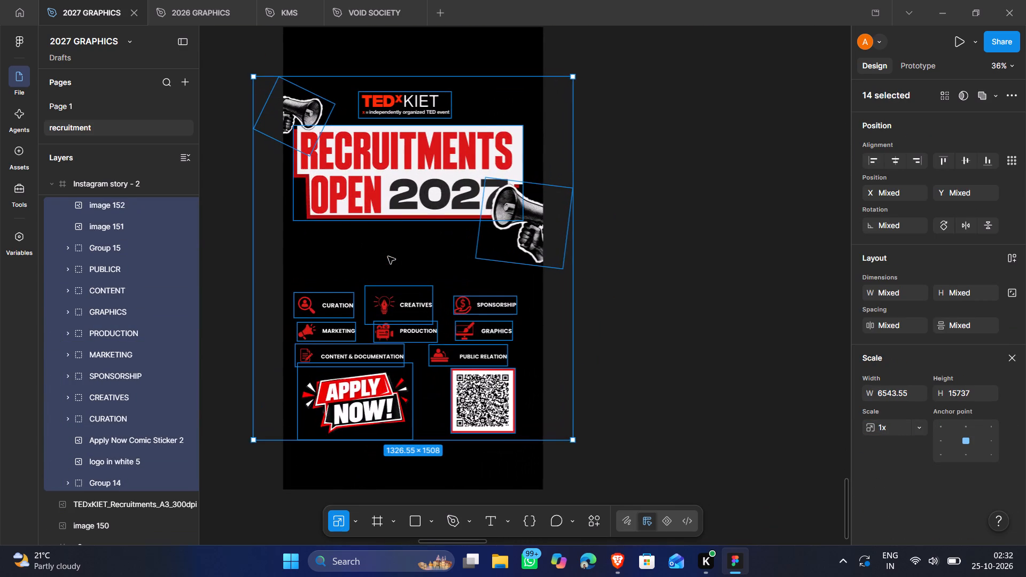
# Shift the 14 elements up to the story frame's top edge and slightly right of its centre.
pyautogui.scroll(1, 388, 256)
pyautogui.moveTo(405, 293); pyautogui.dragTo(408, 267)
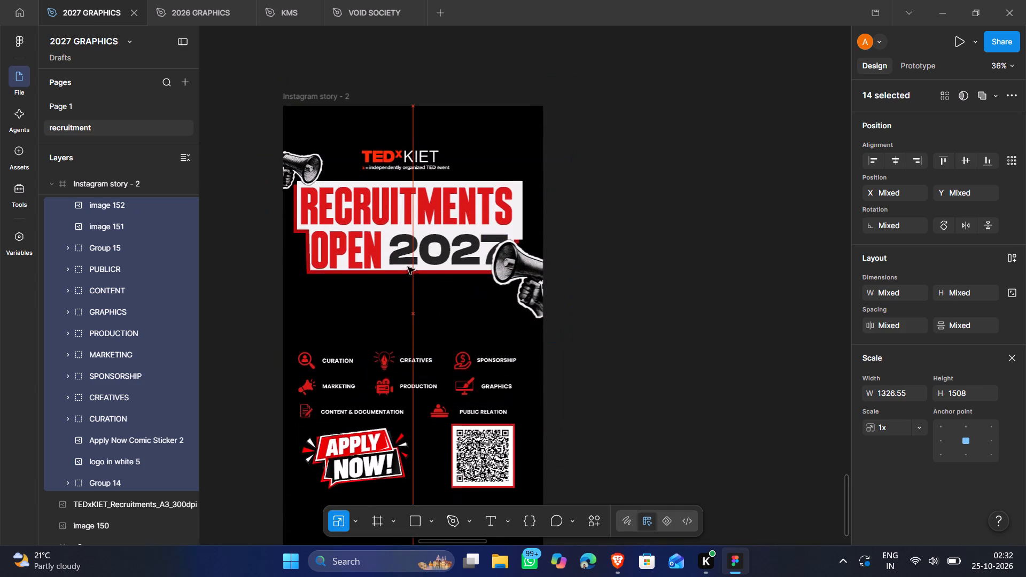
pyautogui.moveTo(408, 267); pyautogui.dragTo(406, 252)
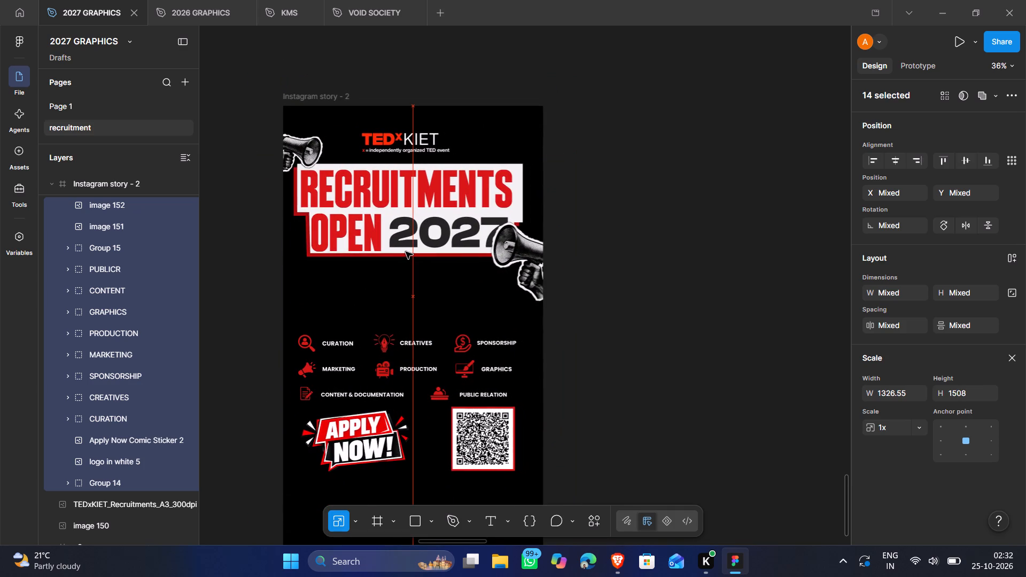
pyautogui.moveTo(406, 252); pyautogui.dragTo(407, 242)
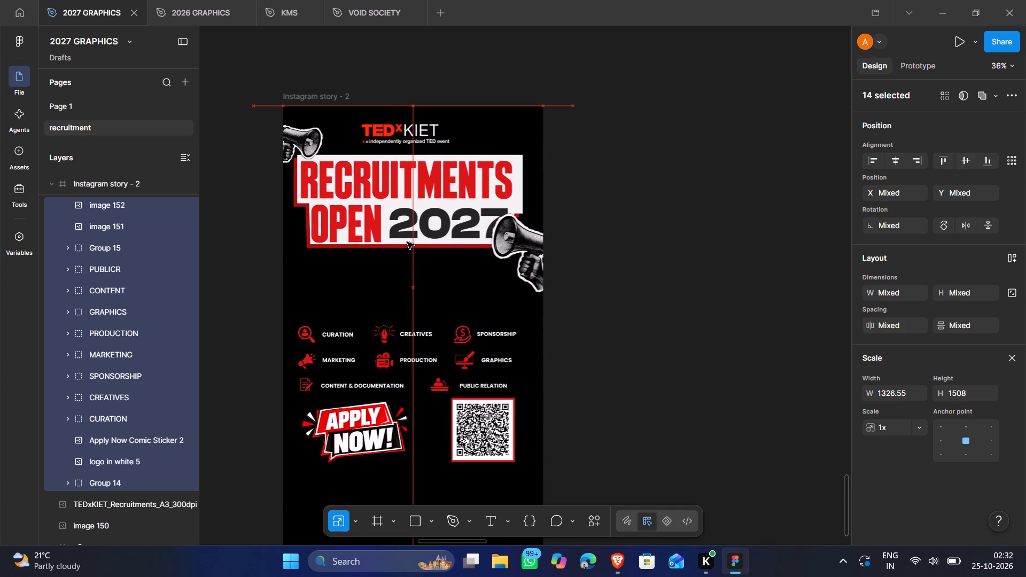
pyautogui.moveTo(407, 242); pyautogui.dragTo(409, 243)
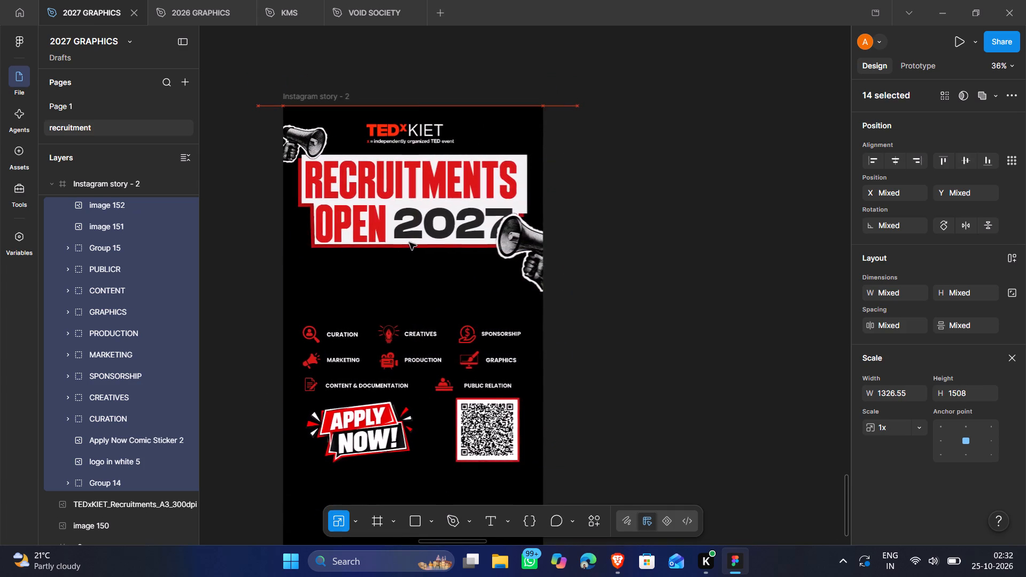
pyautogui.moveTo(409, 243); pyautogui.dragTo(415, 244)
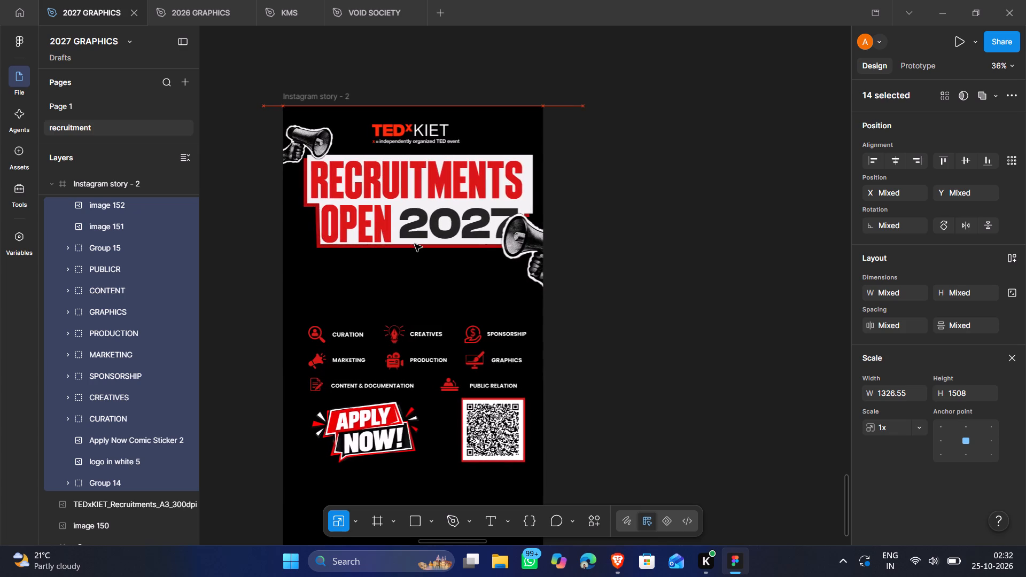
pyautogui.moveTo(415, 244); pyautogui.dragTo(409, 244)
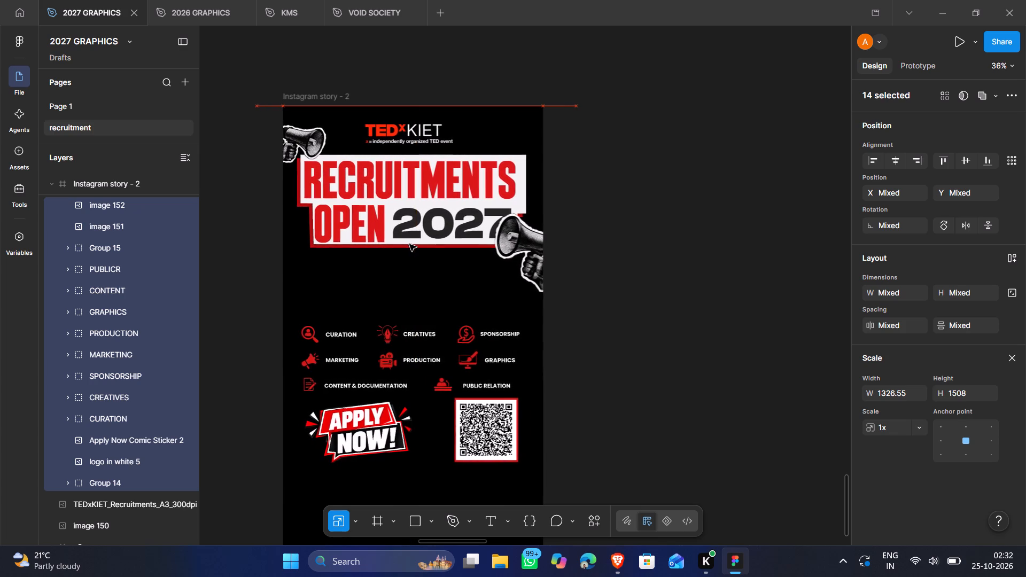
pyautogui.moveTo(409, 244); pyautogui.dragTo(413, 244)
pyautogui.click(649, 294)
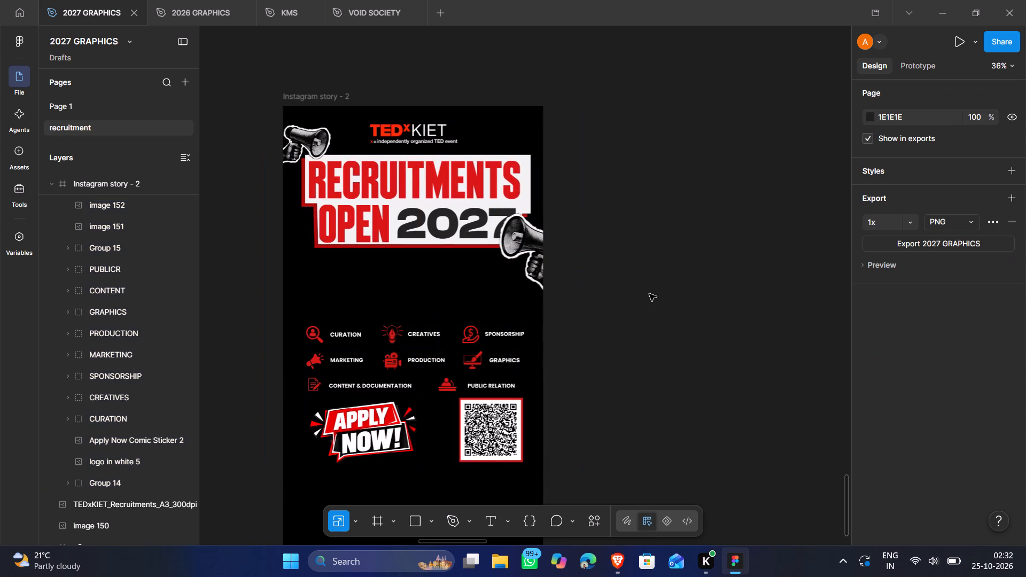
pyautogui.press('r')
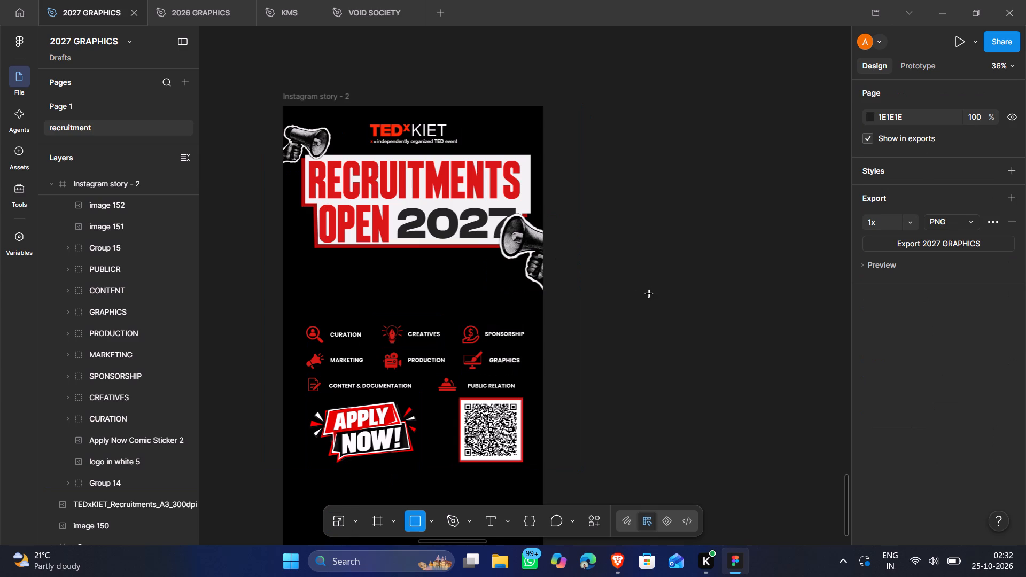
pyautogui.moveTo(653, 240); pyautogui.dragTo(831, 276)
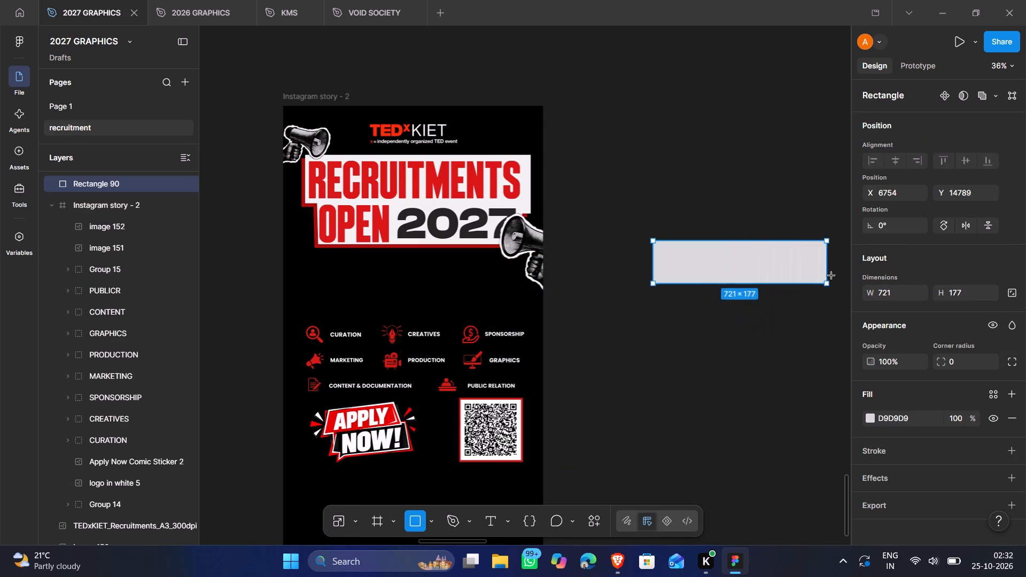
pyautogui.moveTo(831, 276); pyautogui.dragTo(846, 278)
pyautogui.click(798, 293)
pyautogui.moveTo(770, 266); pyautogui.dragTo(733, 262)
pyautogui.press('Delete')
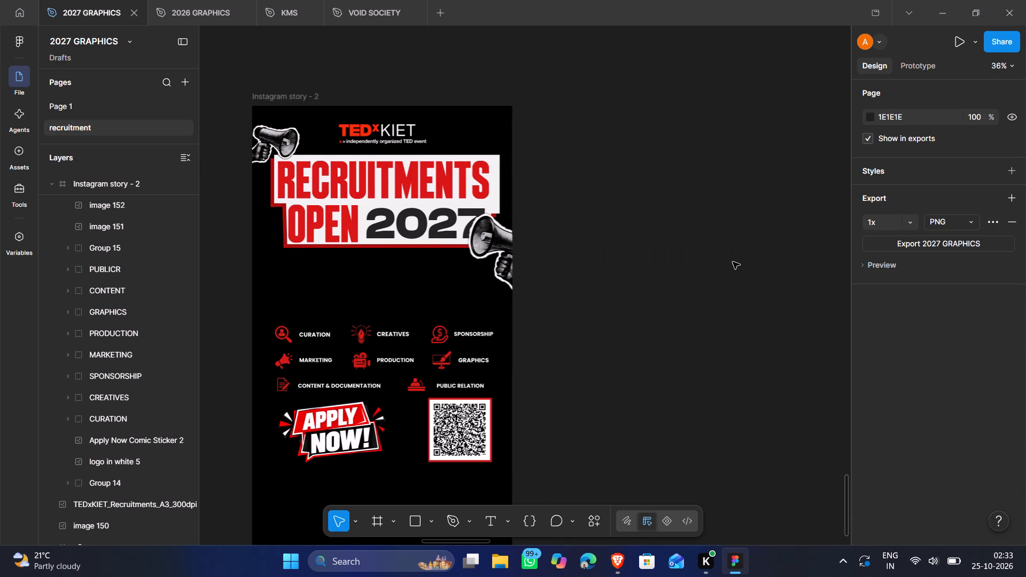
# Draw a light-grey bar with slanted ends using the Pen tool on the empty canvas beside the Instagram story frame.
pyautogui.press('p')
pyautogui.moveTo(667, 248); pyautogui.dragTo(828, 244)
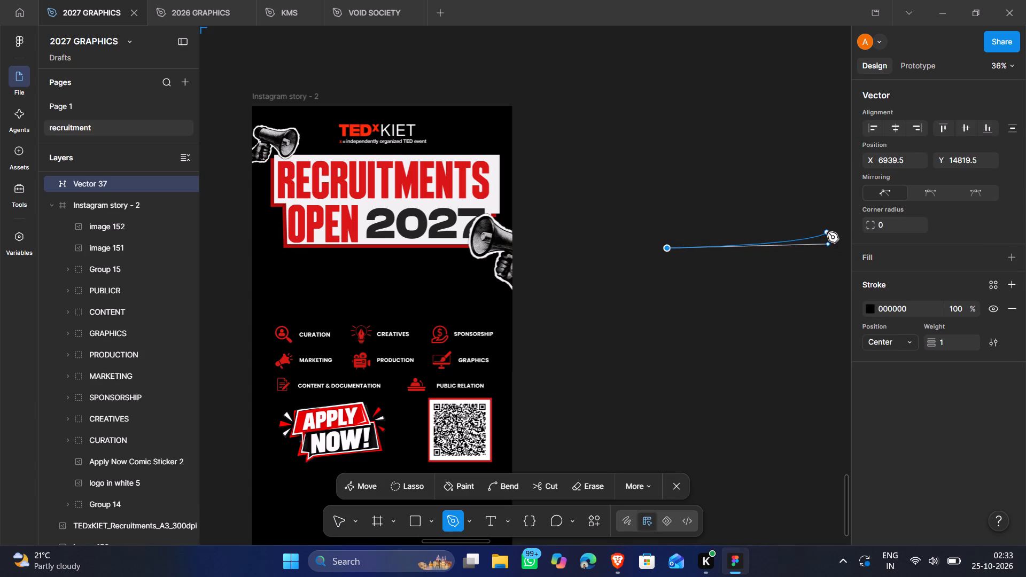
pyautogui.hotkey('ctrl', 'z')
pyautogui.click(623, 272)
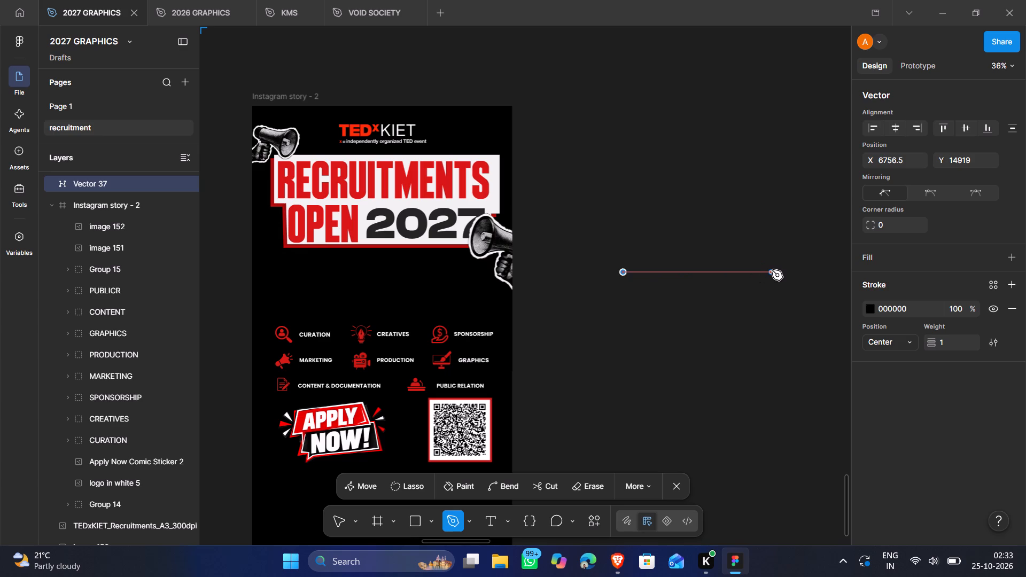
# Finish the closed Pen outline of a bar with slanted ends, about 907 × 67, beside the Instagram story frame.
pyautogui.click(772, 270)
pyautogui.click(789, 288)
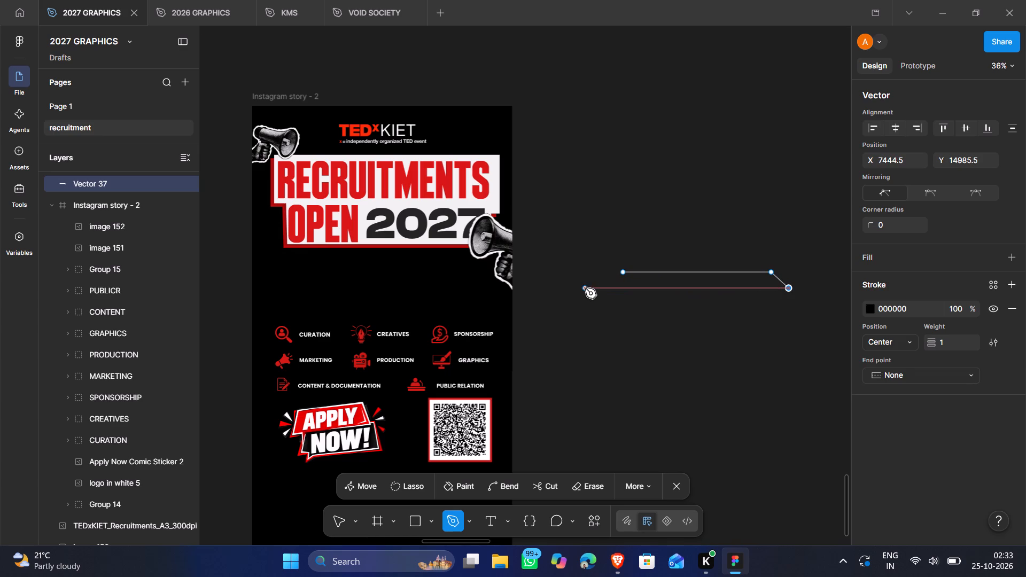
pyautogui.click(575, 286)
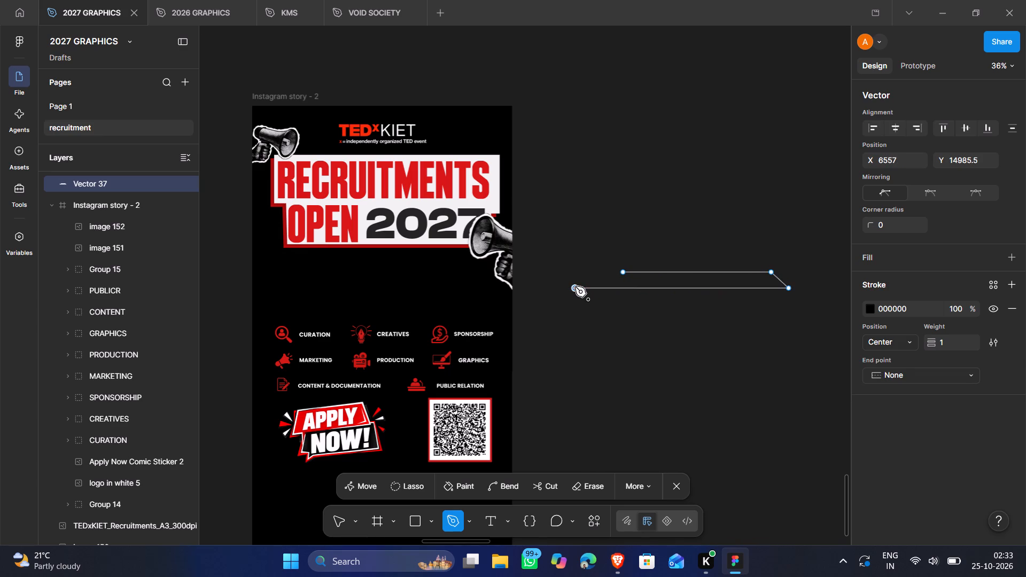
pyautogui.click(571, 269)
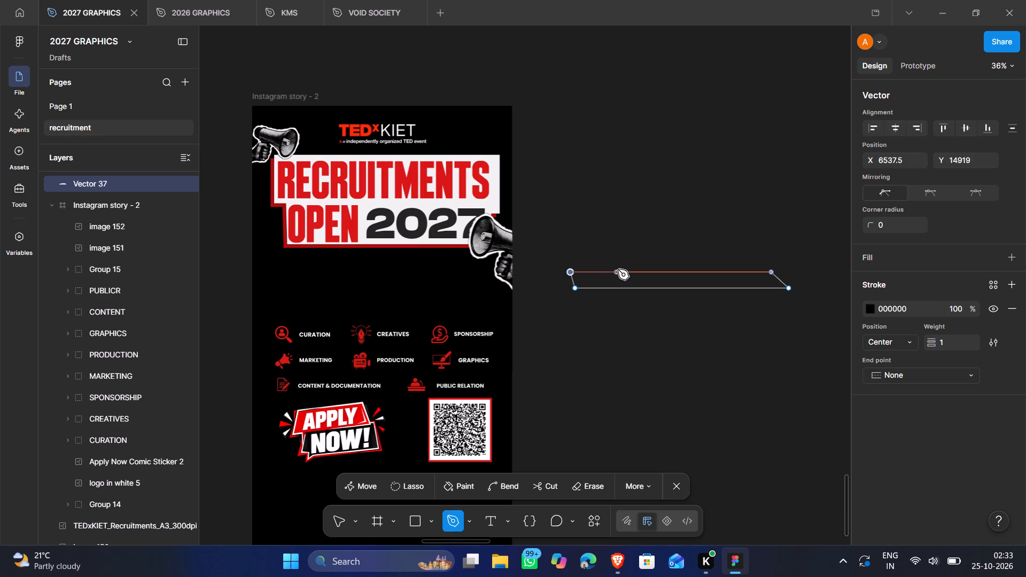
pyautogui.click(623, 270)
pyautogui.press('Escape')
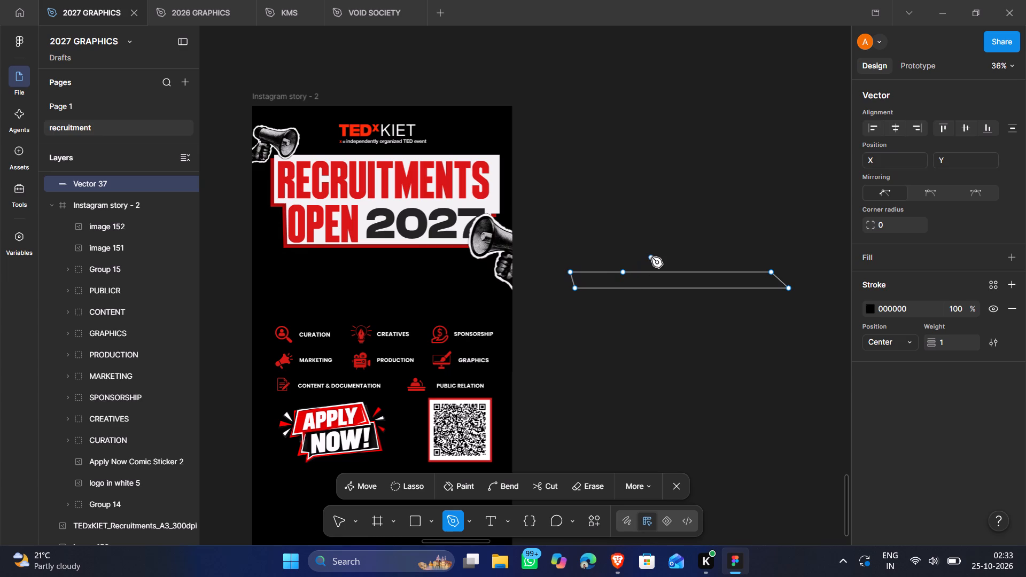
pyautogui.press('Escape')
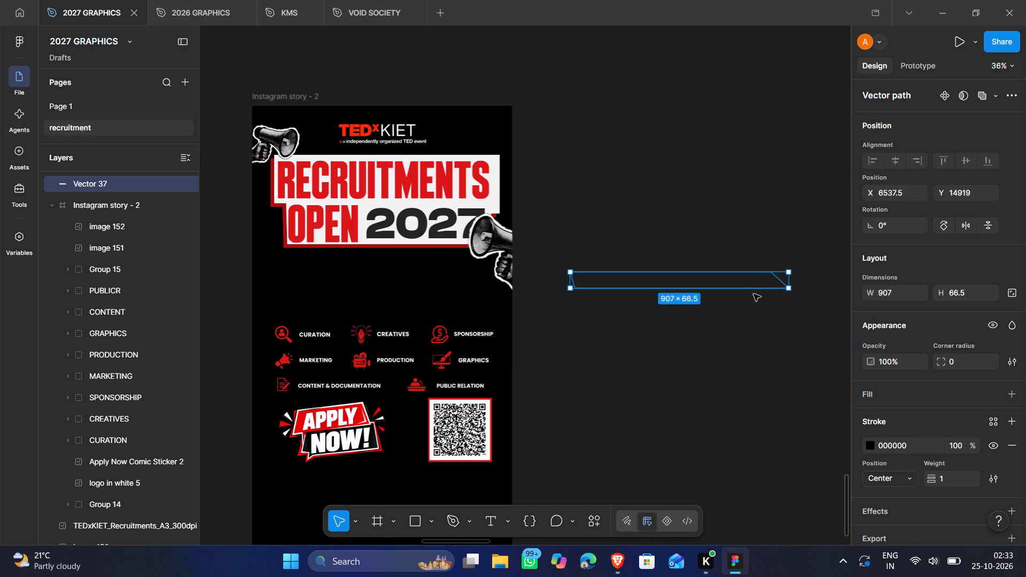
# Nudge the slanted bar outline and stretch it vertically to a height of about 107, keeping its width.
pyautogui.moveTo(750, 283); pyautogui.dragTo(757, 279)
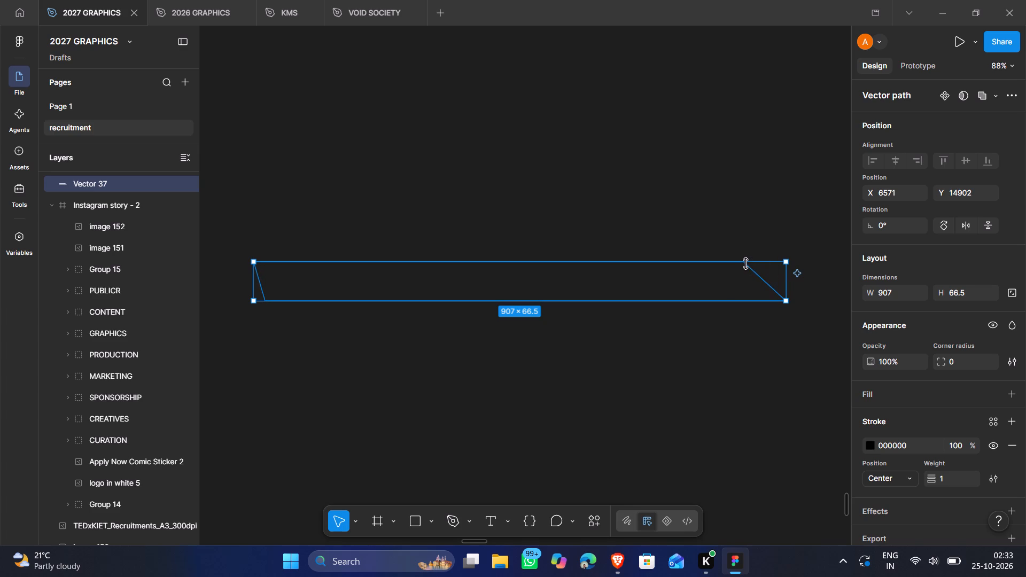
pyautogui.moveTo(745, 263); pyautogui.dragTo(785, 179)
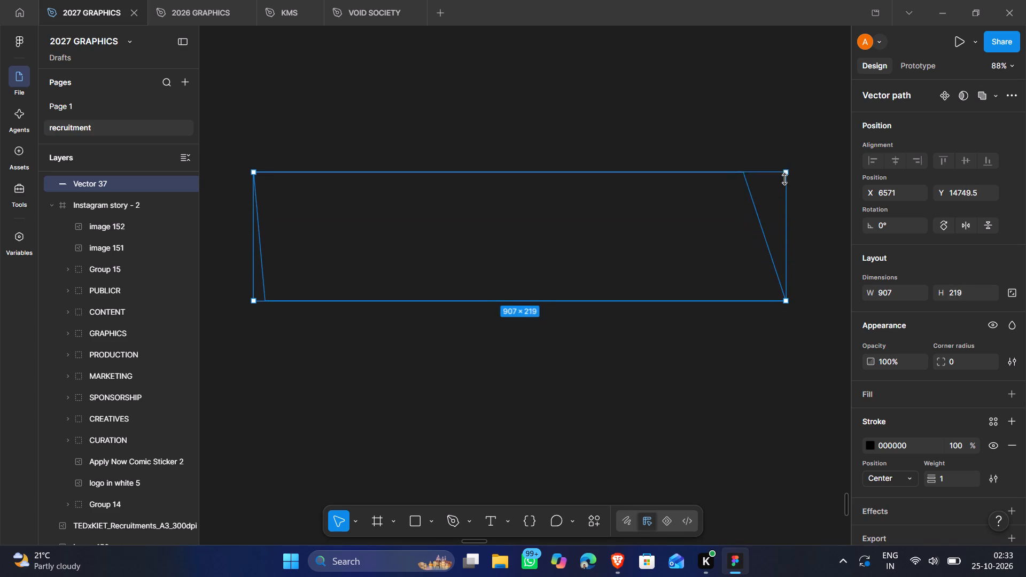
pyautogui.moveTo(785, 179); pyautogui.dragTo(786, 237)
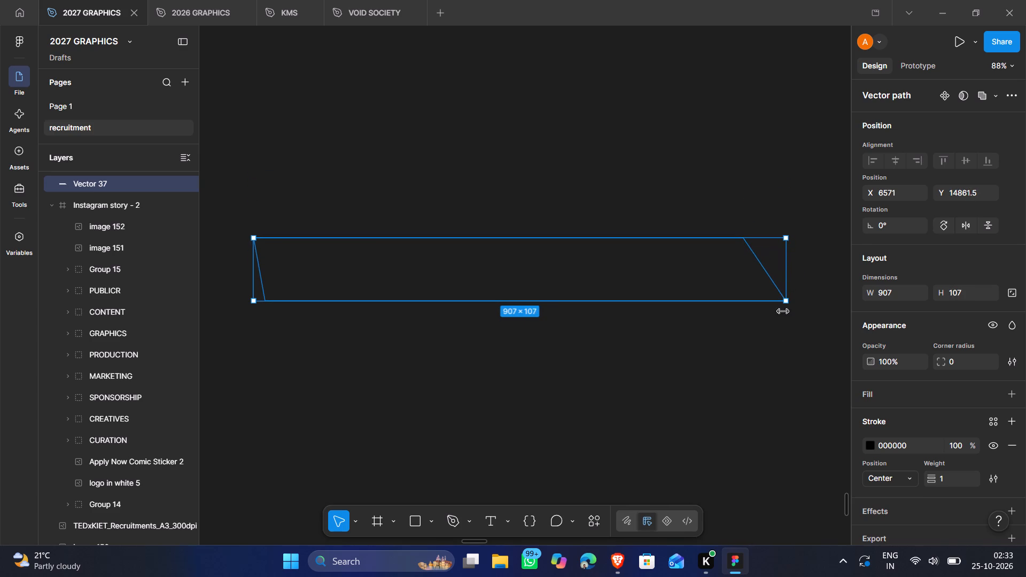
pyautogui.click(779, 344)
# Add a light-grey fill to the slanted bar outline beside the Instagram story frame.
pyautogui.hscroll(1, 779, 344)
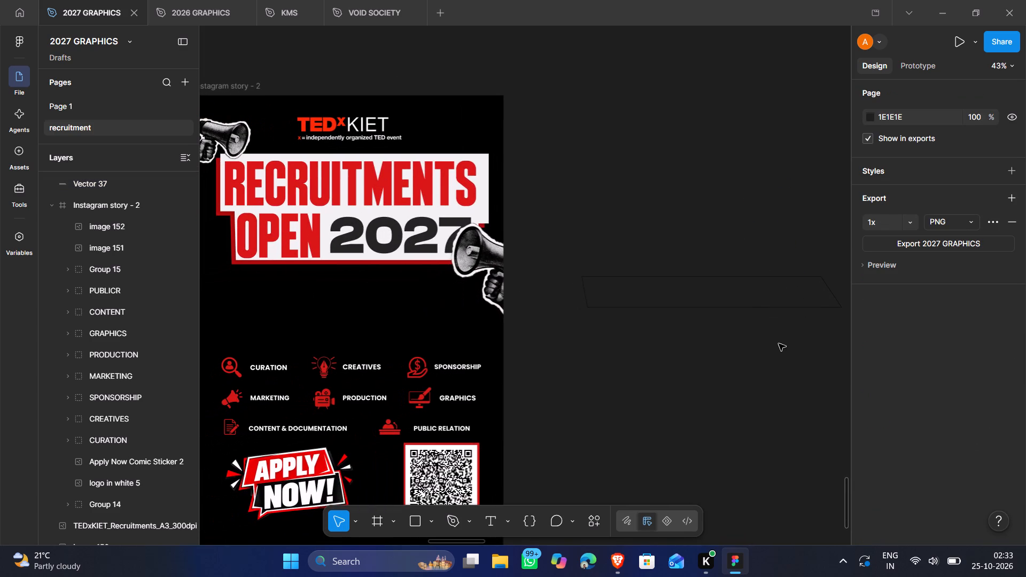
pyautogui.click(758, 286)
pyautogui.click(765, 305)
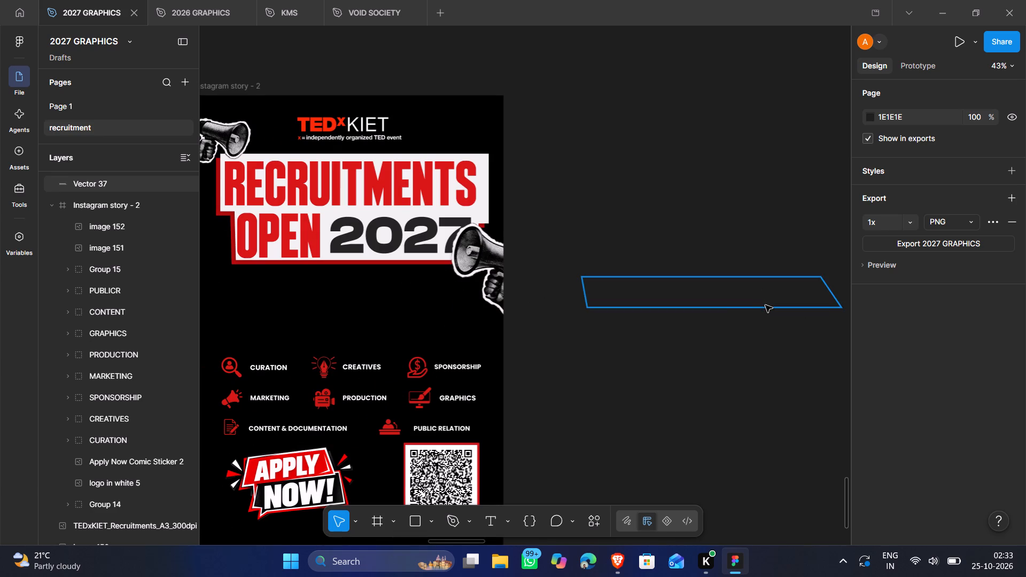
pyautogui.click(1009, 394)
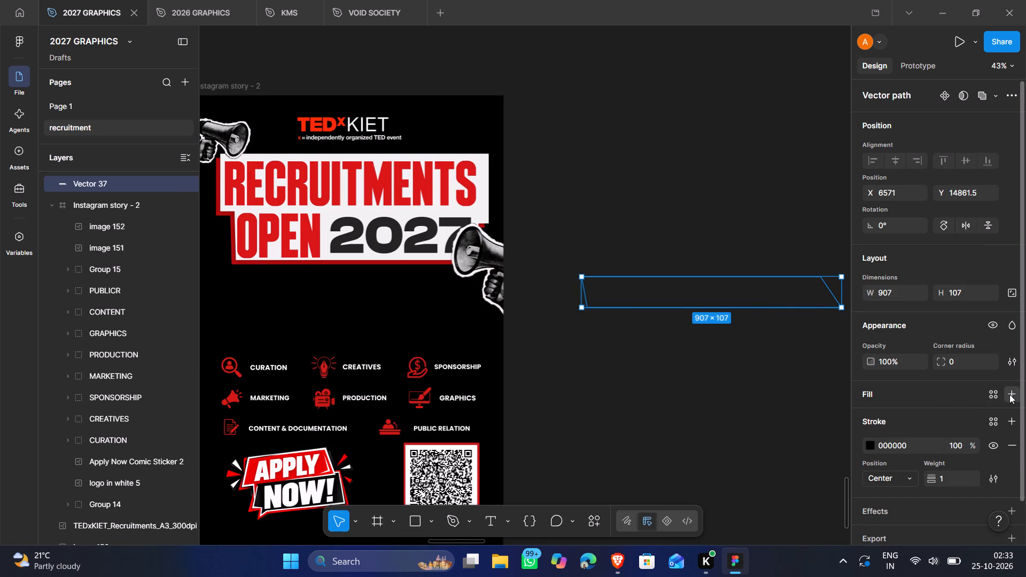
pyautogui.click(650, 362)
pyautogui.hscroll(1, 650, 362)
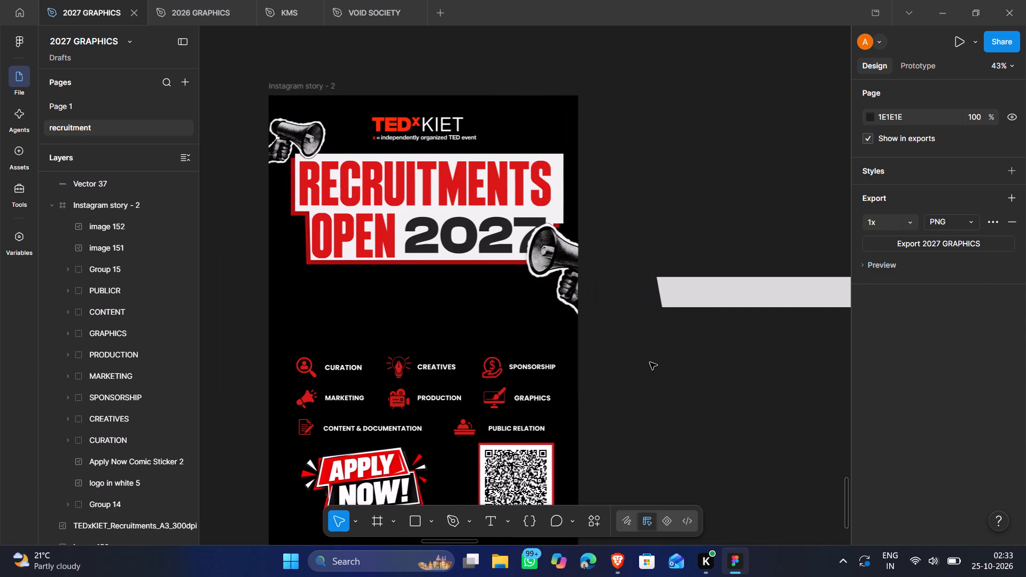
# Move the grey bar under the Recruitments Open 2027 headline in the story frame, sized about 700 × 67 at X 221, Y 608.
pyautogui.moveTo(724, 290); pyautogui.dragTo(361, 285)
pyautogui.moveTo(558, 304); pyautogui.dragTo(500, 292)
pyautogui.moveTo(469, 286); pyautogui.dragTo(494, 282)
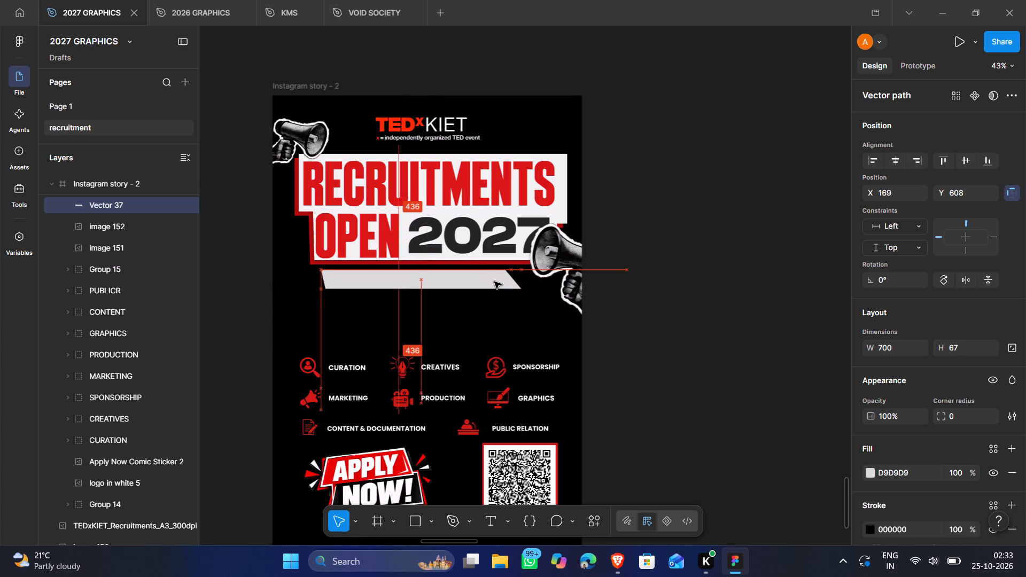
pyautogui.moveTo(494, 282); pyautogui.dragTo(506, 282)
pyautogui.click(540, 293)
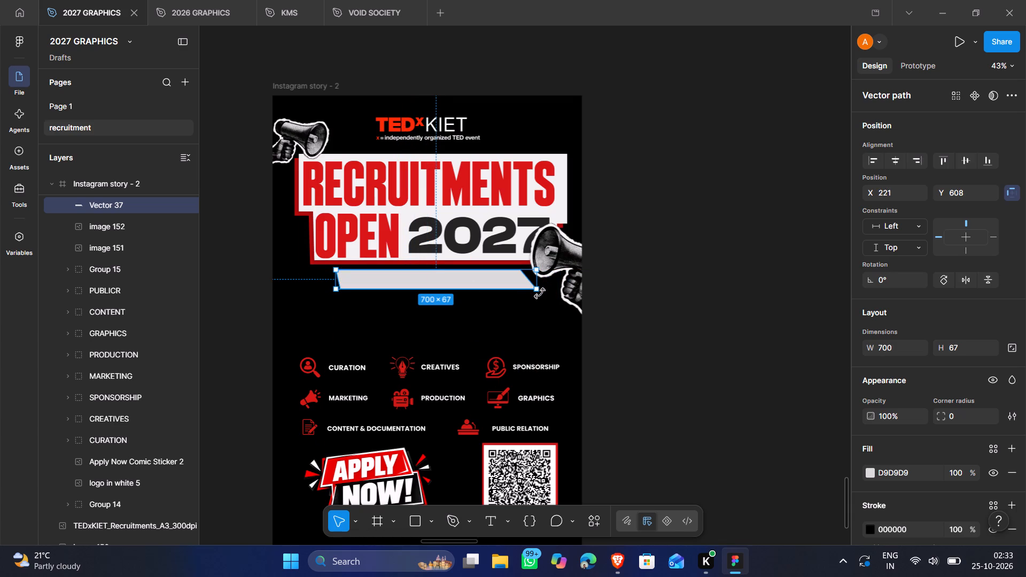
# Resize the grey bar under the headline to about 736 × 87 and position it at about X 190, Y 608.
pyautogui.moveTo(537, 290); pyautogui.dragTo(563, 302)
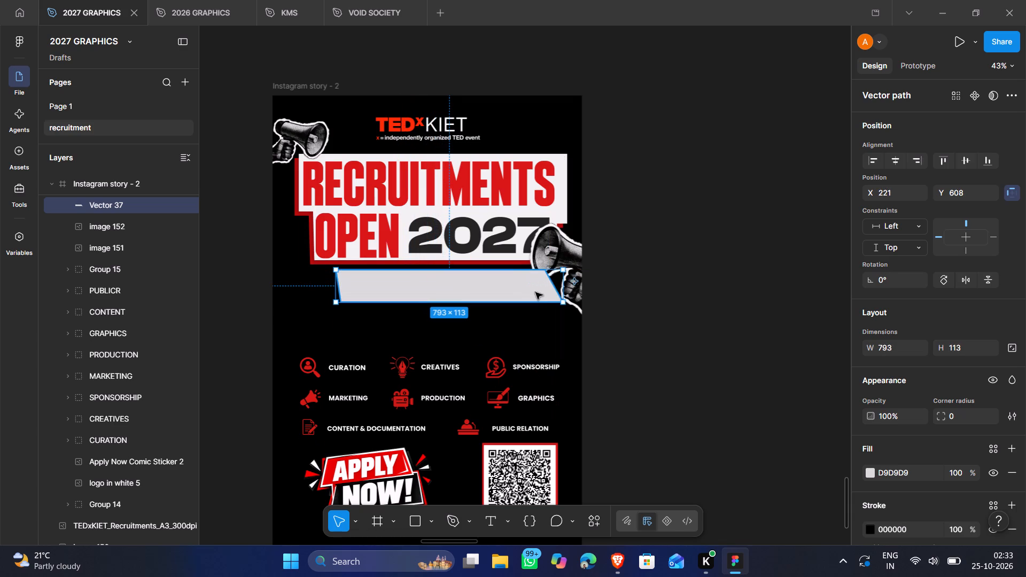
pyautogui.moveTo(532, 292); pyautogui.dragTo(513, 287)
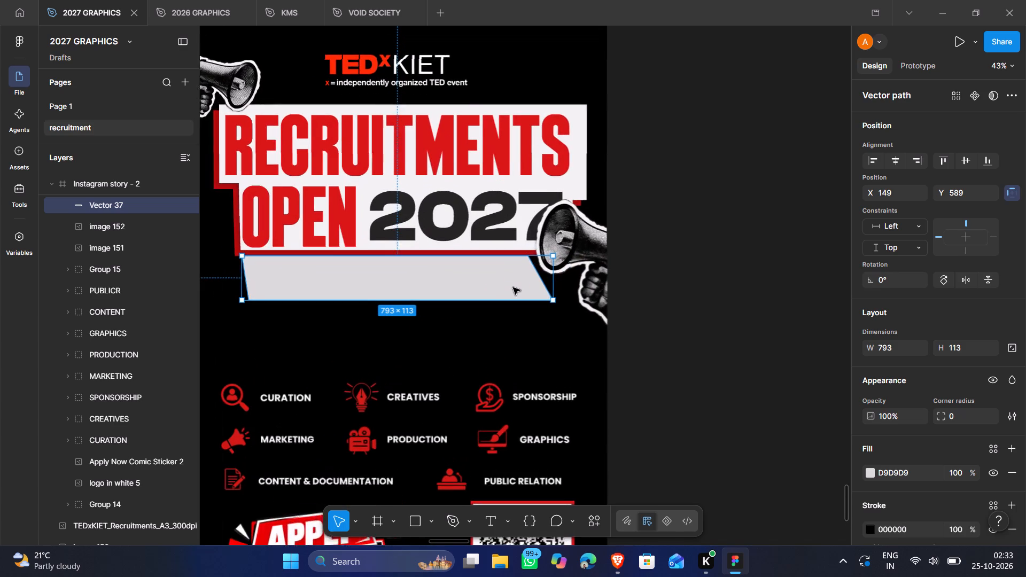
pyautogui.moveTo(554, 299); pyautogui.dragTo(532, 290)
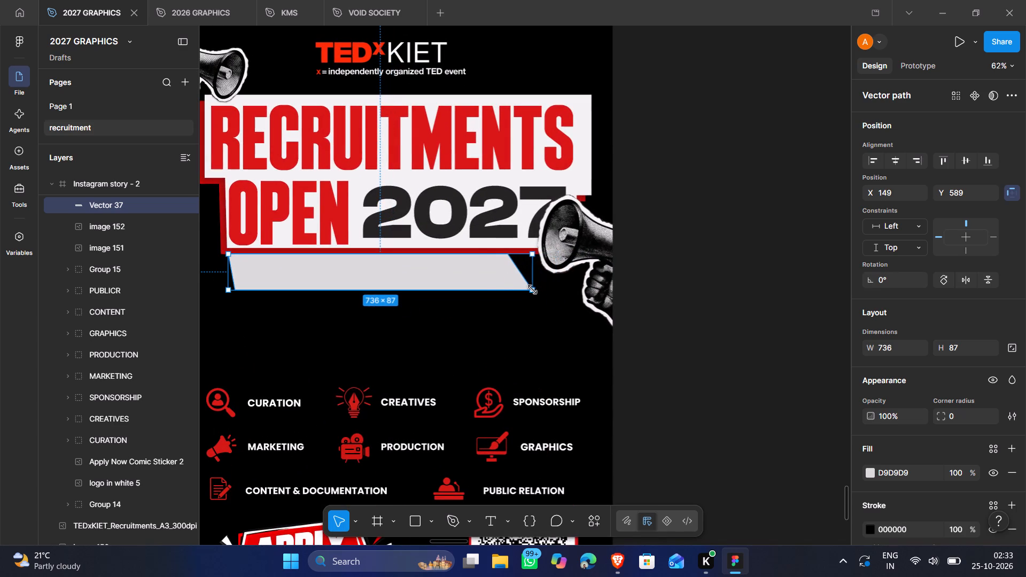
pyautogui.moveTo(480, 276); pyautogui.dragTo(497, 286)
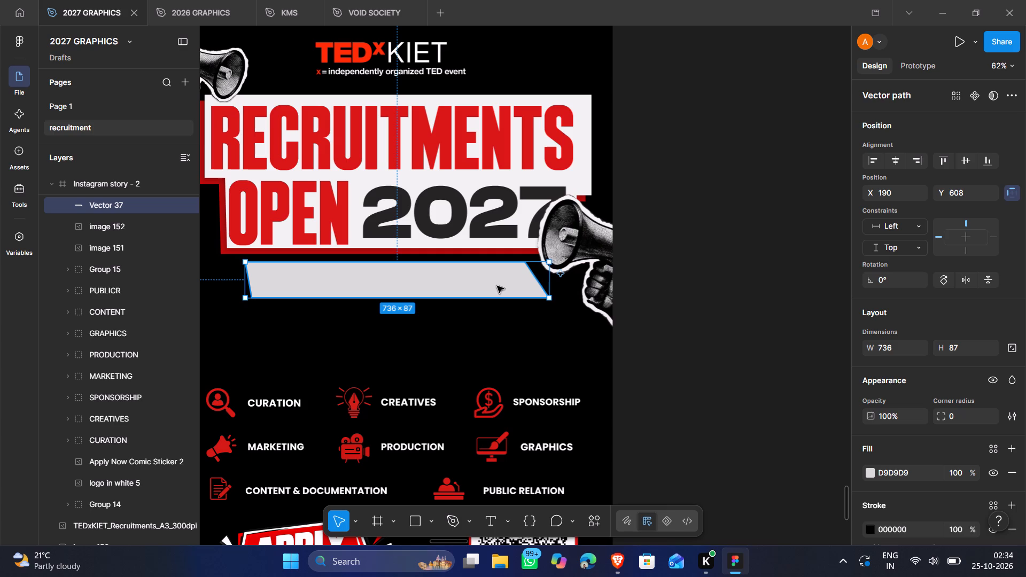
pyautogui.click(687, 260)
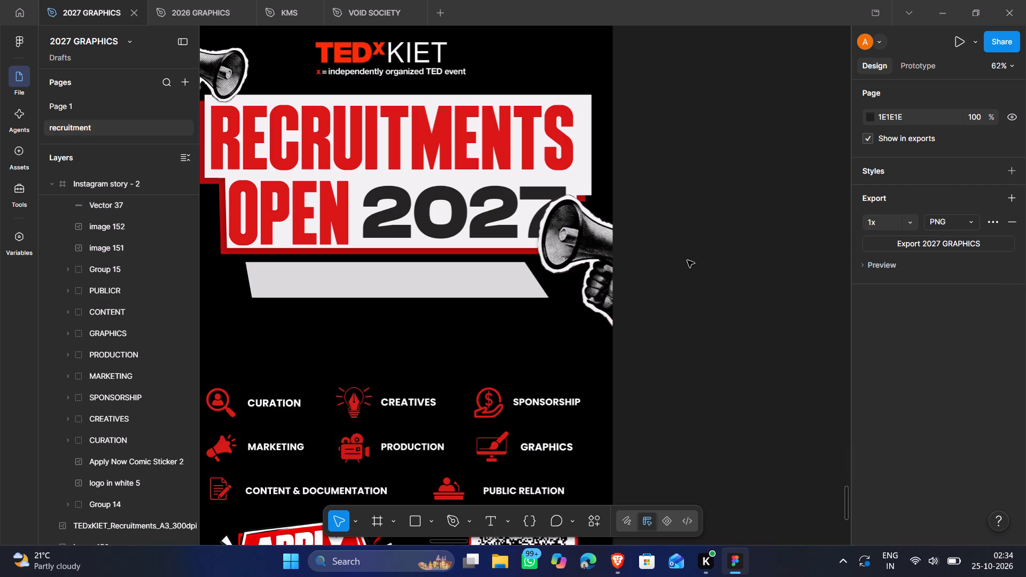
# Increase the grey bar's height to about 101 by extending its bottom edge.
pyautogui.click(487, 294)
pyautogui.click(477, 294)
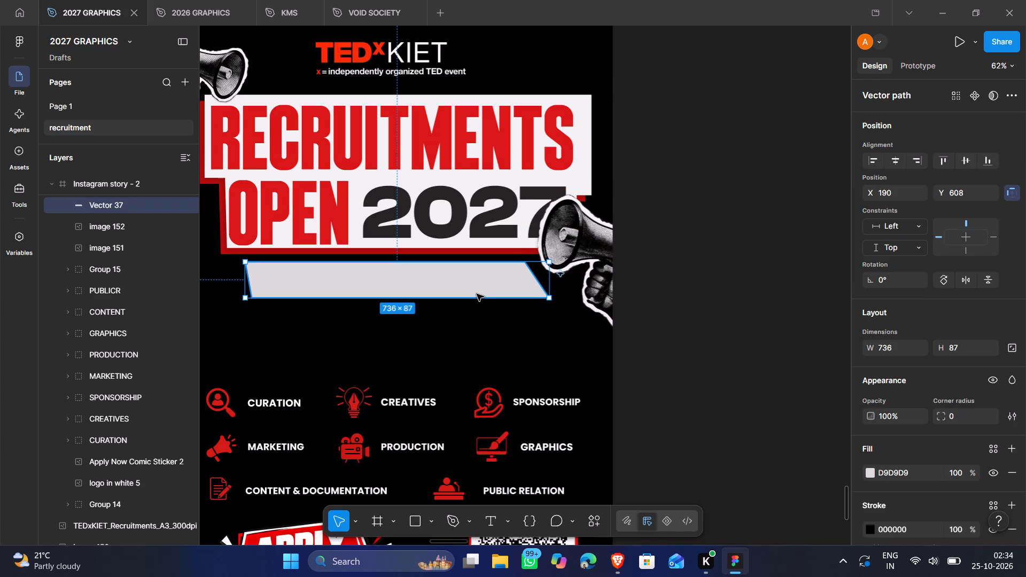
pyautogui.moveTo(477, 297); pyautogui.dragTo(478, 303)
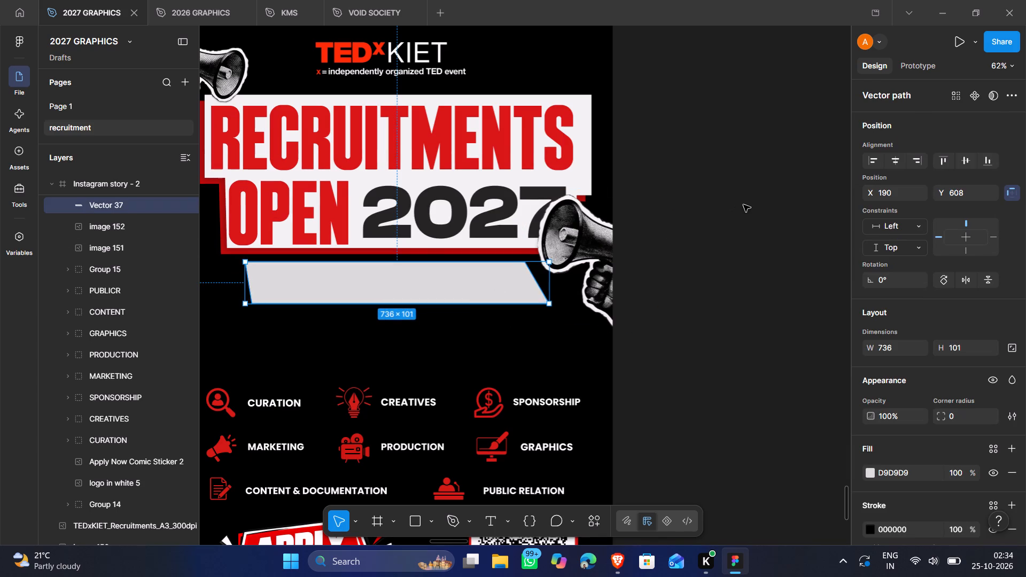
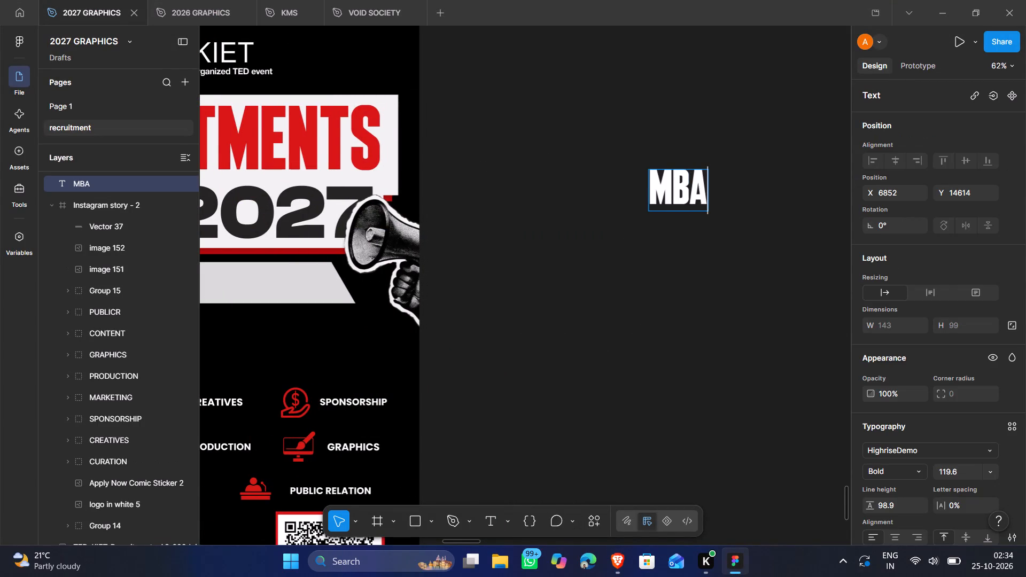
# Change the fill of the white MBA text on the empty canvas beside the story frame to black.
pyautogui.click(648, 262)
pyautogui.click(648, 262)
pyautogui.hscroll(1, 648, 262)
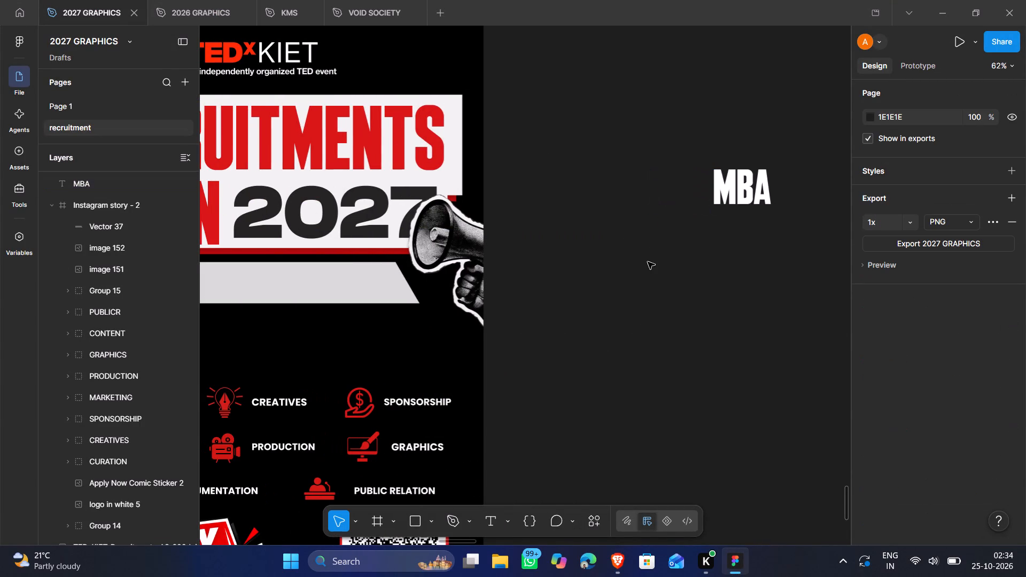
pyautogui.click(736, 193)
pyautogui.scroll(-2, 912, 389)
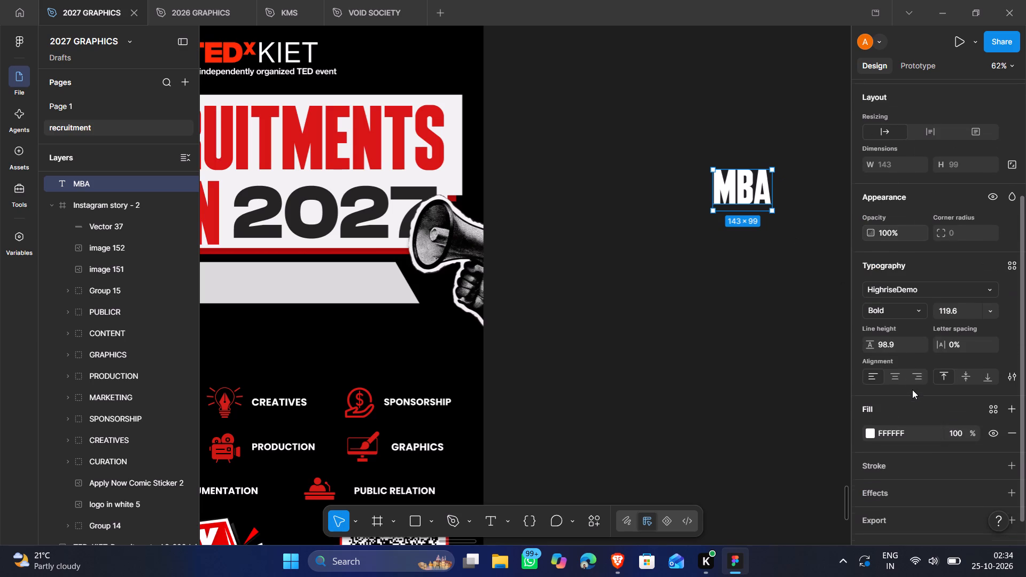
pyautogui.click(872, 432)
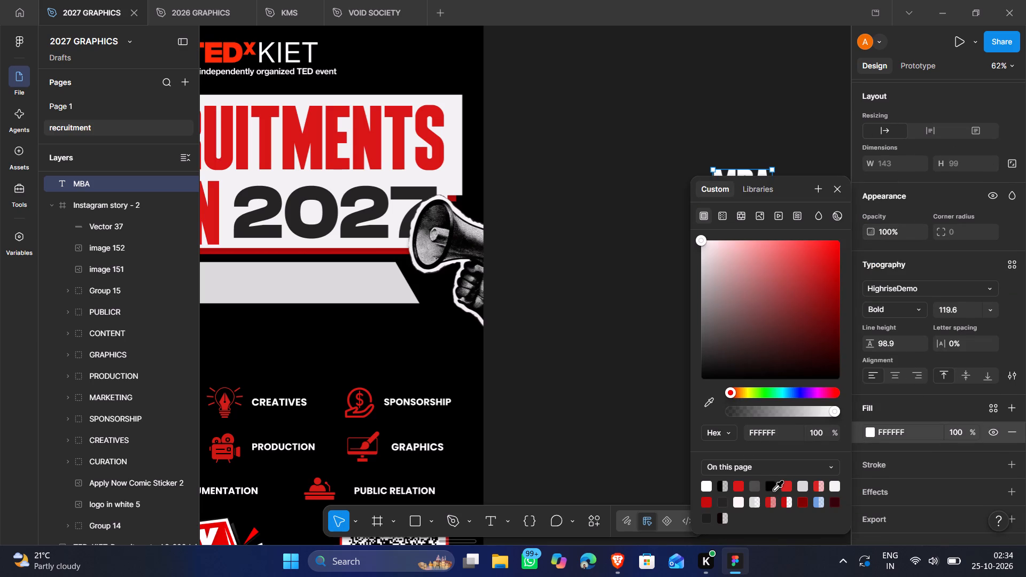
pyautogui.click(773, 490)
pyautogui.click(641, 399)
# Duplicate the MBA text, place the copy below the original and change its wording to MCA.
pyautogui.click(737, 178)
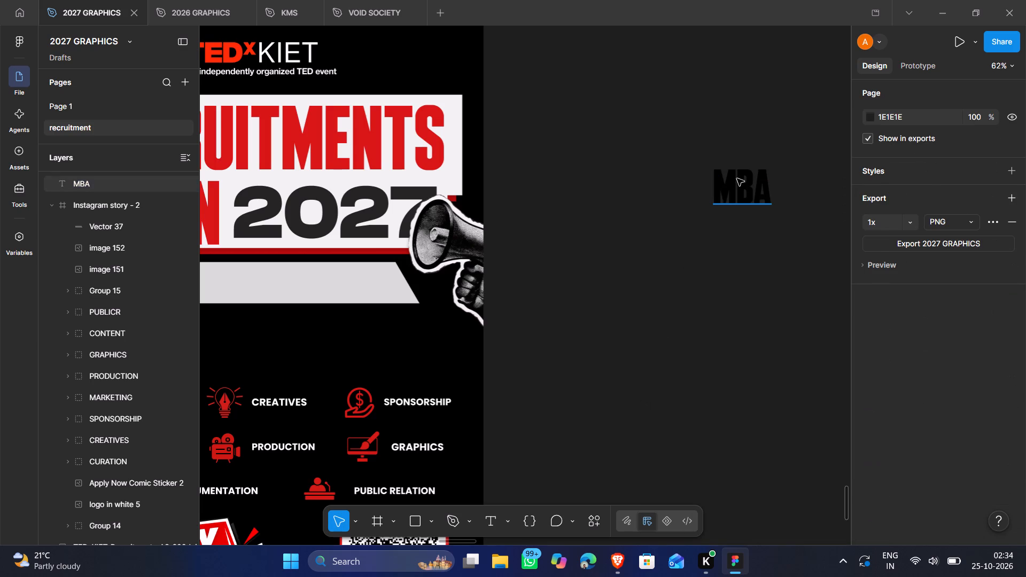
pyautogui.hotkey('ctrl', 'd')
pyautogui.moveTo(737, 178); pyautogui.dragTo(737, 239)
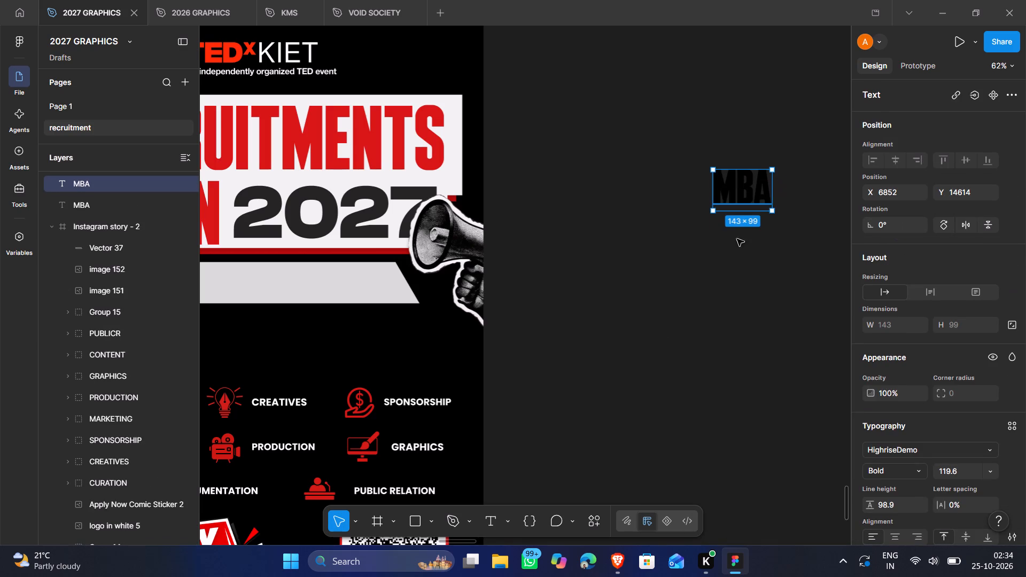
pyautogui.moveTo(737, 239); pyautogui.dragTo(735, 270)
pyautogui.doubleClick(735, 270)
pyautogui.write('MCA')
pyautogui.click(678, 269)
pyautogui.click(678, 269)
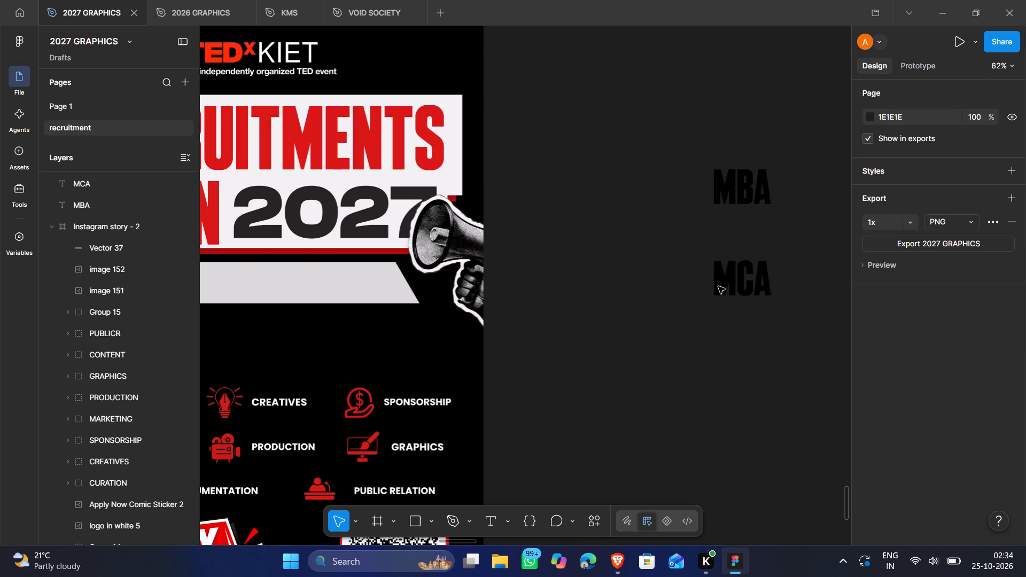
# Duplicate the MCA text, place the copy below it and change its wording to M.PHARM.
pyautogui.click(720, 287)
pyautogui.hotkey('ctrl', 'd')
pyautogui.moveTo(720, 287); pyautogui.dragTo(726, 360)
pyautogui.doubleClick(726, 360)
pyautogui.write('MPHARM')
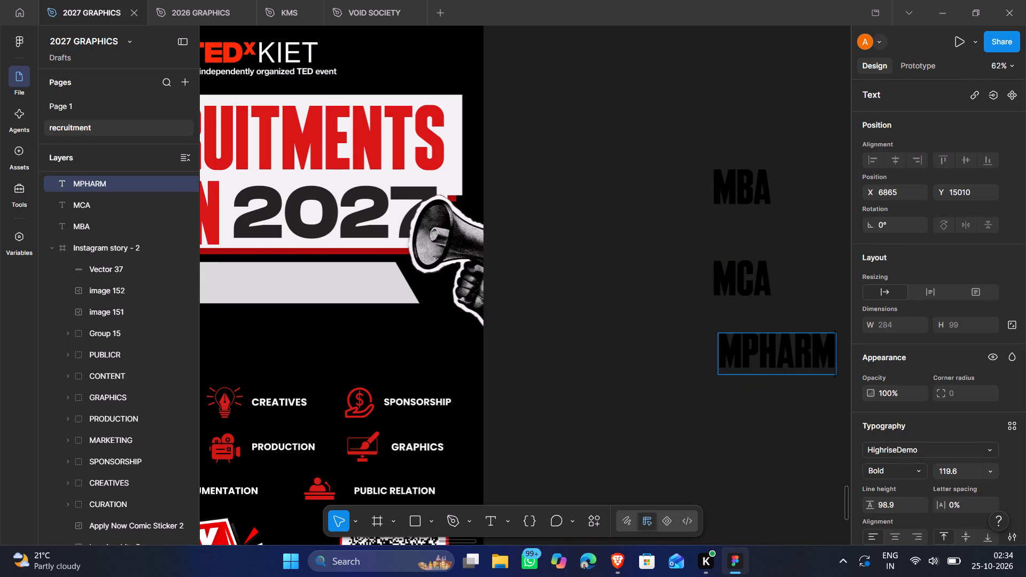
pyautogui.press('Left')
pyautogui.press('Left')
pyautogui.press('Left')
pyautogui.press('Left')
pyautogui.press('Left')
pyautogui.press('.')
pyautogui.click(678, 347)
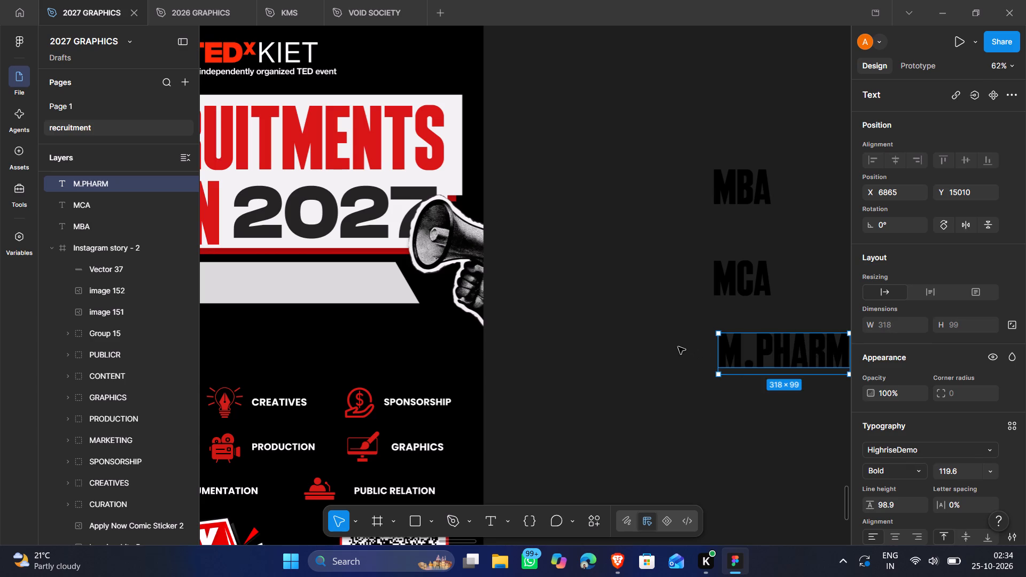
pyautogui.click(678, 347)
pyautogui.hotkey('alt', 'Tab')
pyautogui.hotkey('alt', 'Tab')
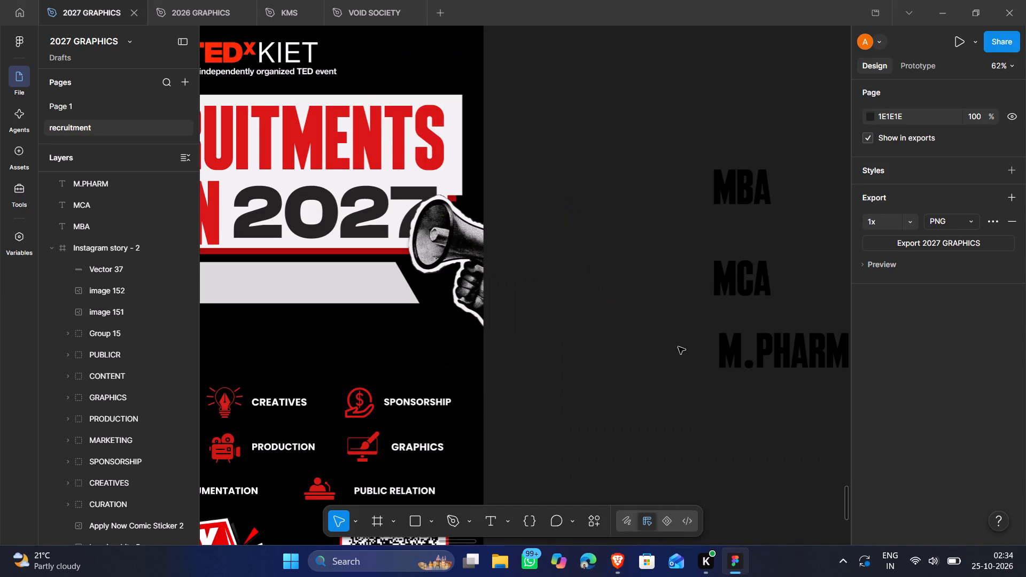
# Move the MBA text onto the grey bar under the headline, at about X 275, Y 610.
pyautogui.hscroll(1, 678, 347)
pyautogui.hscroll(1, 762, 233)
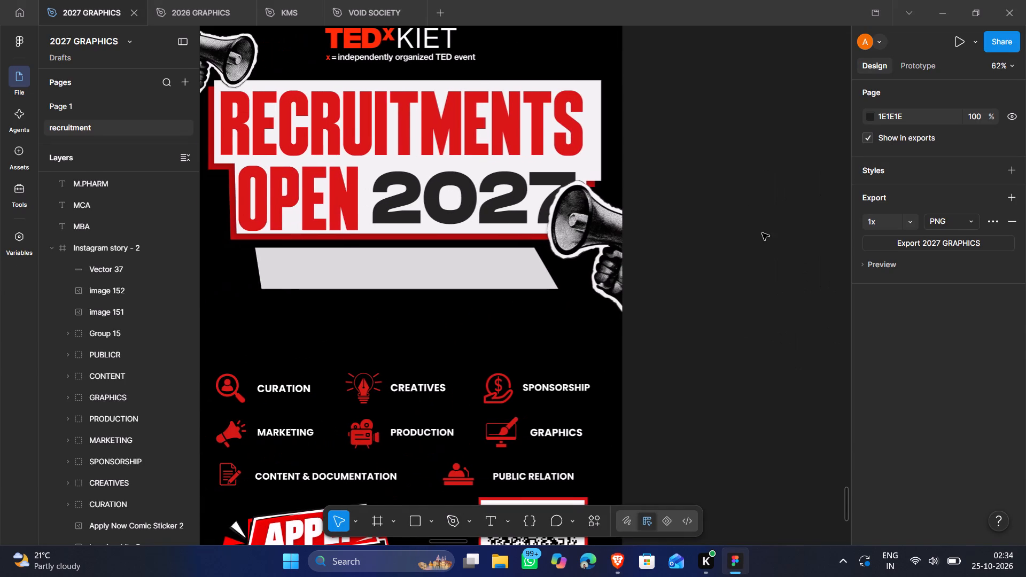
pyautogui.hscroll(-1, 757, 232)
pyautogui.moveTo(801, 181); pyautogui.dragTo(504, 238)
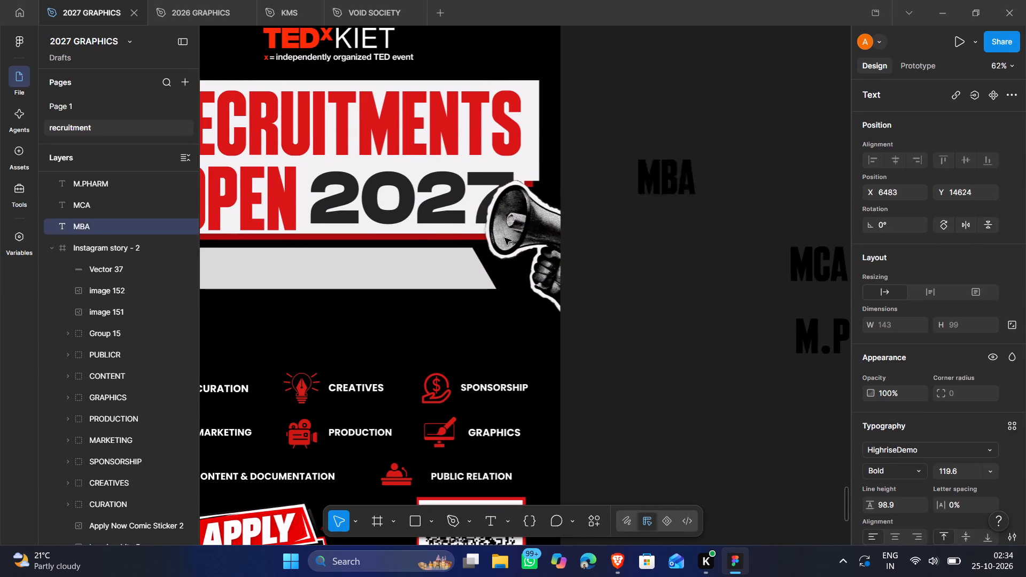
pyautogui.moveTo(504, 238); pyautogui.dragTo(242, 277)
pyautogui.hscroll(1, 242, 277)
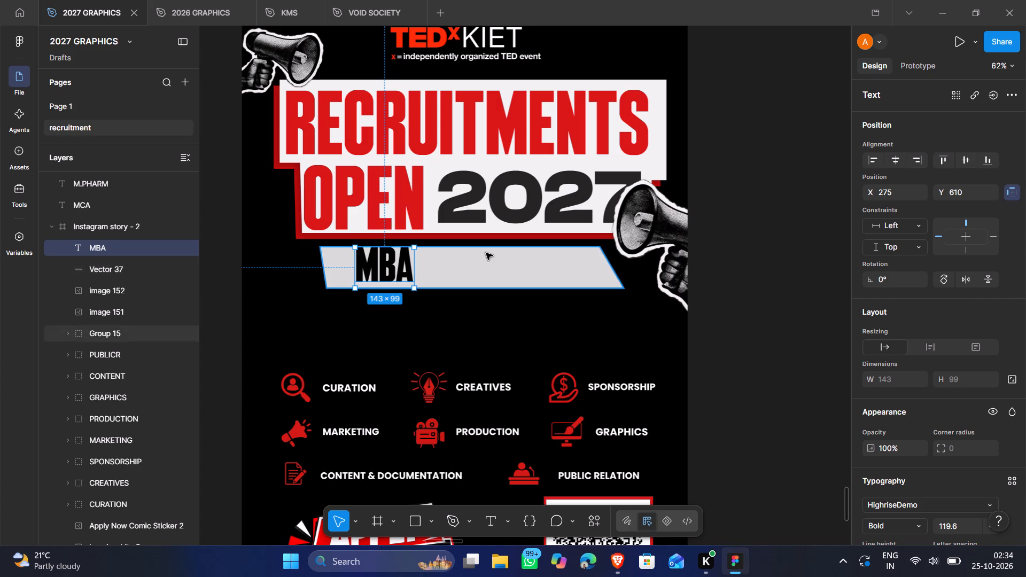
# Move the MCA text onto the grey bar beside MBA, at about X 514, Y 608.
pyautogui.hscroll(-4, 493, 255)
pyautogui.moveTo(654, 259); pyautogui.dragTo(291, 241)
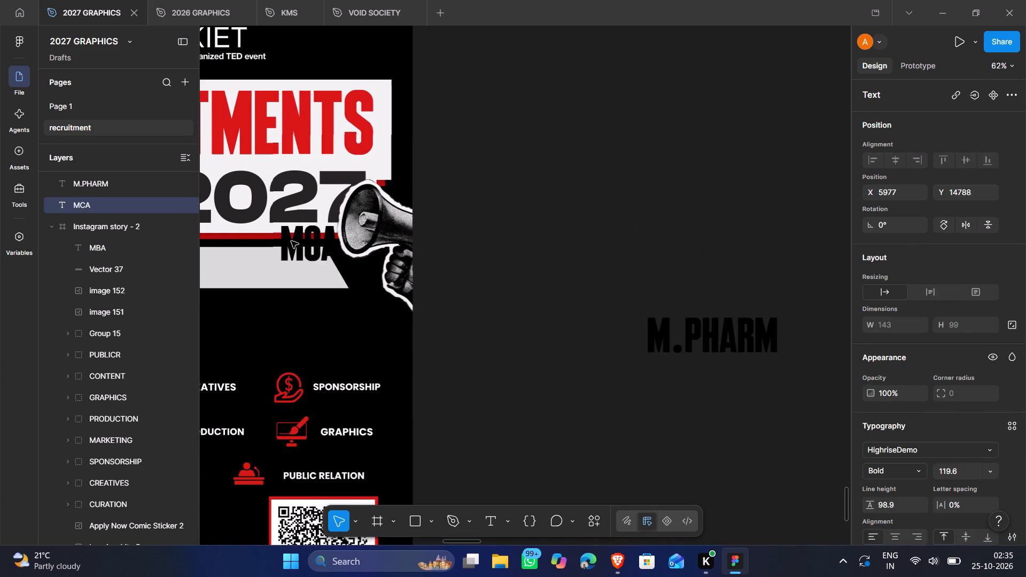
pyautogui.moveTo(291, 241); pyautogui.dragTo(205, 259)
pyautogui.hscroll(2, 205, 259)
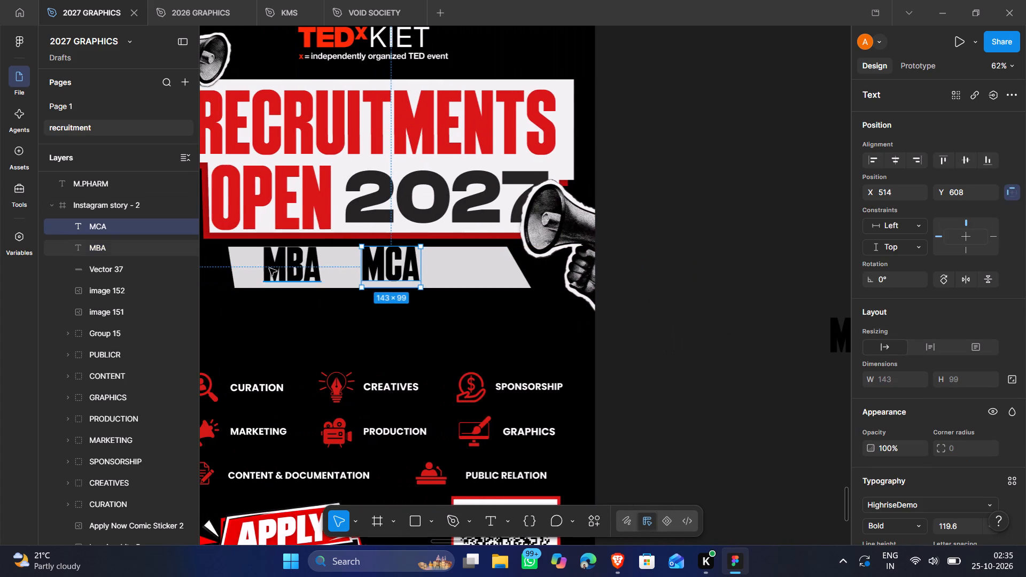
# Shift MBA toward the left end of the grey bar and move MCA closer to it, at about X 416.
pyautogui.moveTo(289, 268); pyautogui.dragTo(268, 273)
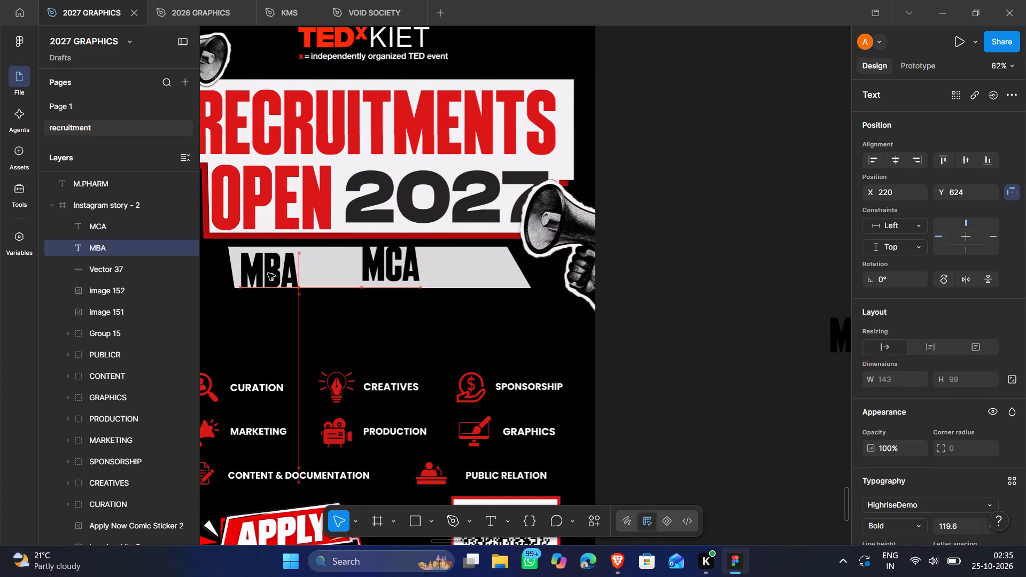
pyautogui.moveTo(268, 273); pyautogui.dragTo(268, 271)
pyautogui.click(368, 275)
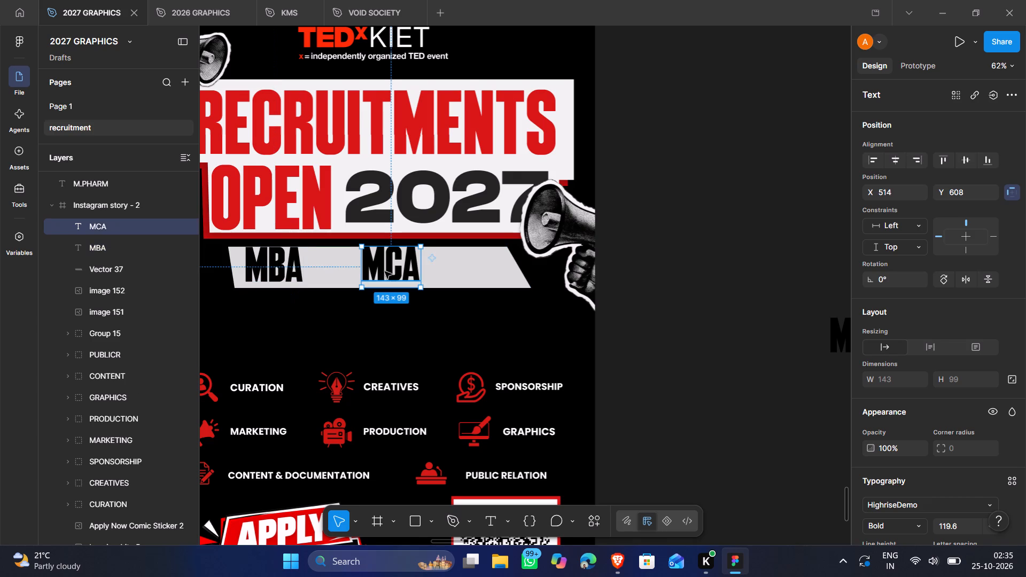
pyautogui.moveTo(411, 268); pyautogui.dragTo(365, 272)
pyautogui.click(365, 272)
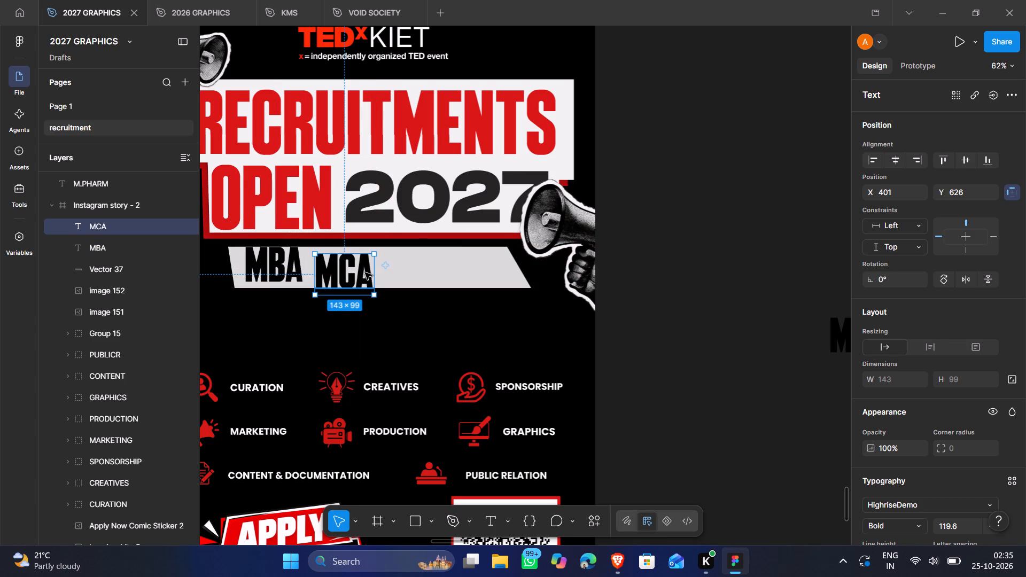
pyautogui.moveTo(356, 268); pyautogui.dragTo(361, 261)
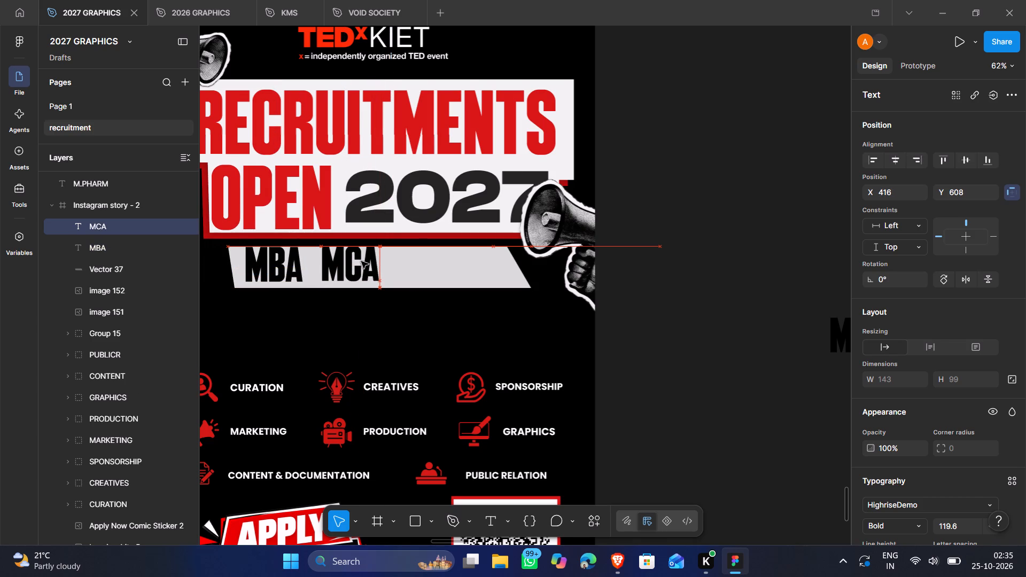
pyautogui.moveTo(361, 261); pyautogui.dragTo(361, 263)
# Move the M.PHARM text onto the grey bar after MCA, at about X 584, Y 610.
pyautogui.click(699, 313)
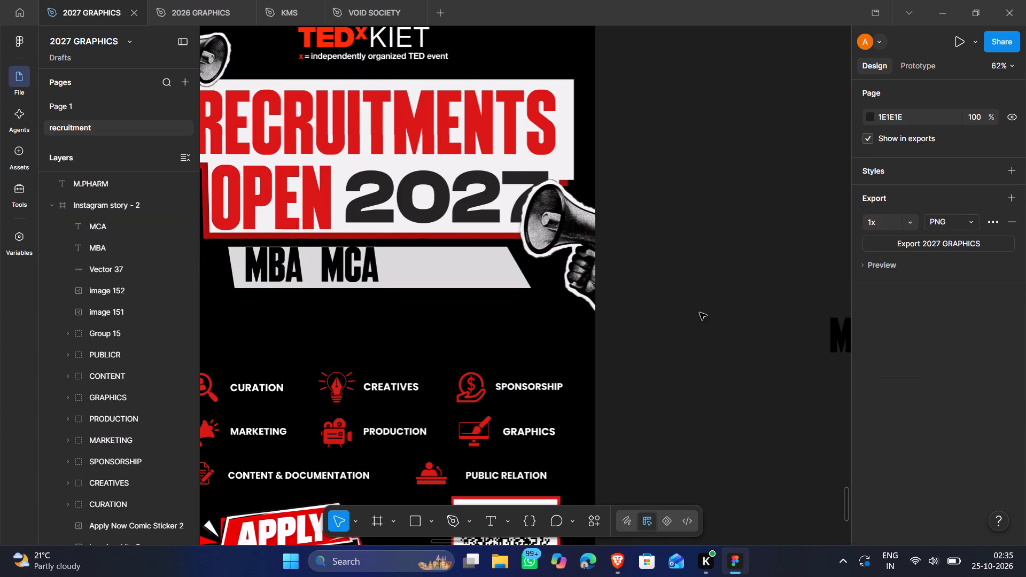
pyautogui.moveTo(840, 337); pyautogui.dragTo(409, 274)
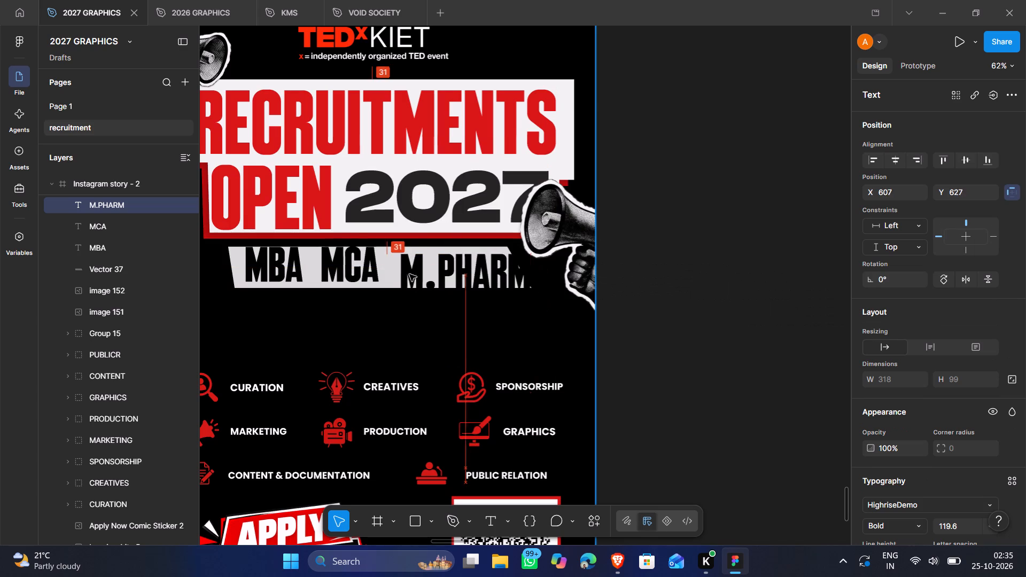
pyautogui.moveTo(409, 274); pyautogui.dragTo(399, 266)
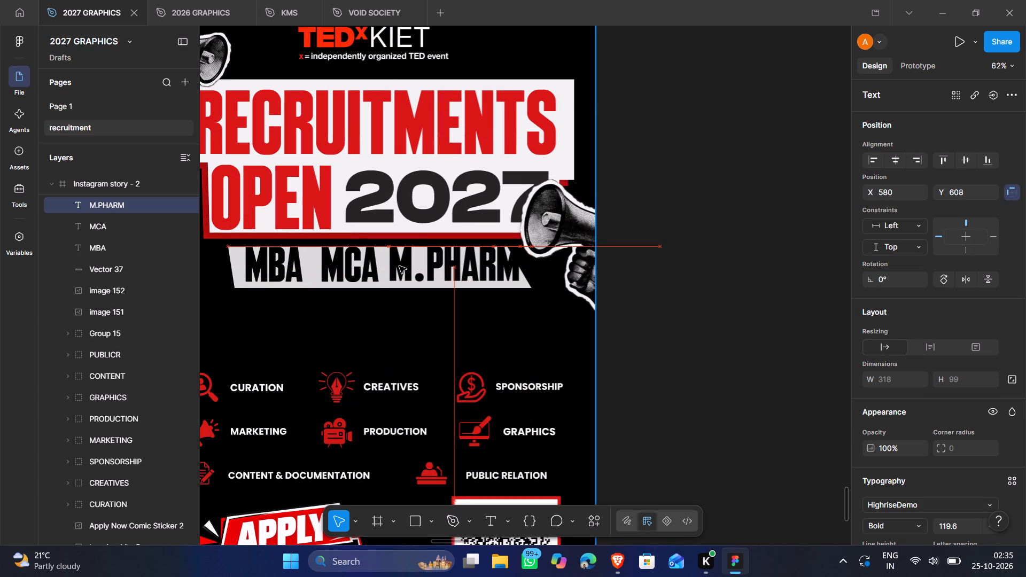
pyautogui.moveTo(399, 266); pyautogui.dragTo(400, 267)
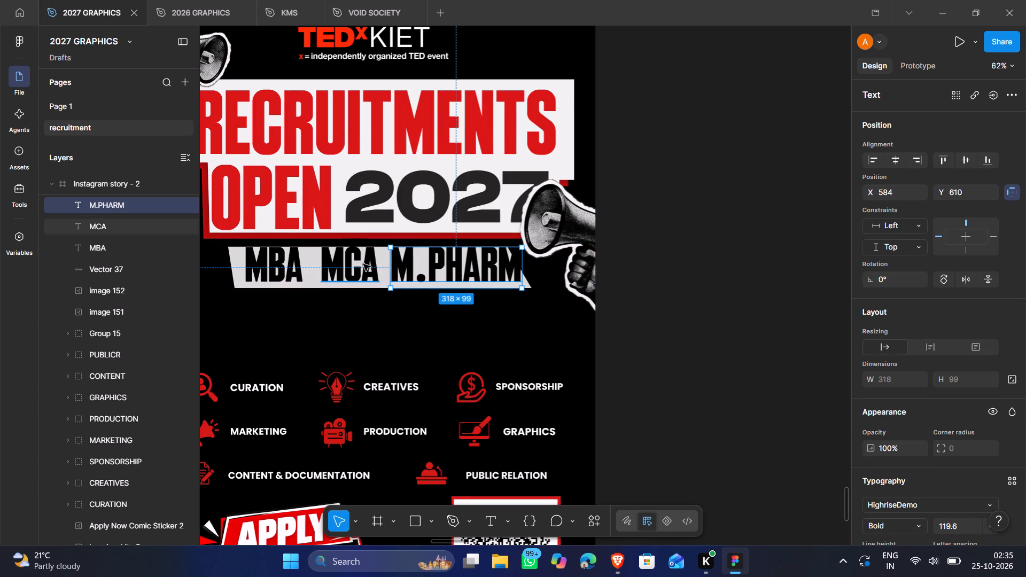
# Scale the MBA, MCA and M.PHARM texts together to about 512 × 76 and centre them on the grey bar.
pyautogui.keyDown('shift'); pyautogui.click(363, 264); pyautogui.keyUp('shift')
pyautogui.keyDown('shift'); pyautogui.click(293, 263); pyautogui.keyUp('shift')
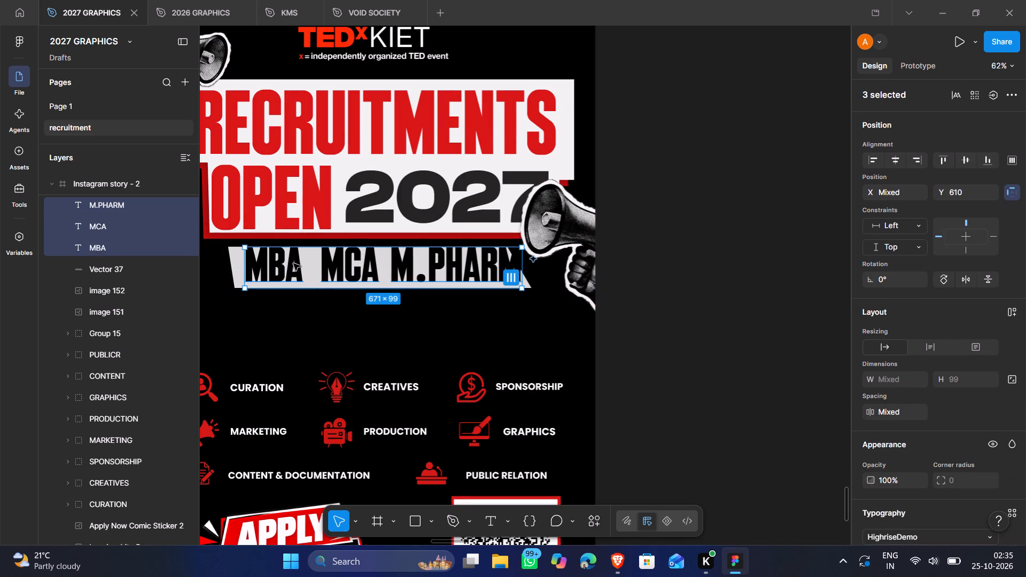
pyautogui.press('k')
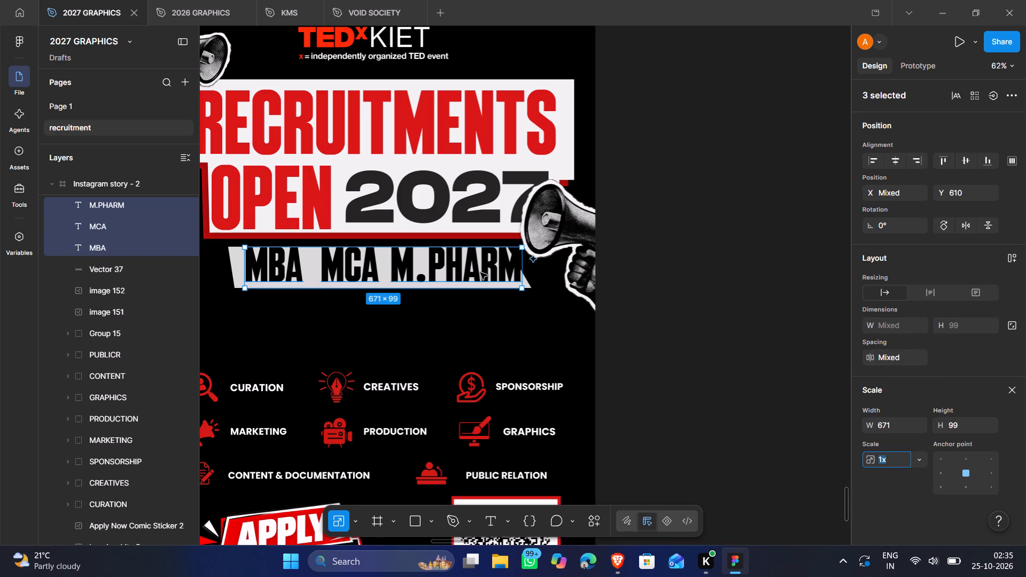
pyautogui.moveTo(524, 286); pyautogui.dragTo(456, 272)
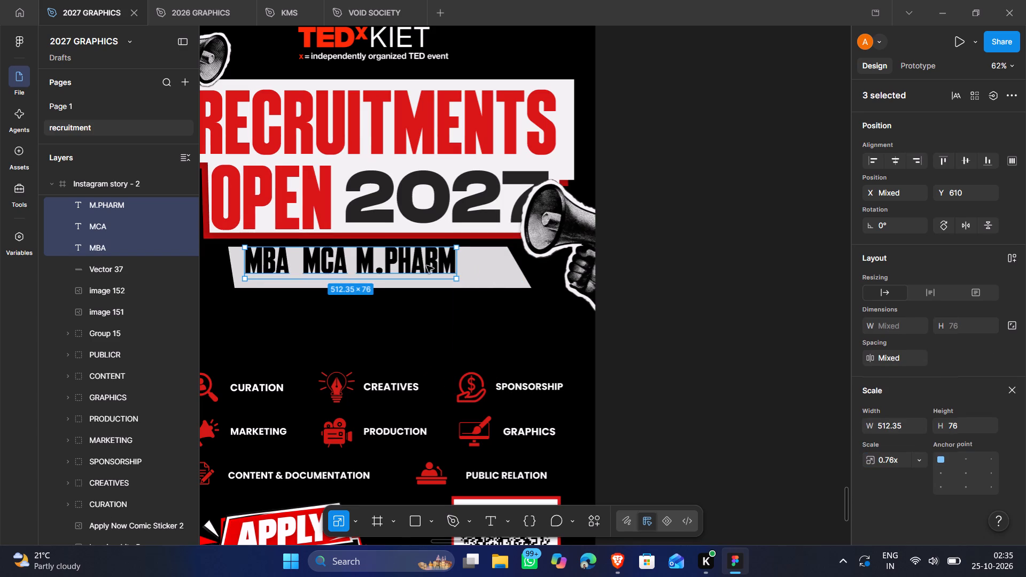
pyautogui.moveTo(402, 260); pyautogui.dragTo(418, 264)
pyautogui.click(710, 256)
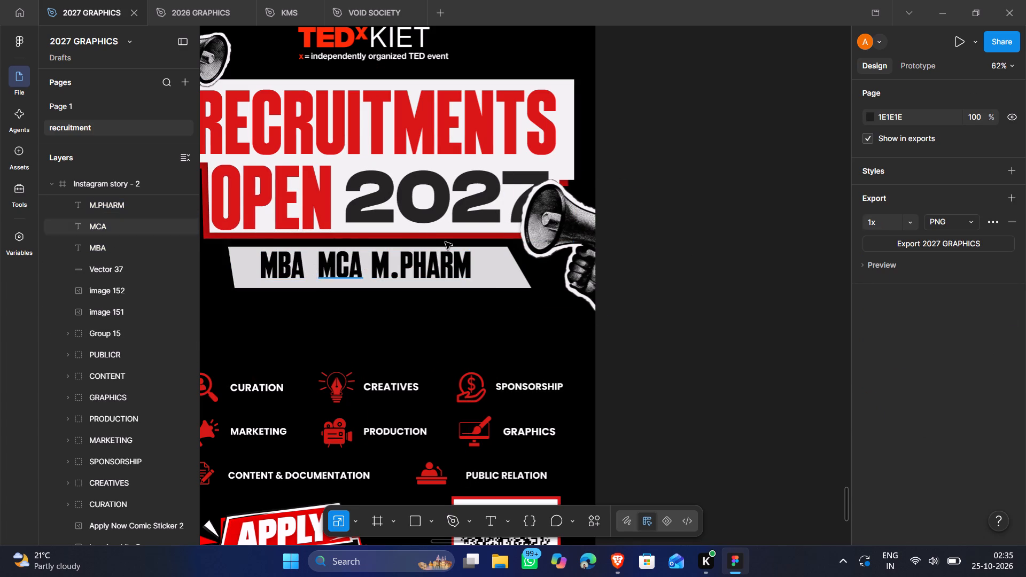
# Draw a near-vertical line about 78 long on the empty canvas beside the story frame and set its rotation to 90°.
pyautogui.press('l')
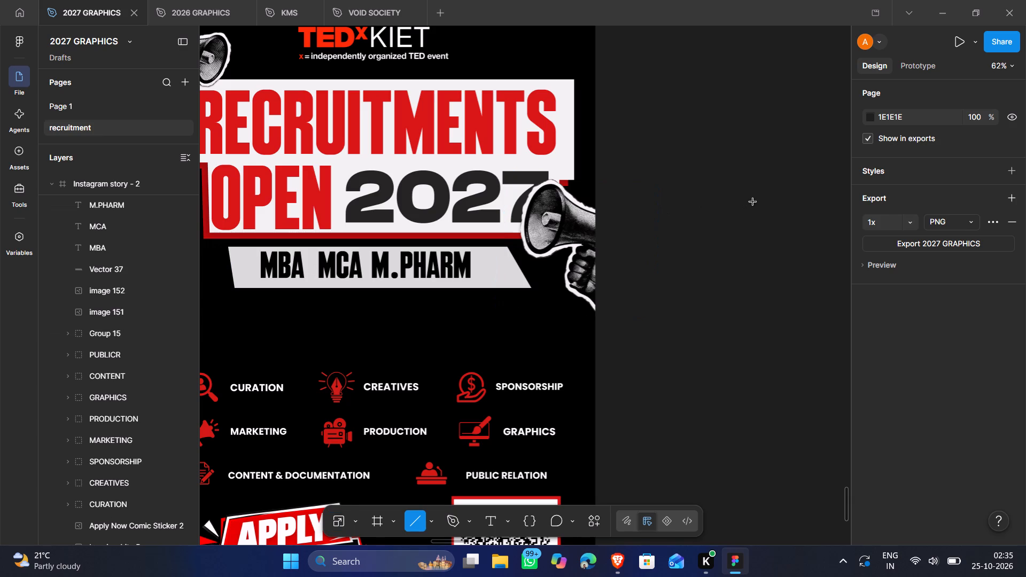
pyautogui.moveTo(751, 202); pyautogui.dragTo(746, 236)
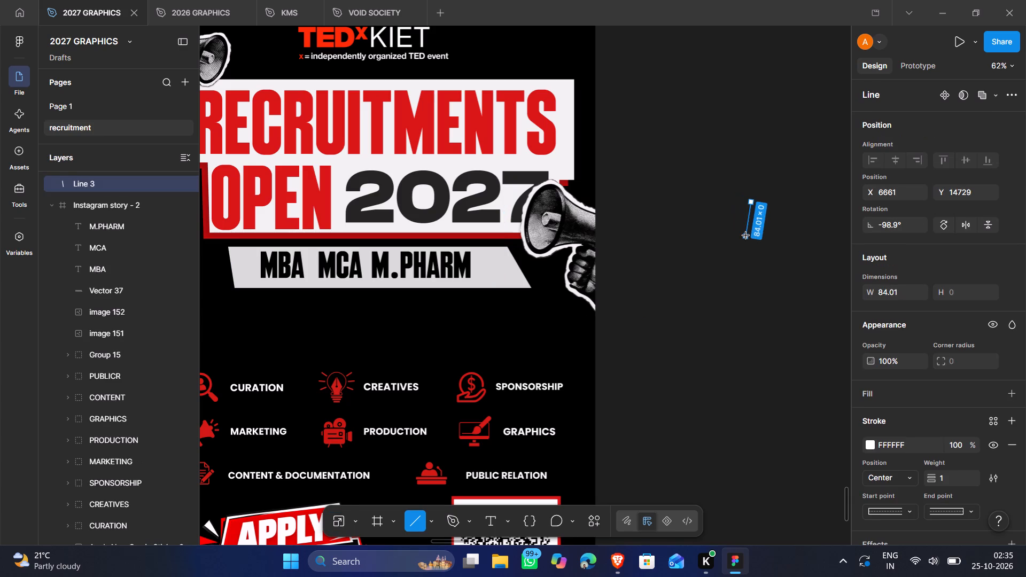
pyautogui.moveTo(746, 236); pyautogui.dragTo(750, 233)
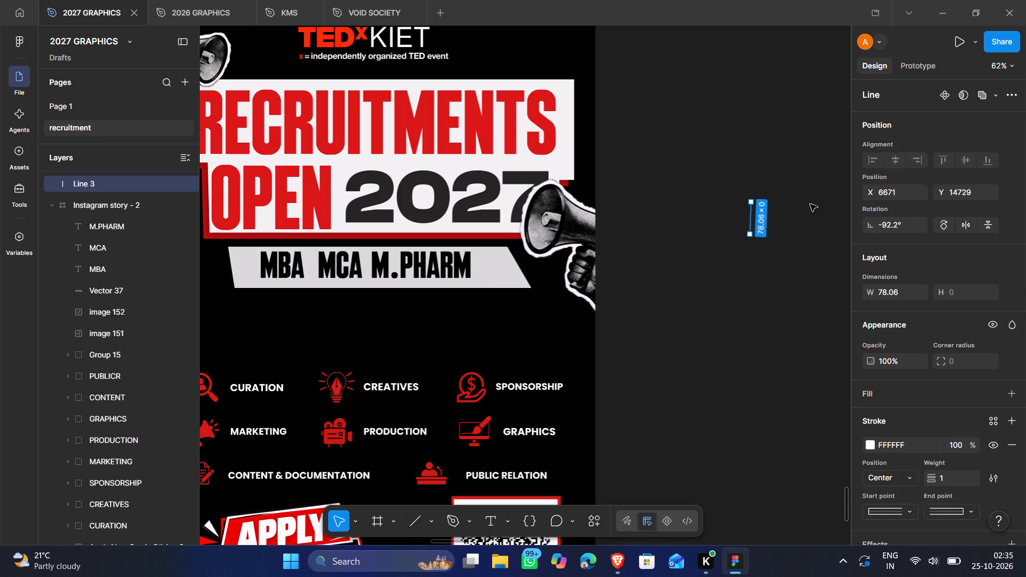
pyautogui.click(901, 223)
pyautogui.write('90')
pyautogui.press('Return')
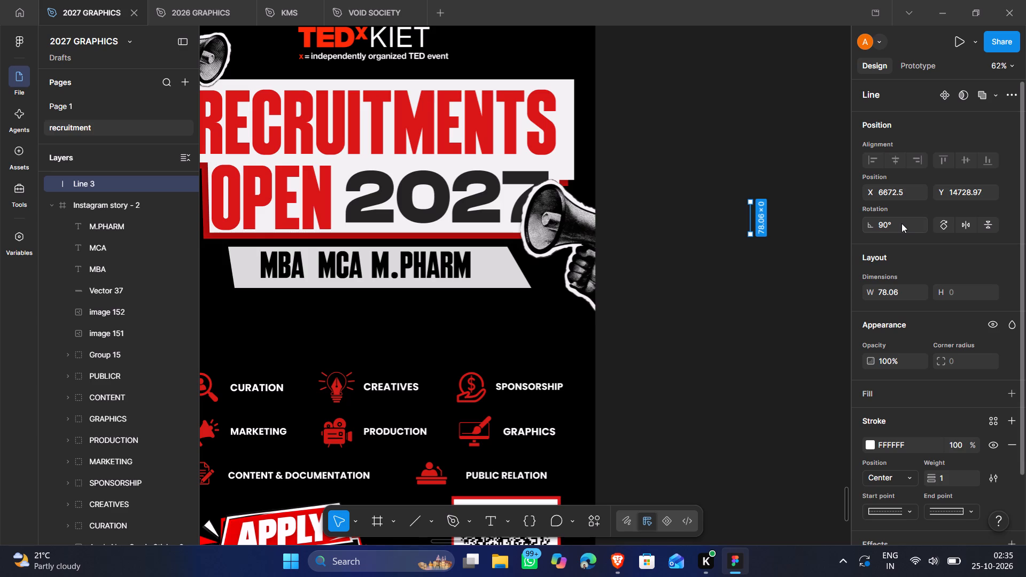
pyautogui.click(729, 393)
# Add a text containing only the | character on the empty canvas below the vertical line and select it.
pyautogui.press('t')
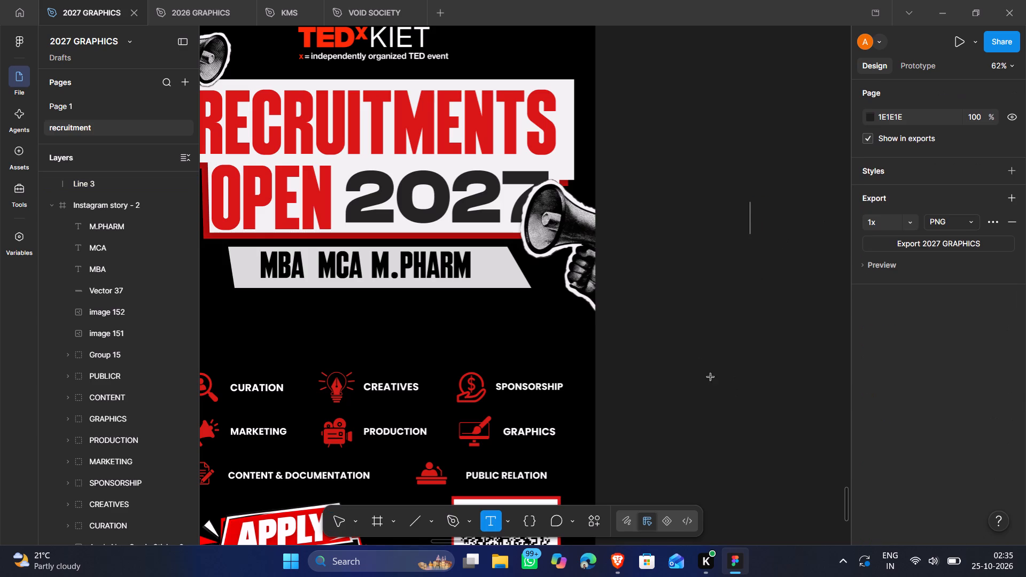
pyautogui.click(697, 360)
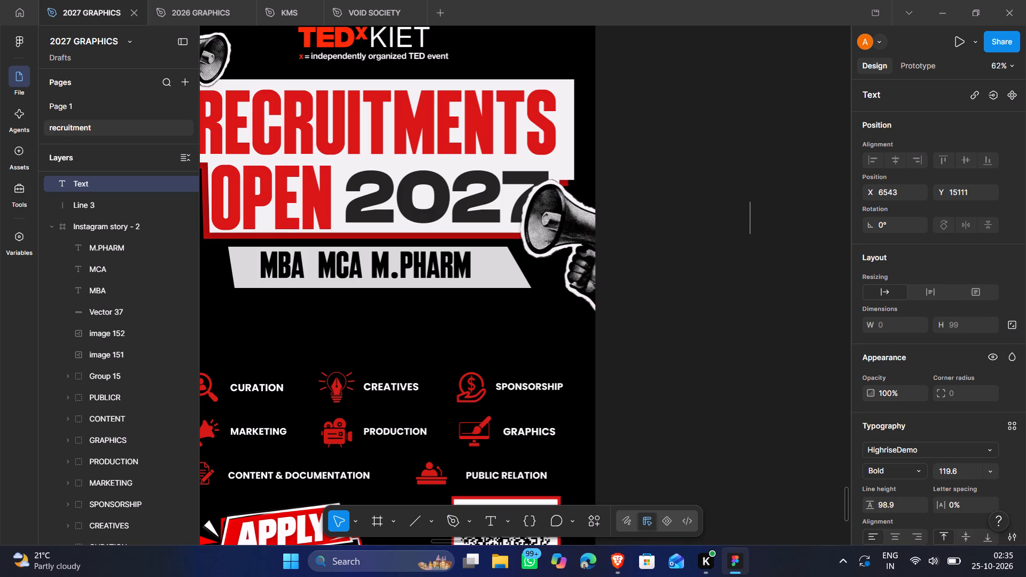
pyautogui.hotkey('shift', '|')
pyautogui.click(680, 368)
pyautogui.click(680, 368)
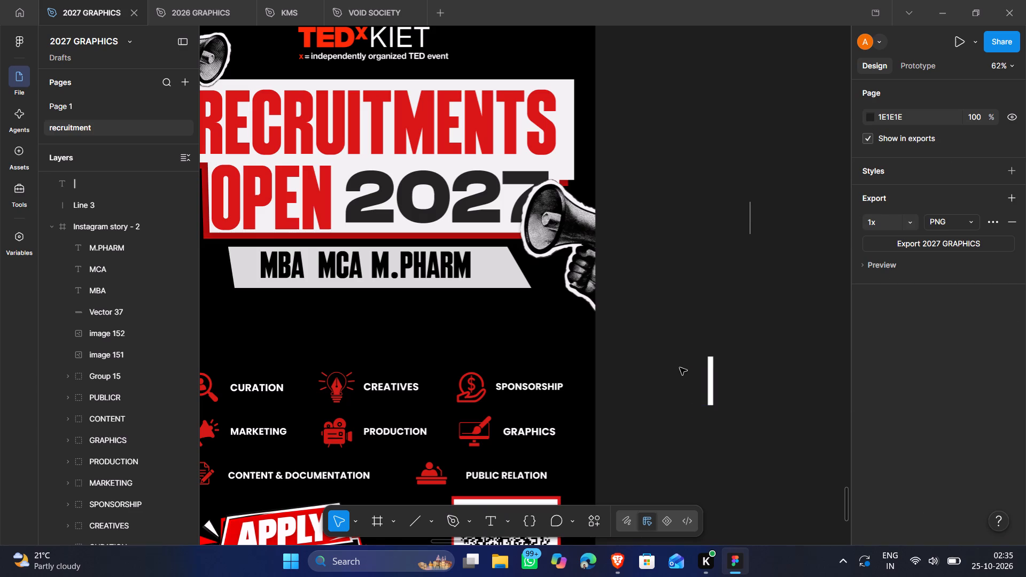
pyautogui.click(712, 388)
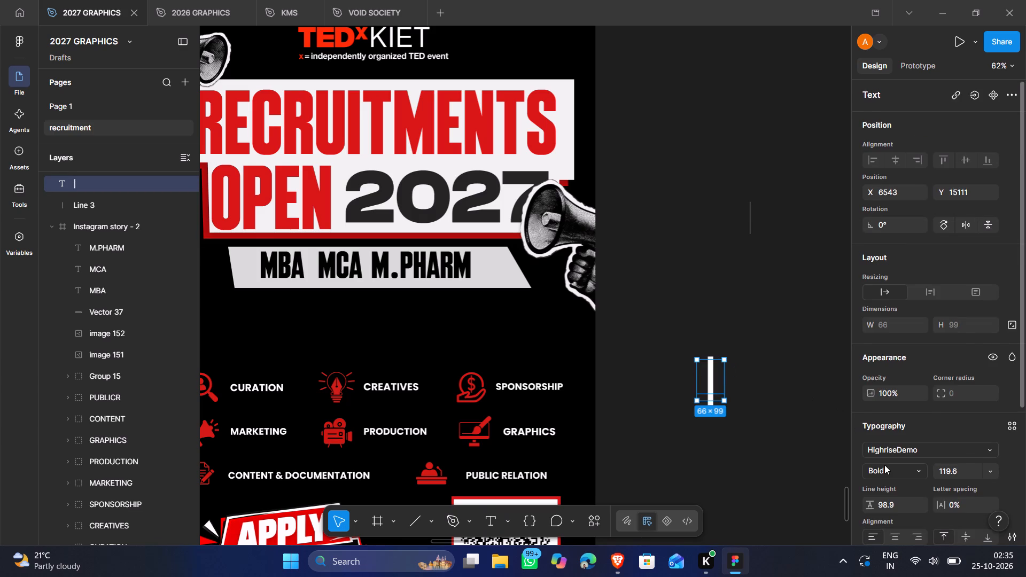
# Change the fill of the | text to the red already used on the page.
pyautogui.scroll(-1, 884, 465)
pyautogui.click(869, 506)
pyautogui.click(866, 497)
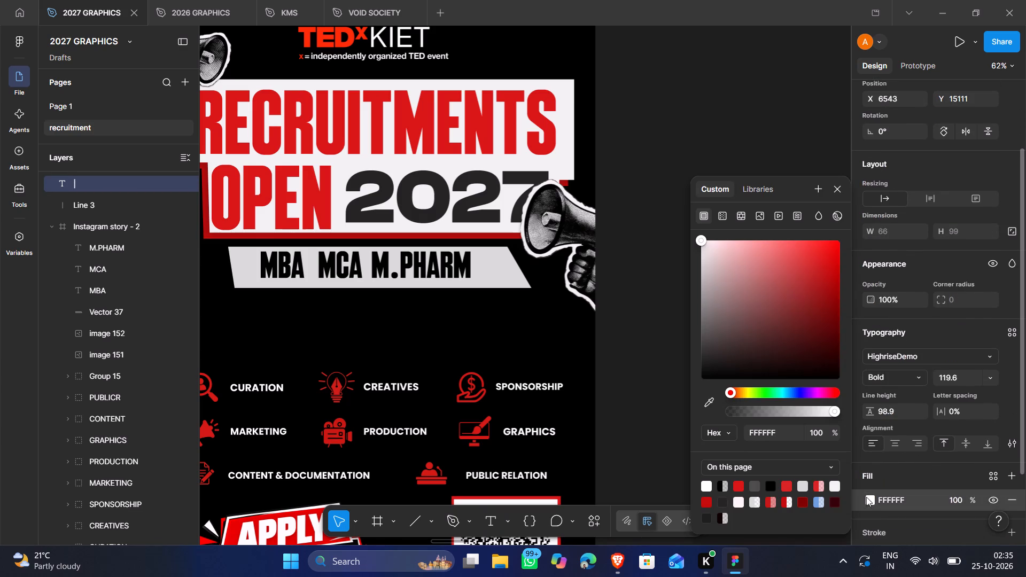
pyautogui.click(741, 484)
pyautogui.click(671, 421)
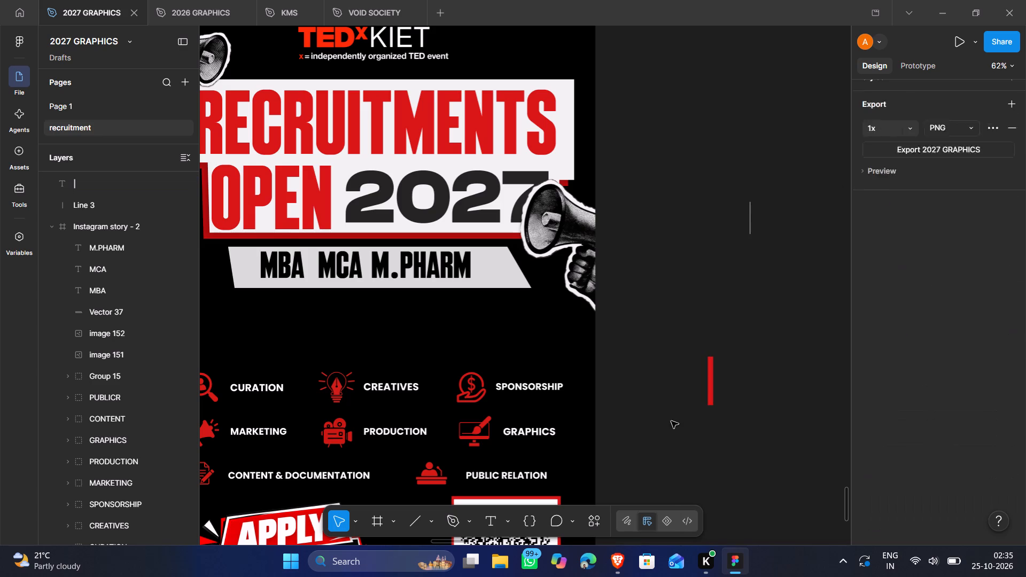
# Place the red | text between MBA and MCA on the grey bar, scaled to about 38 × 56, at about X 371, Y 624.
pyautogui.moveTo(710, 383); pyautogui.dragTo(480, 359)
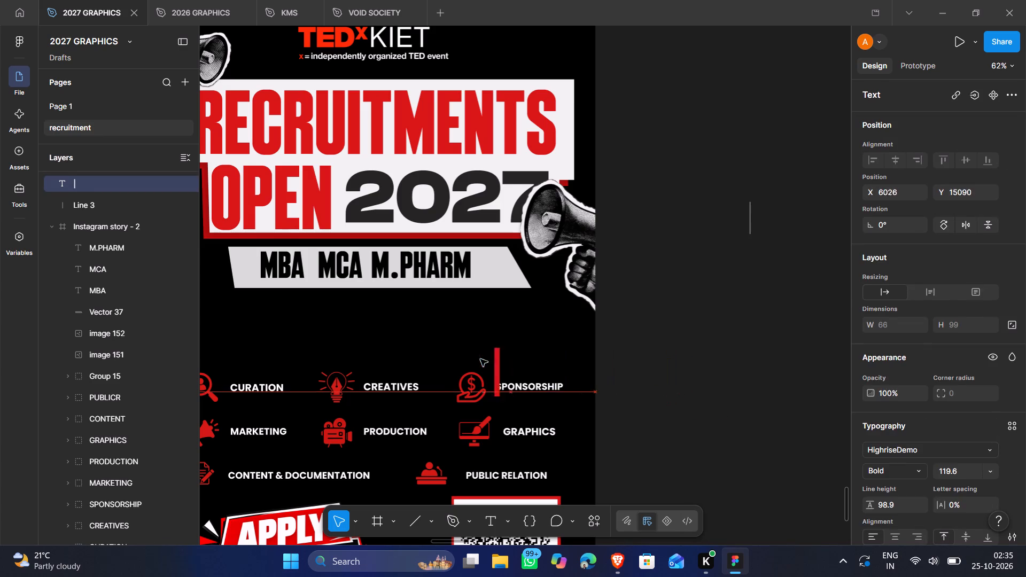
pyautogui.moveTo(480, 359); pyautogui.dragTo(309, 267)
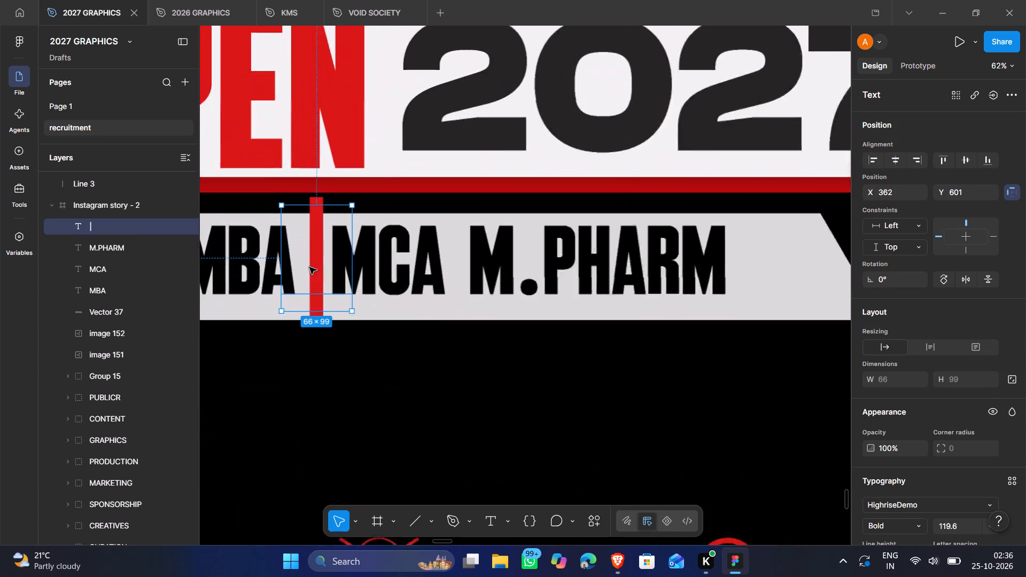
pyautogui.press('k')
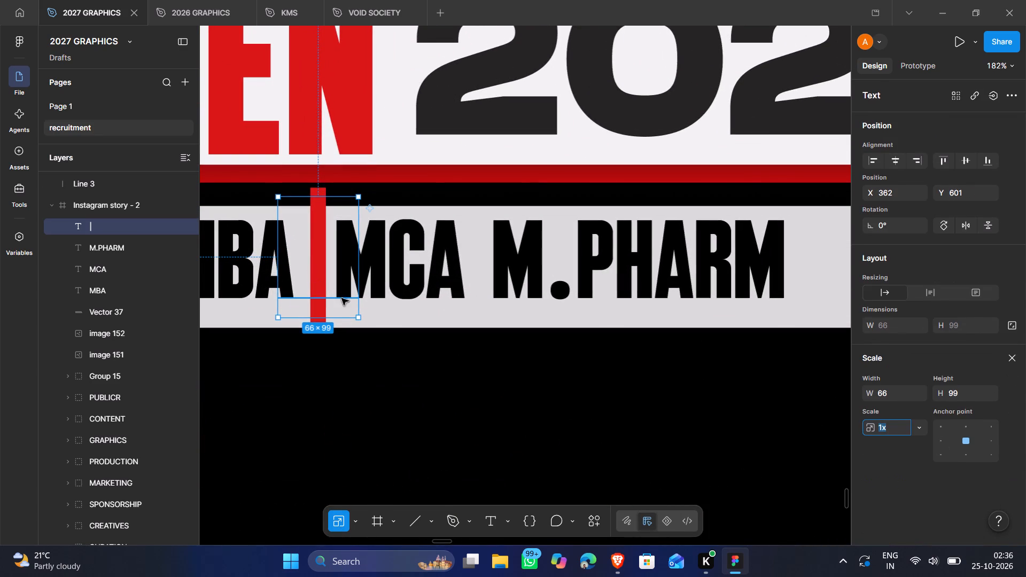
pyautogui.moveTo(357, 316); pyautogui.dragTo(312, 254)
pyautogui.moveTo(305, 236); pyautogui.dragTo(316, 269)
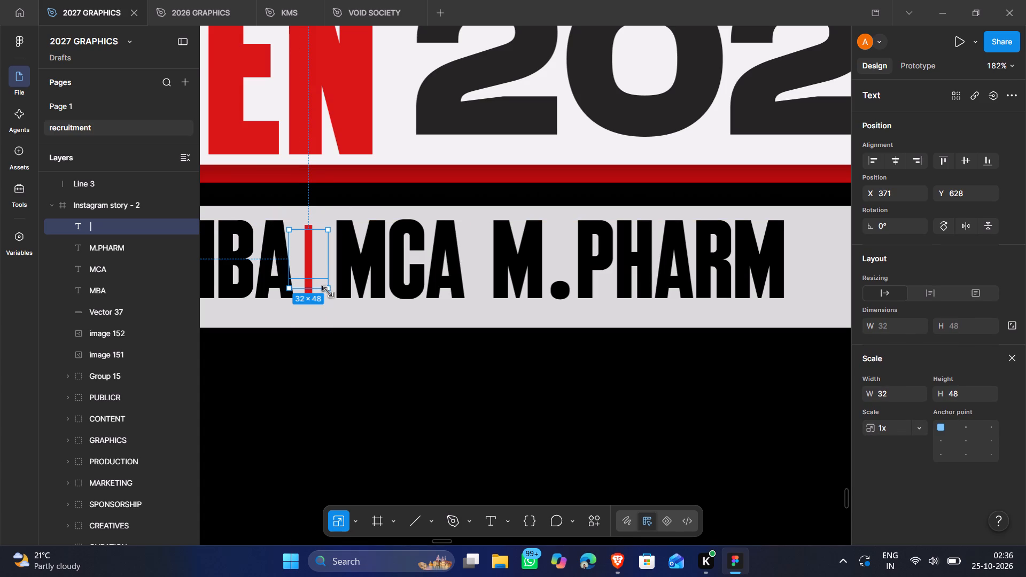
pyautogui.moveTo(328, 290); pyautogui.dragTo(334, 297)
pyautogui.moveTo(319, 286); pyautogui.dragTo(320, 280)
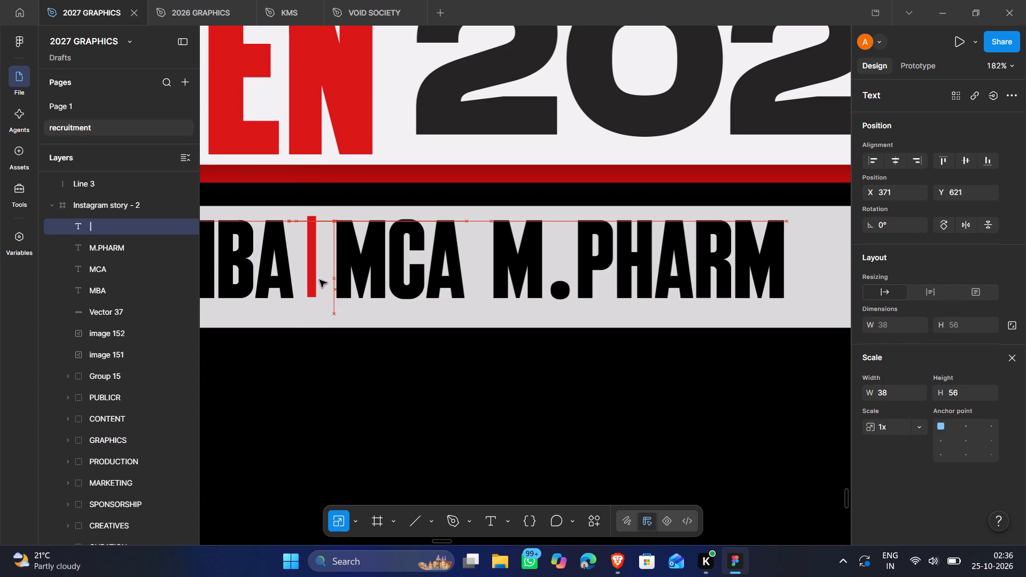
pyautogui.moveTo(320, 280); pyautogui.dragTo(320, 280)
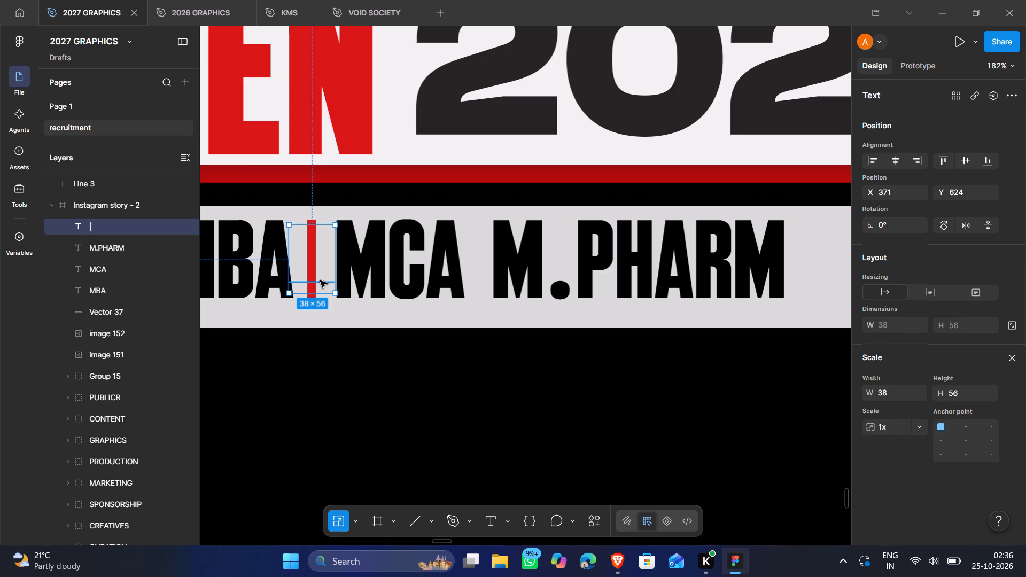
# Duplicate the red separator and place the copy between MCA and M.PHARM at X 507, Y 624.
pyautogui.hotkey('ctrl', 'd')
pyautogui.hotkey('shift', 'Right')
pyautogui.hotkey('shift', 'Right')
pyautogui.hotkey('shift', 'Right')
pyautogui.hotkey('shift', 'Right')
pyautogui.hotkey('shift', 'Right')
pyautogui.hotkey('shift', 'Right')
pyautogui.hotkey('shift', 'Right')
pyautogui.hotkey('shift', 'Right')
pyautogui.hotkey('shift', 'Right')
pyautogui.hotkey('shift', 'Right')
pyautogui.hotkey('shift', 'Right')
pyautogui.hotkey('shift', 'Right')
pyautogui.hotkey('shift', 'Right')
pyautogui.hotkey('shift', 'Right')
pyautogui.hotkey('shift', 'Right')
pyautogui.hotkey('shift', 'Right')
pyautogui.hotkey('shift', 'Right')
pyautogui.hotkey('shift', 'Right')
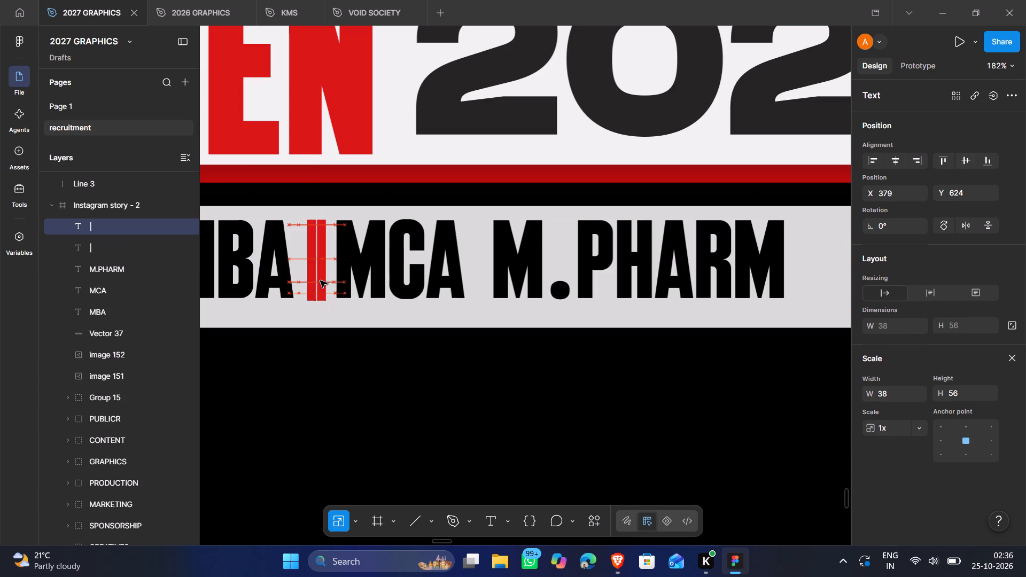
pyautogui.hotkey('shift', 'Left')
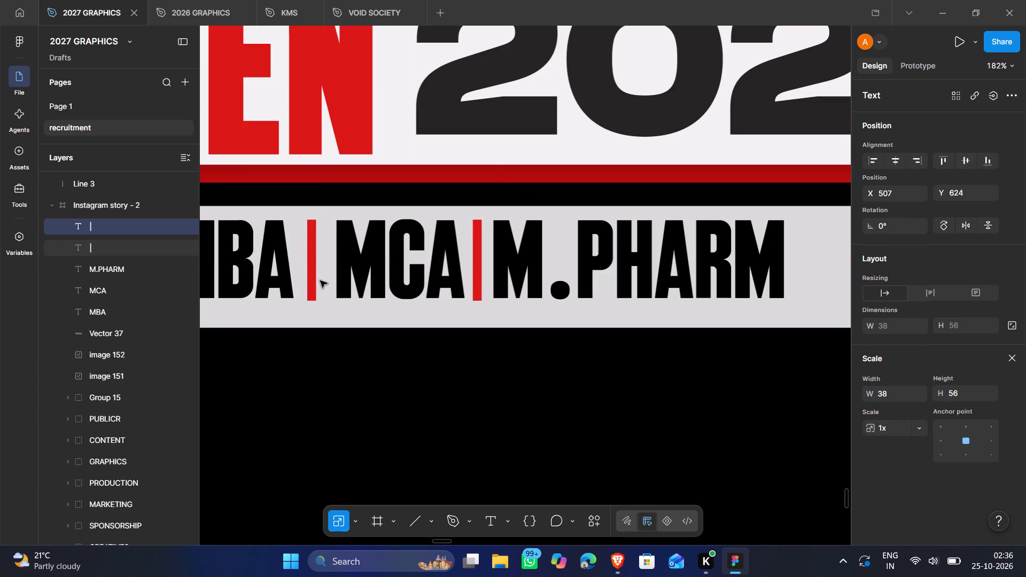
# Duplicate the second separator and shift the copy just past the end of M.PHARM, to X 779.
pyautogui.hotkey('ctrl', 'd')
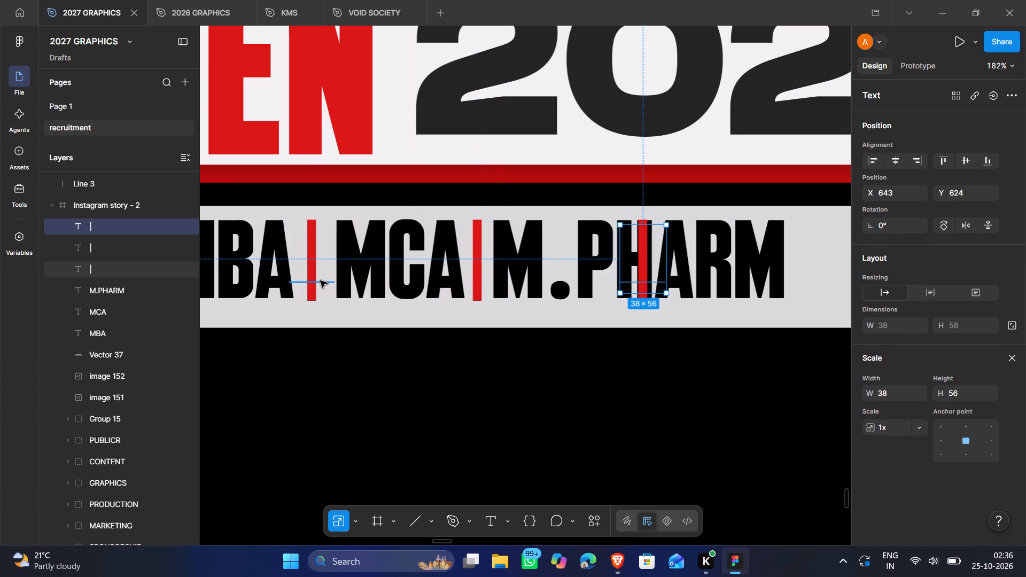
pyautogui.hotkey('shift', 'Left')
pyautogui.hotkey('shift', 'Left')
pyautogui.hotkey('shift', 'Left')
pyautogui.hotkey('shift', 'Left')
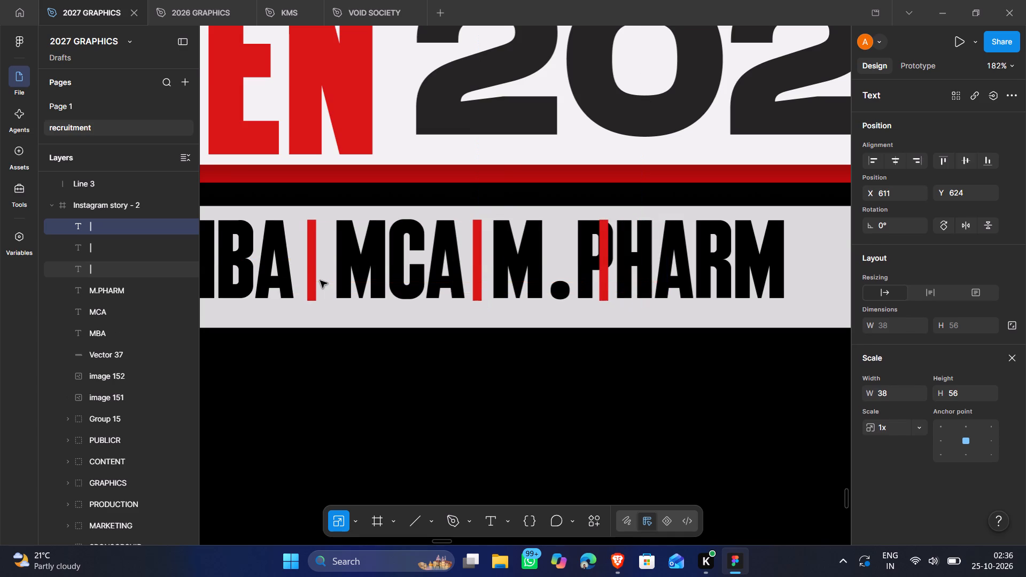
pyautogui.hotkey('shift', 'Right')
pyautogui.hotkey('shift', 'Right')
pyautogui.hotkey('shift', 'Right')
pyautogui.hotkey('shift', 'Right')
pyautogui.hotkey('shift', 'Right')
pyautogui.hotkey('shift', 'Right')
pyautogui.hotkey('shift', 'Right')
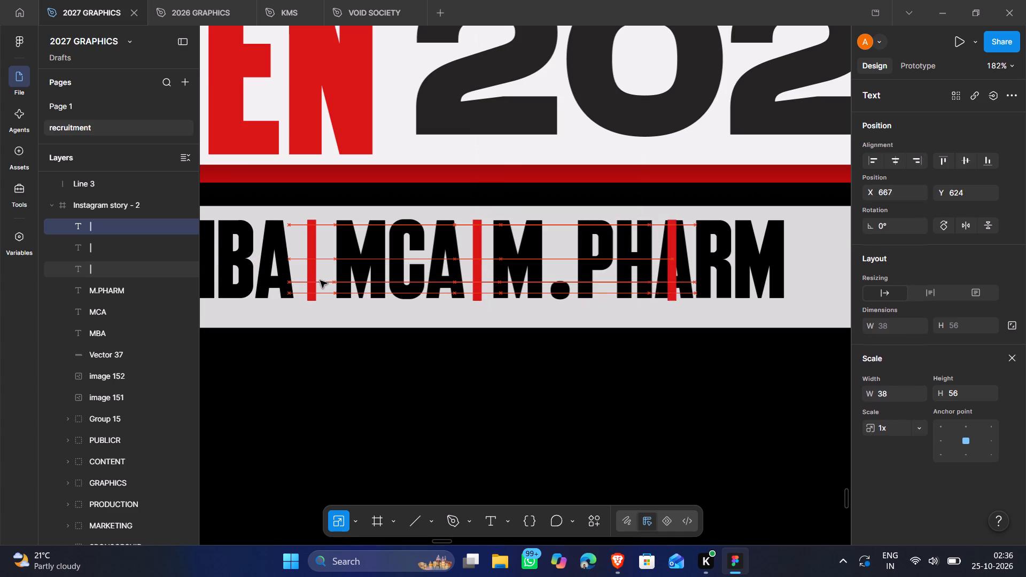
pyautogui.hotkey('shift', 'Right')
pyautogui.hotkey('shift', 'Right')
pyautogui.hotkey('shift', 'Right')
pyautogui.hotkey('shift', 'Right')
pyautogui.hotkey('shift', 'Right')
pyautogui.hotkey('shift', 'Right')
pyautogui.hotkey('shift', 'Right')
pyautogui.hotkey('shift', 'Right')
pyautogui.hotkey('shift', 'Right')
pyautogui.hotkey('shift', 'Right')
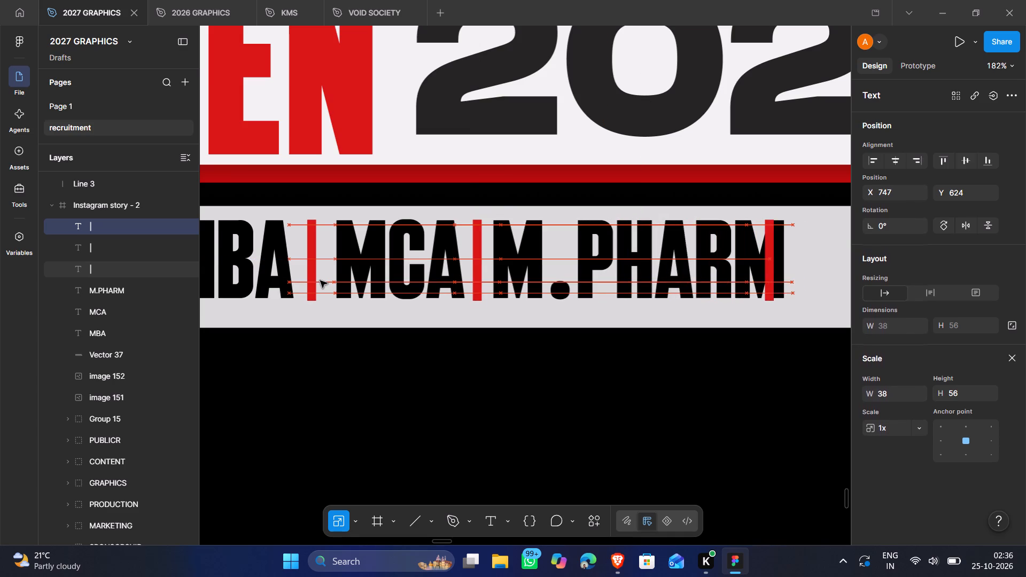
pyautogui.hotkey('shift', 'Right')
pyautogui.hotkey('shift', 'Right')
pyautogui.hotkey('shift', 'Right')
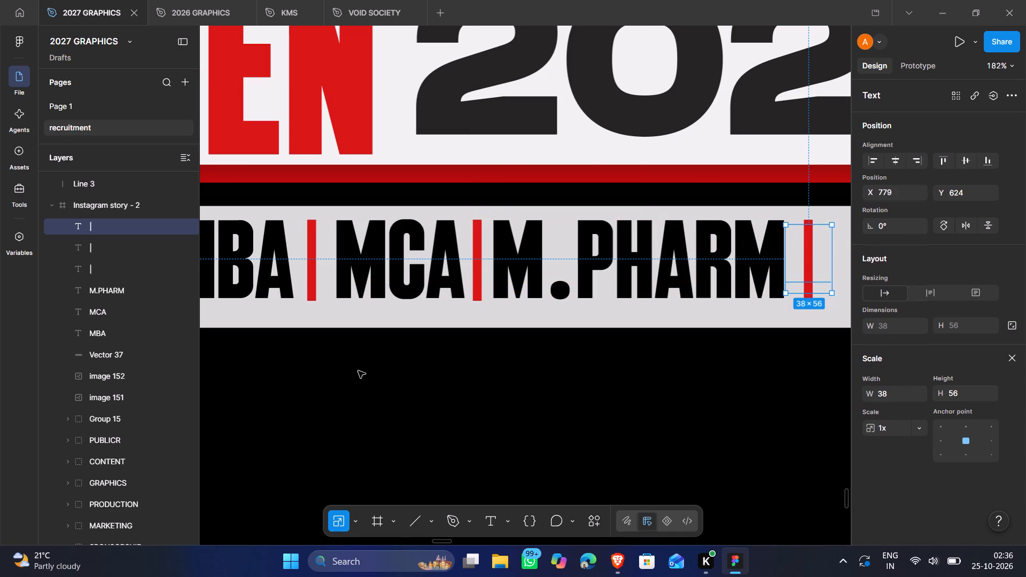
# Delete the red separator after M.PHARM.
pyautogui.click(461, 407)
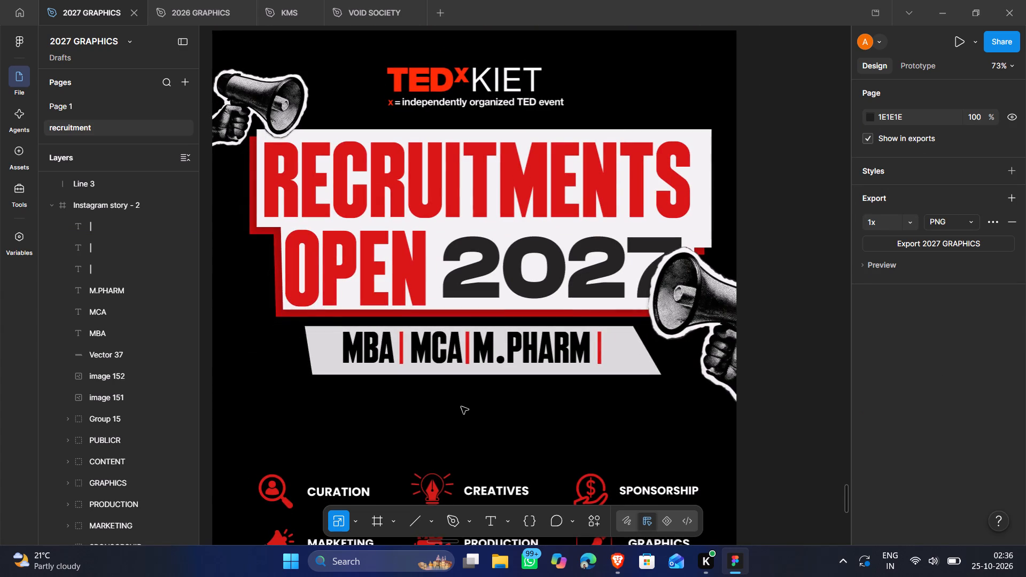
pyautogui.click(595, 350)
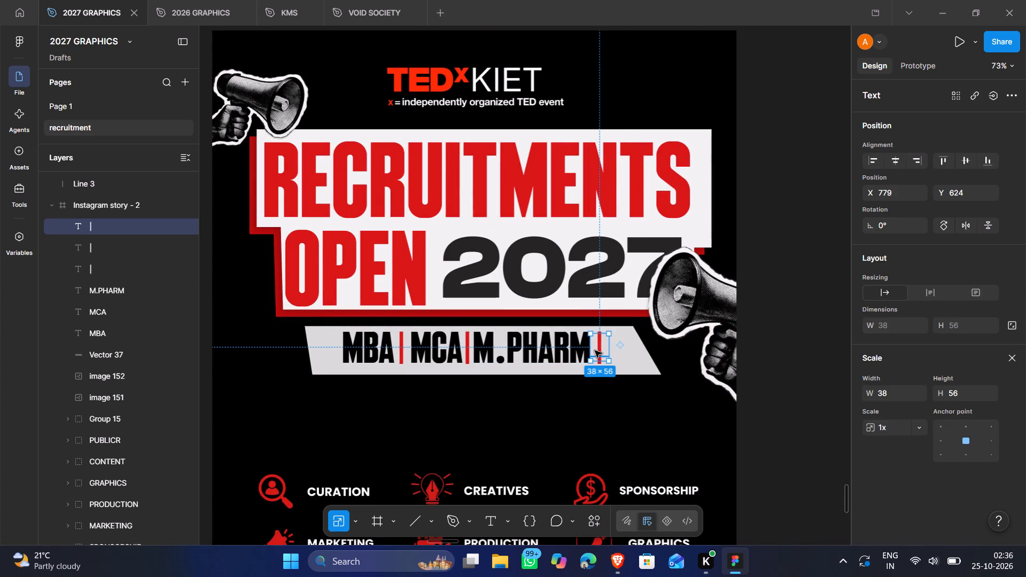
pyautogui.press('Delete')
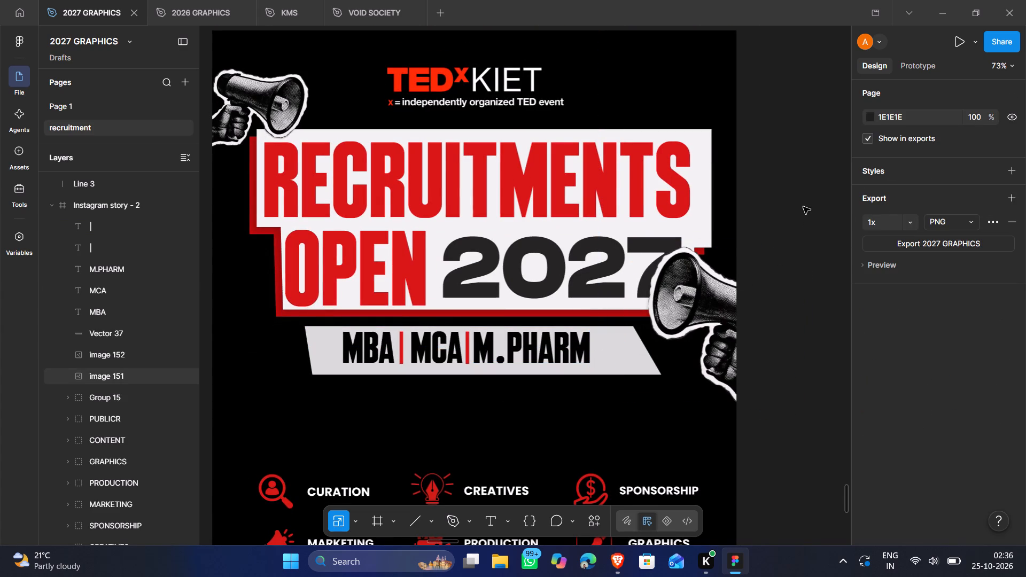
# Widen the gaps beside the separators by moving M.PHARM to X 545.35 and MBA to X 260.
pyautogui.click(477, 357)
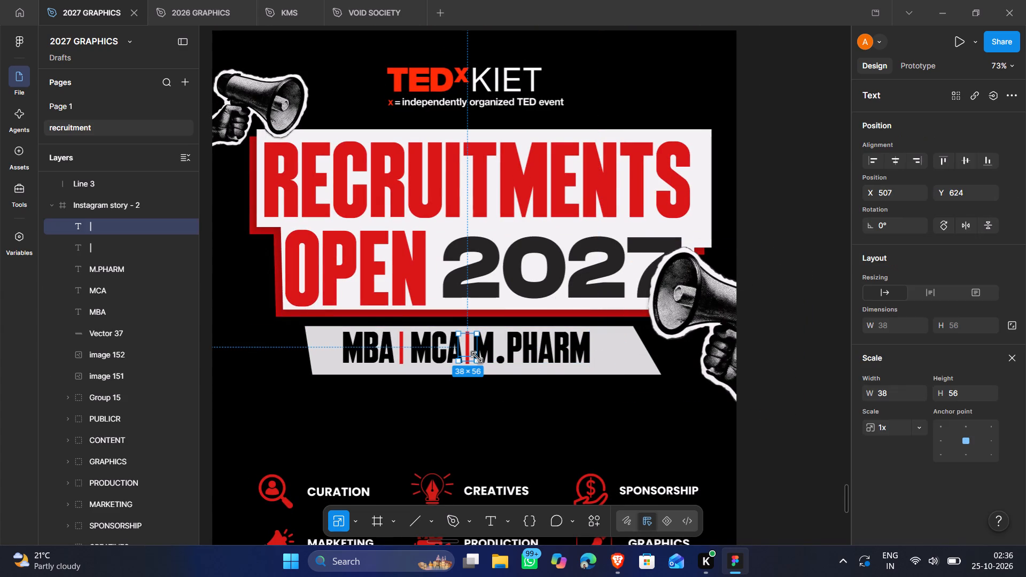
pyautogui.click(516, 352)
pyautogui.hotkey('shift', 'Right')
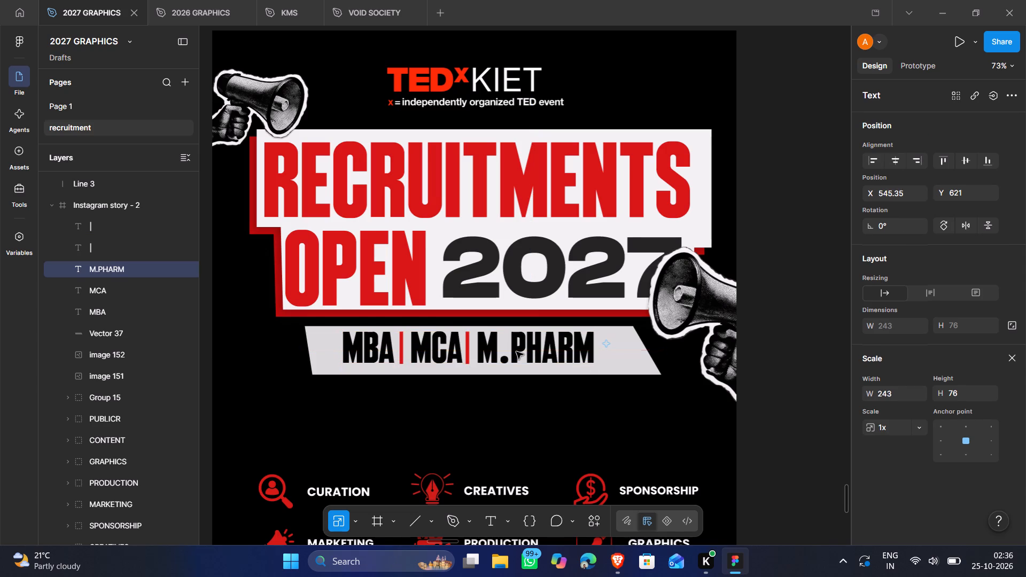
pyautogui.click(367, 355)
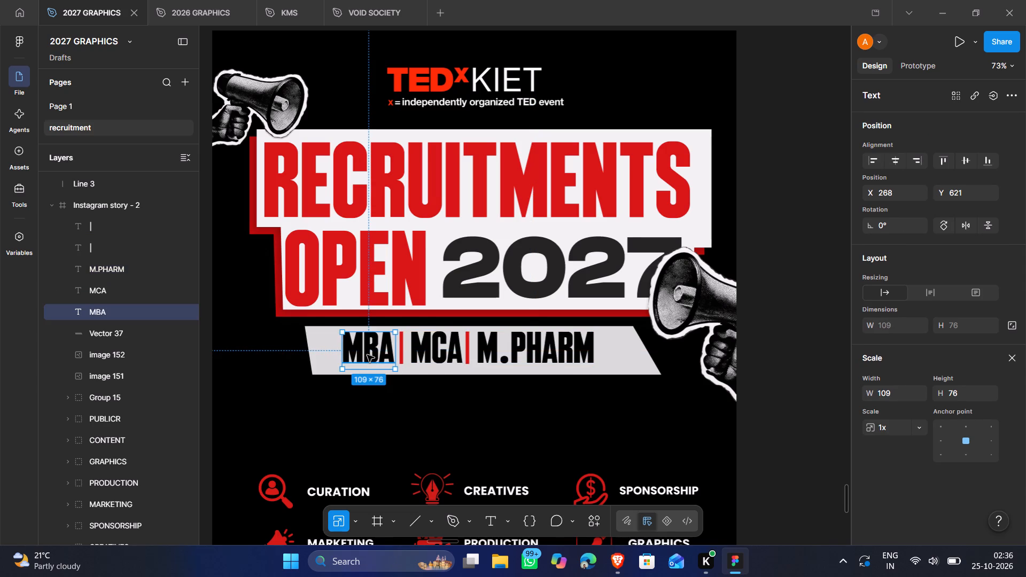
pyautogui.hotkey('shift', 'Left')
pyautogui.click(774, 209)
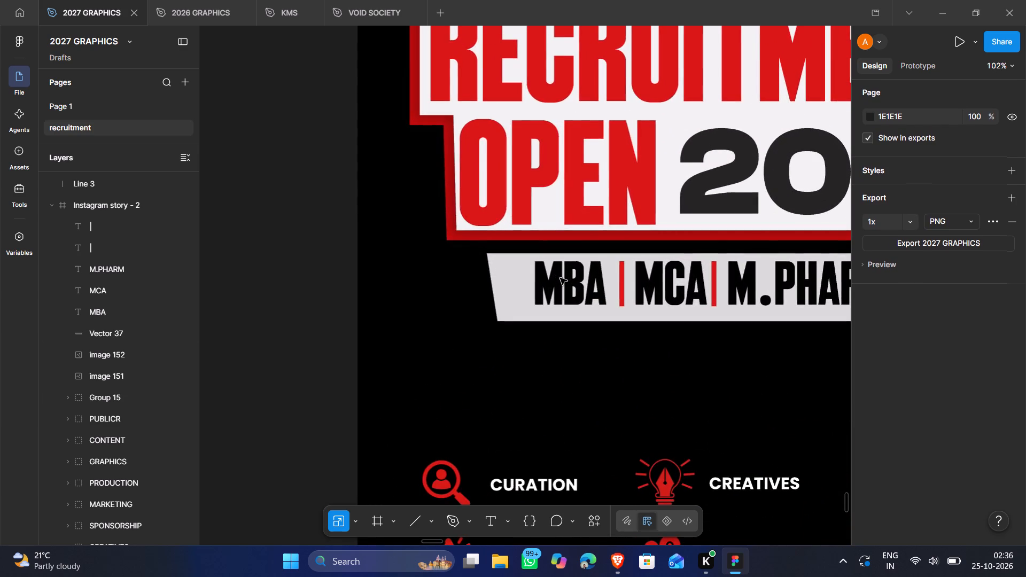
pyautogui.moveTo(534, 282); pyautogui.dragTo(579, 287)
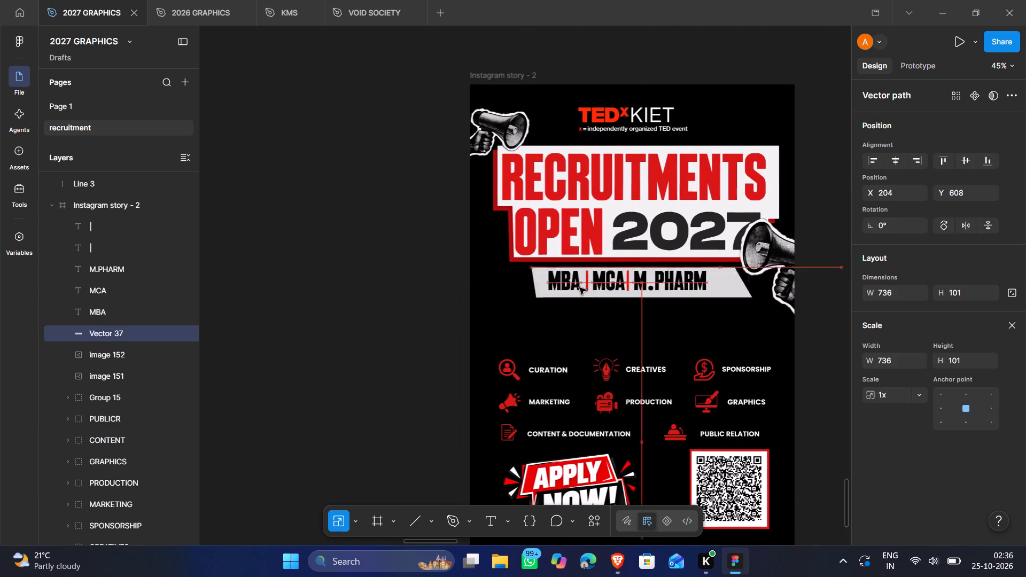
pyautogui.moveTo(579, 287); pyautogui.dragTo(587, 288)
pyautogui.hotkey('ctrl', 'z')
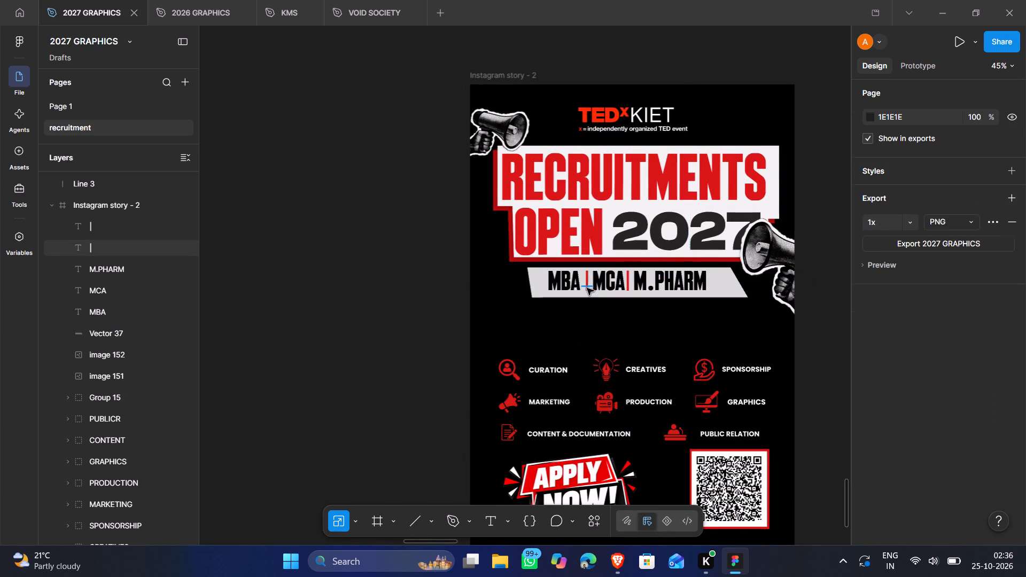
# Scale the three course names and both separators together to about 448 × 64 and centre them on the grey bar.
pyautogui.click(573, 286)
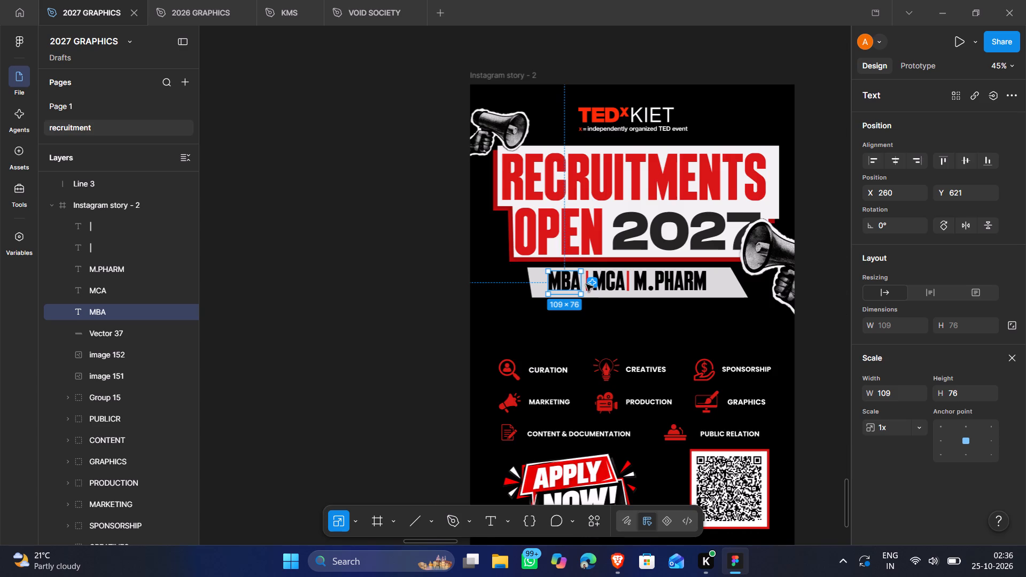
pyautogui.keyDown('shift'); pyautogui.click(593, 275); pyautogui.keyUp('shift')
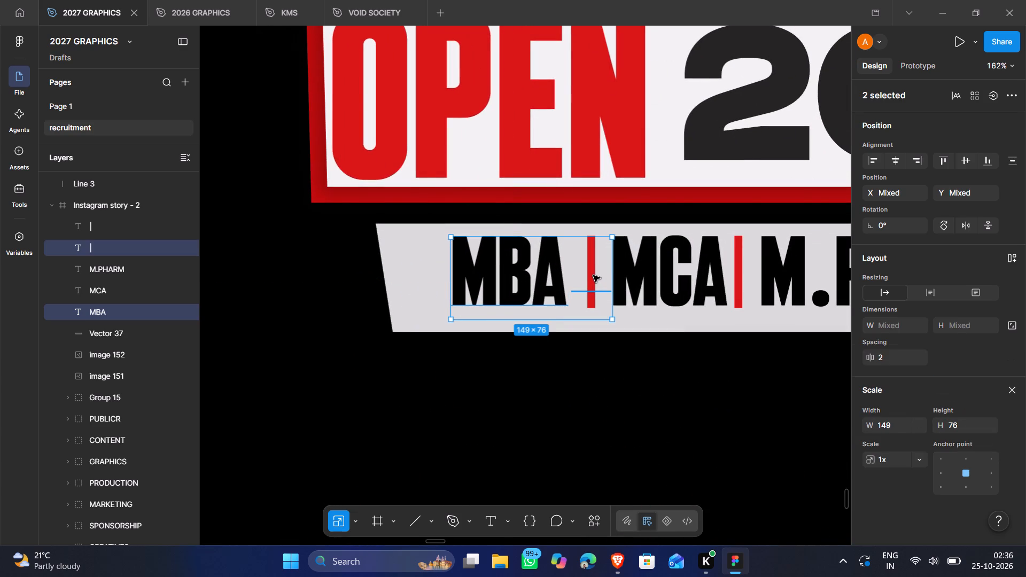
pyautogui.keyDown('shift'); pyautogui.click(644, 273); pyautogui.keyUp('shift')
pyautogui.keyDown('shift'); pyautogui.click(736, 270); pyautogui.keyUp('shift')
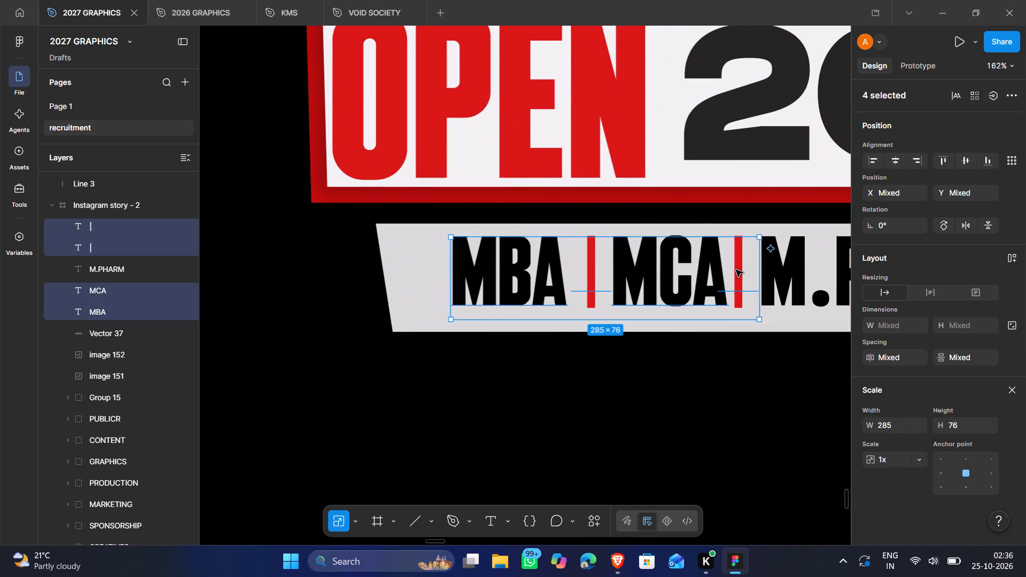
pyautogui.hscroll(-1, 736, 270)
pyautogui.keyDown('shift'); pyautogui.click(702, 273); pyautogui.keyUp('shift')
pyautogui.hscroll(-1, 702, 273)
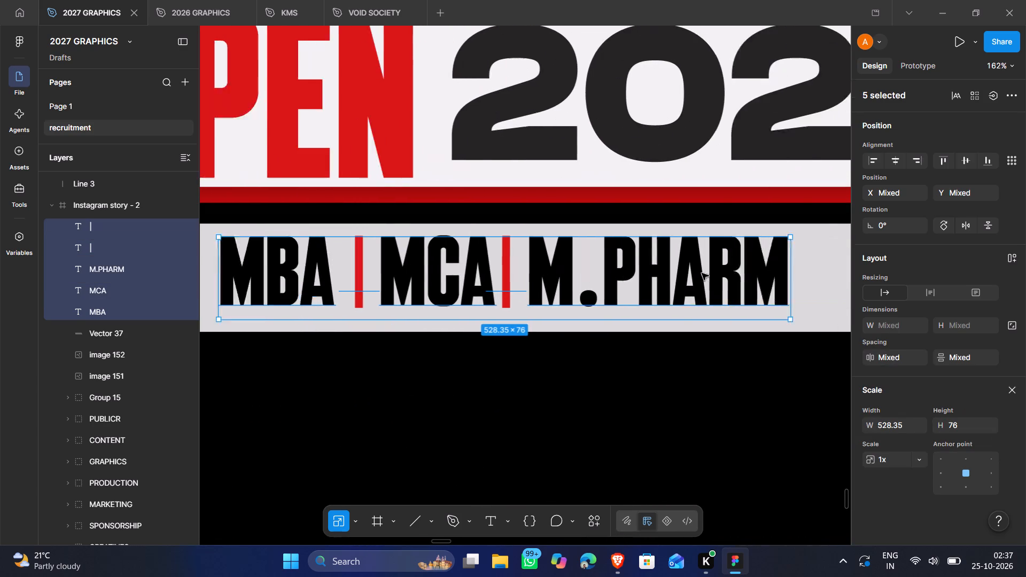
pyautogui.hscroll(-2, 702, 273)
pyautogui.hscroll(1, 702, 273)
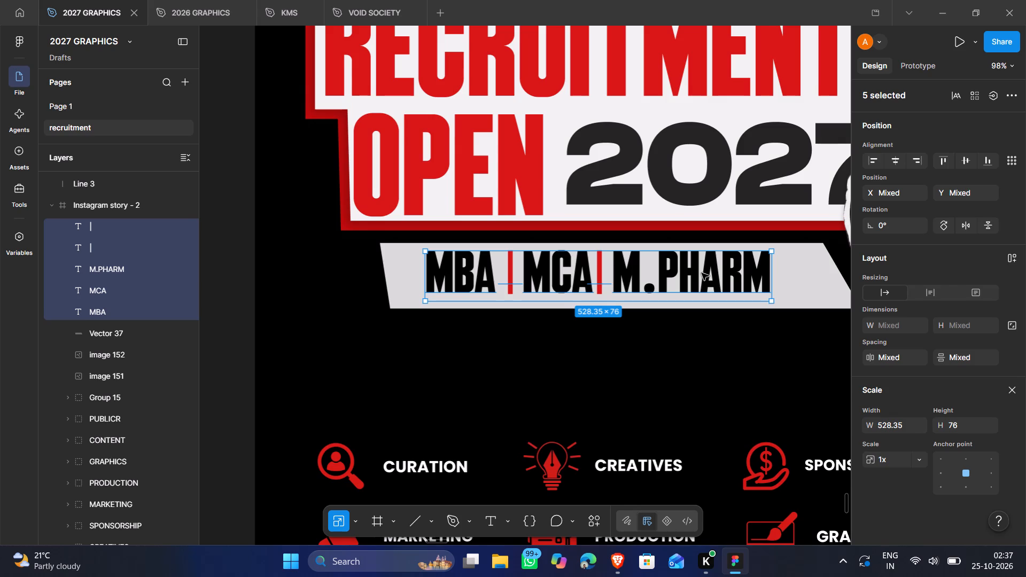
pyautogui.press('k')
pyautogui.moveTo(775, 300); pyautogui.dragTo(719, 291)
pyautogui.moveTo(654, 275); pyautogui.dragTo(698, 281)
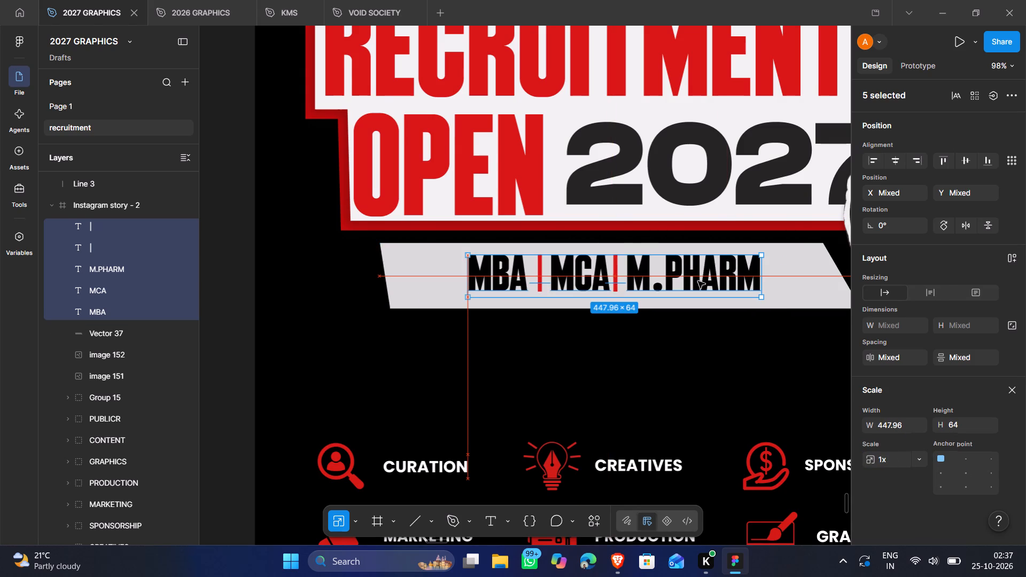
pyautogui.moveTo(698, 281); pyautogui.dragTo(698, 280)
pyautogui.click(688, 343)
# Add the text "For" on the black area below the grey bar at about X 612, Y 764, and select its characters.
pyautogui.press('t')
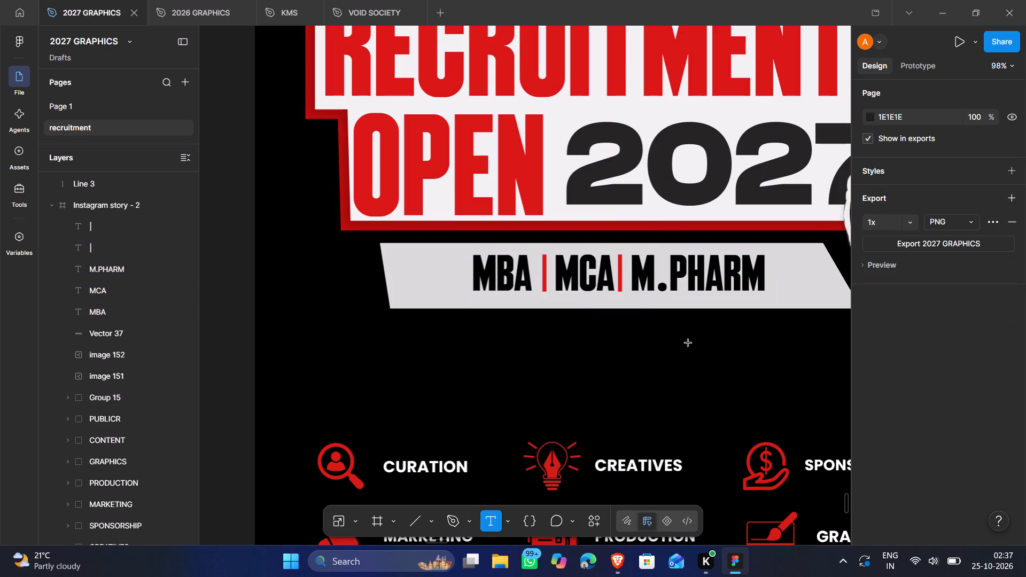
pyautogui.click(656, 345)
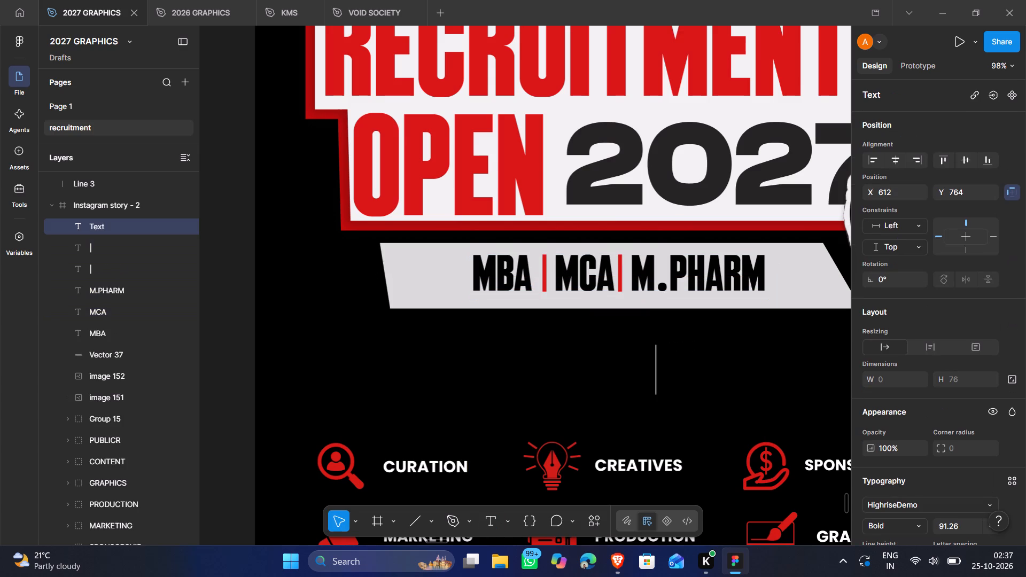
pyautogui.press('f')
pyautogui.write('or')
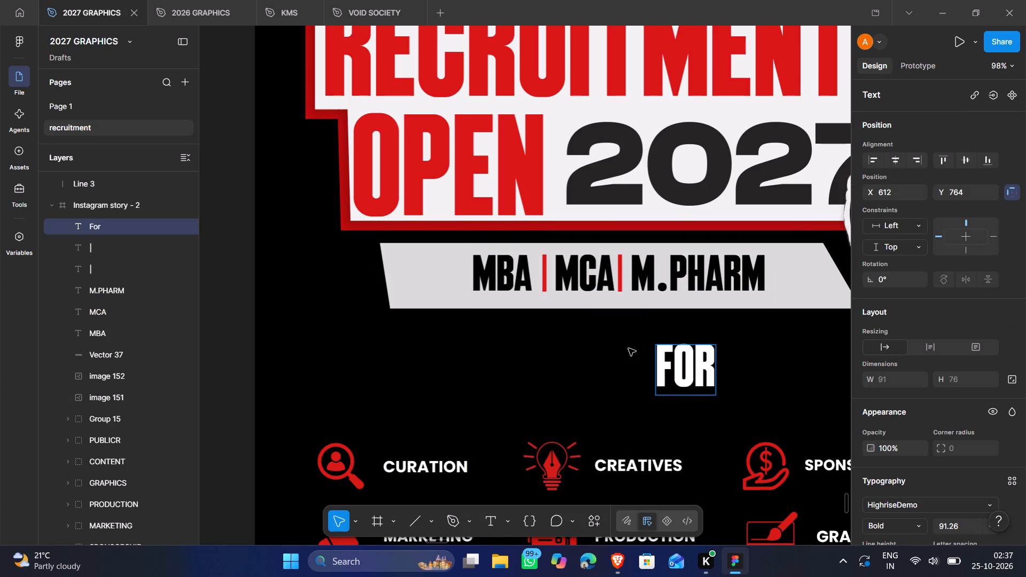
pyautogui.click(627, 349)
pyautogui.doubleClick(717, 396)
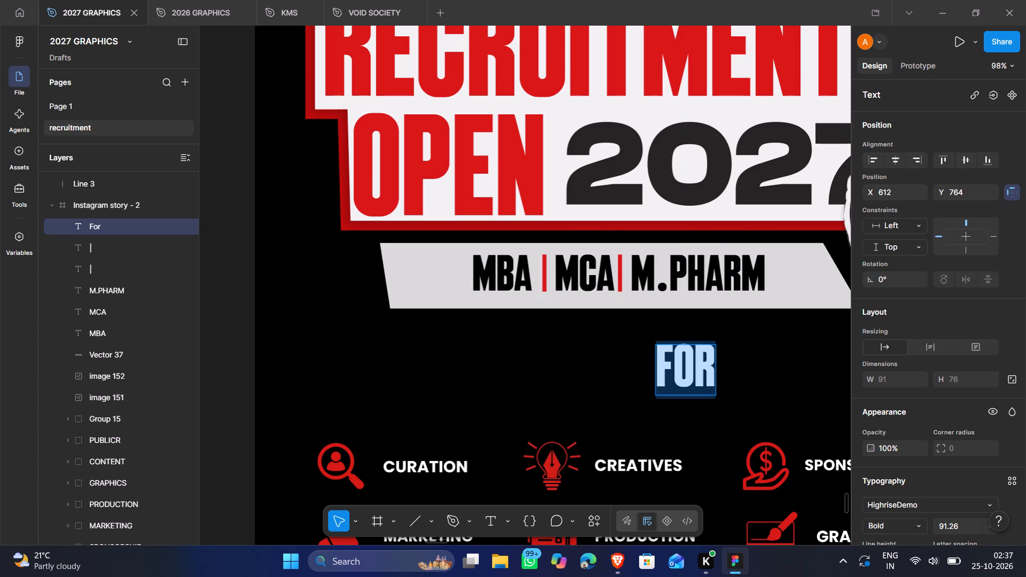
# Scale the "For" text down proportionally to about 42 × 35.
pyautogui.press('k')
pyautogui.hotkey('ctrl', 'z')
pyautogui.click(730, 388)
pyautogui.press('k')
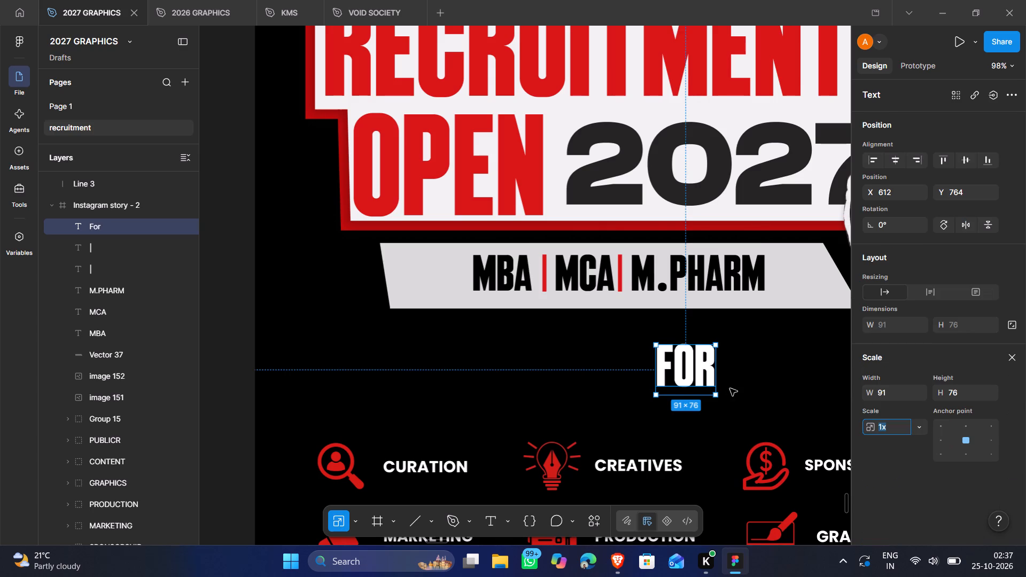
pyautogui.moveTo(716, 396); pyautogui.dragTo(684, 367)
pyautogui.click(710, 364)
pyautogui.click(669, 354)
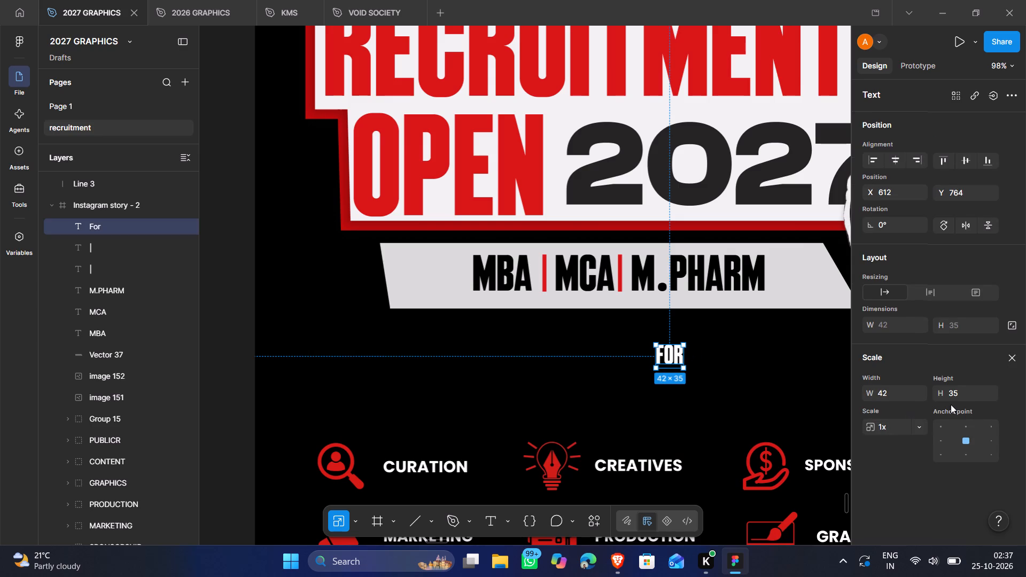
# Change the "For" text's fill to the bright red already used on this page.
pyautogui.scroll(-1, 951, 404)
pyautogui.click(1013, 353)
pyautogui.scroll(-1, 949, 390)
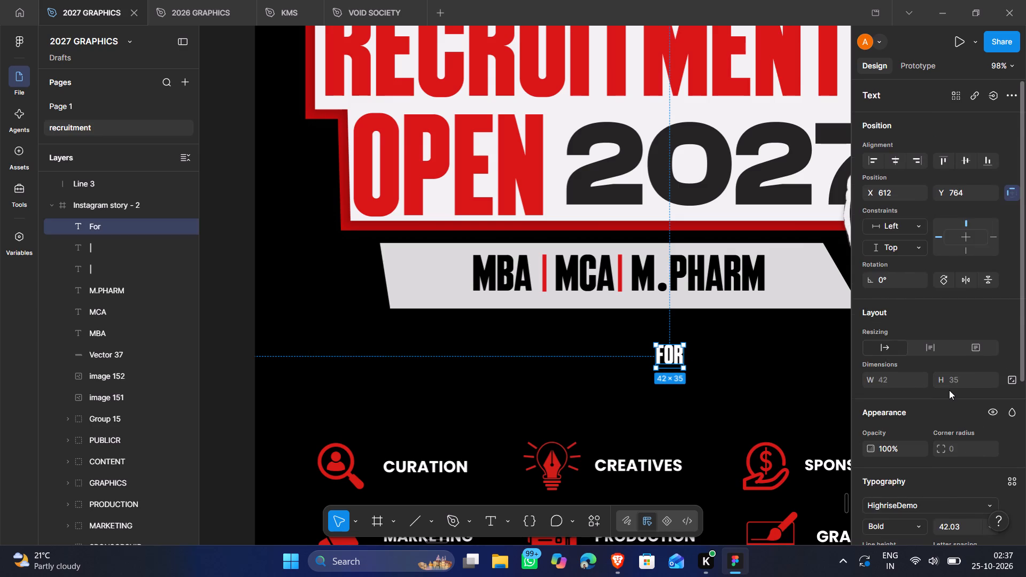
pyautogui.scroll(-1, 949, 390)
pyautogui.scroll(-2, 888, 474)
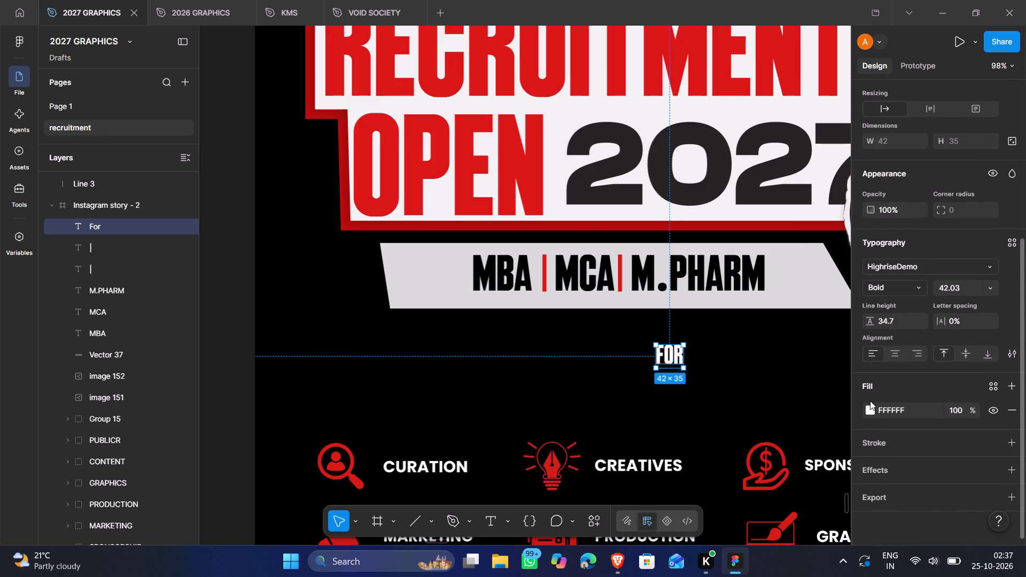
pyautogui.click(868, 414)
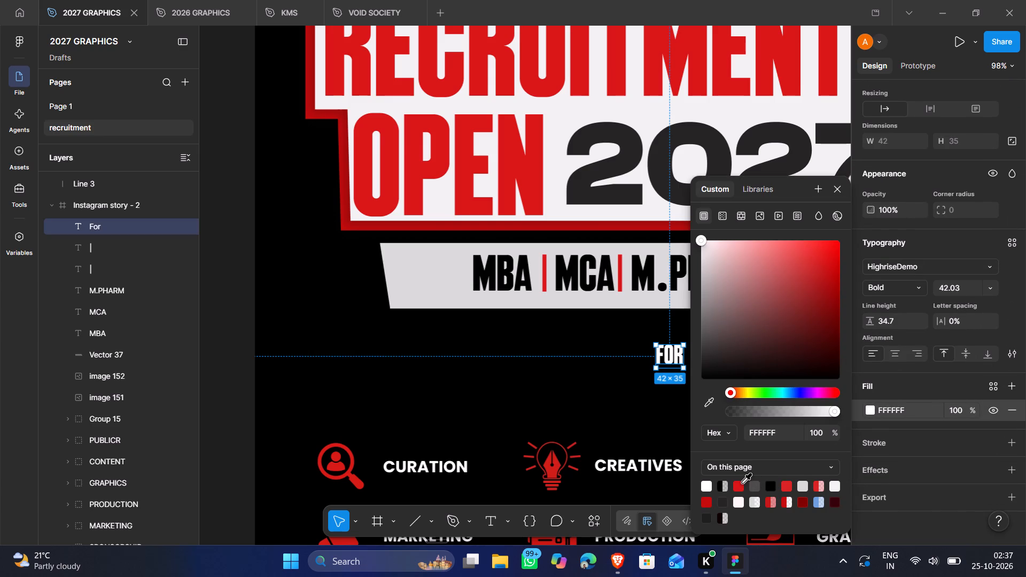
pyautogui.click(742, 483)
pyautogui.click(670, 450)
# Place the "For" text on the grey bar before MBA at about X 243, Y 619 and scale it up slightly.
pyautogui.moveTo(670, 364); pyautogui.dragTo(646, 353)
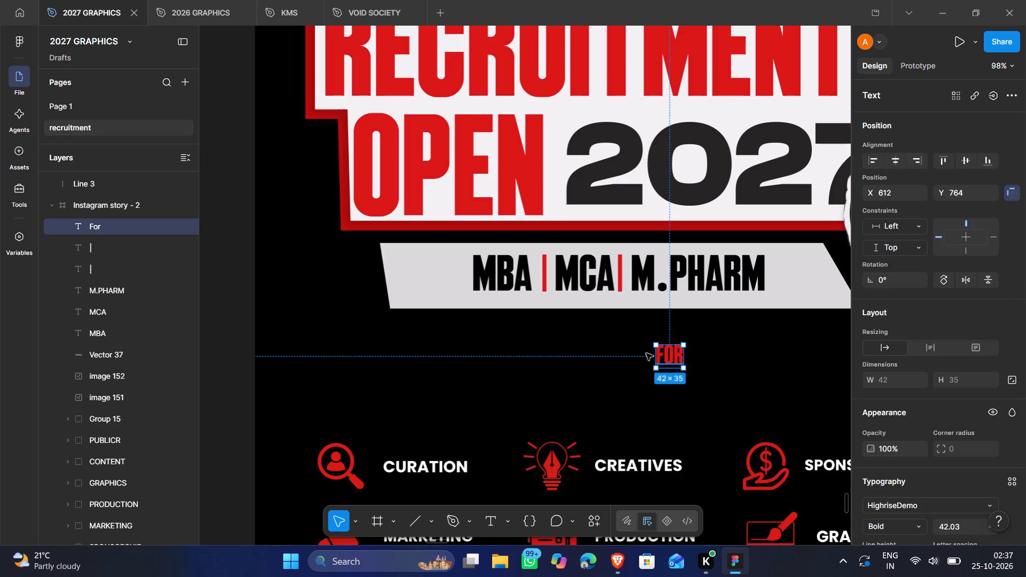
pyautogui.moveTo(646, 353); pyautogui.dragTo(429, 269)
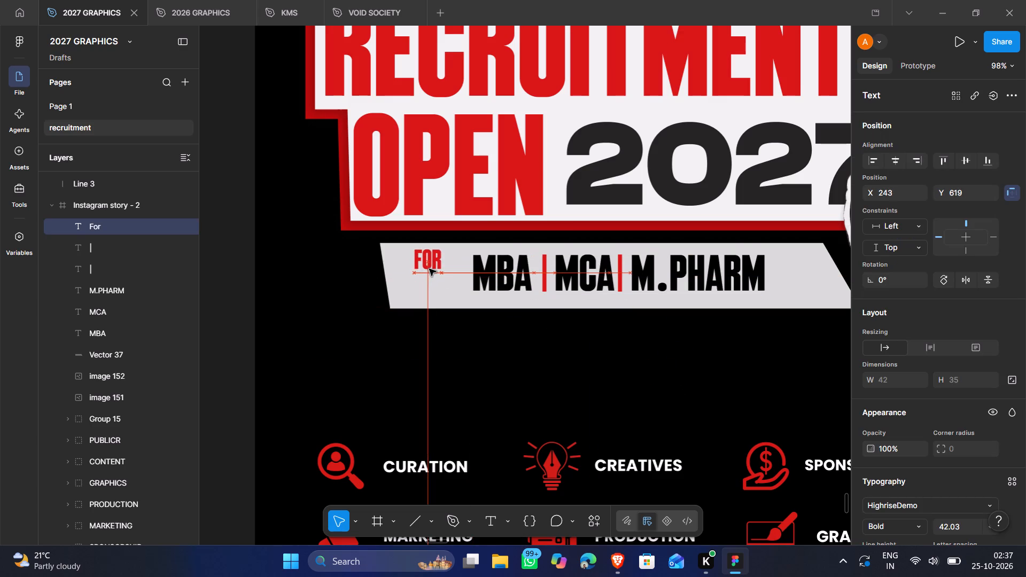
pyautogui.moveTo(429, 269); pyautogui.dragTo(429, 268)
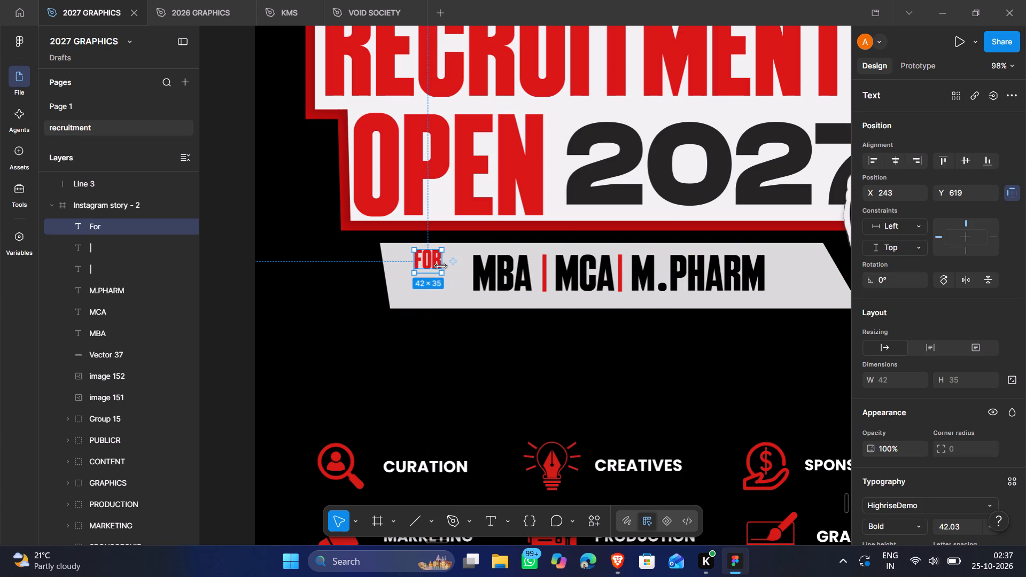
pyautogui.click(441, 272)
pyautogui.press('k')
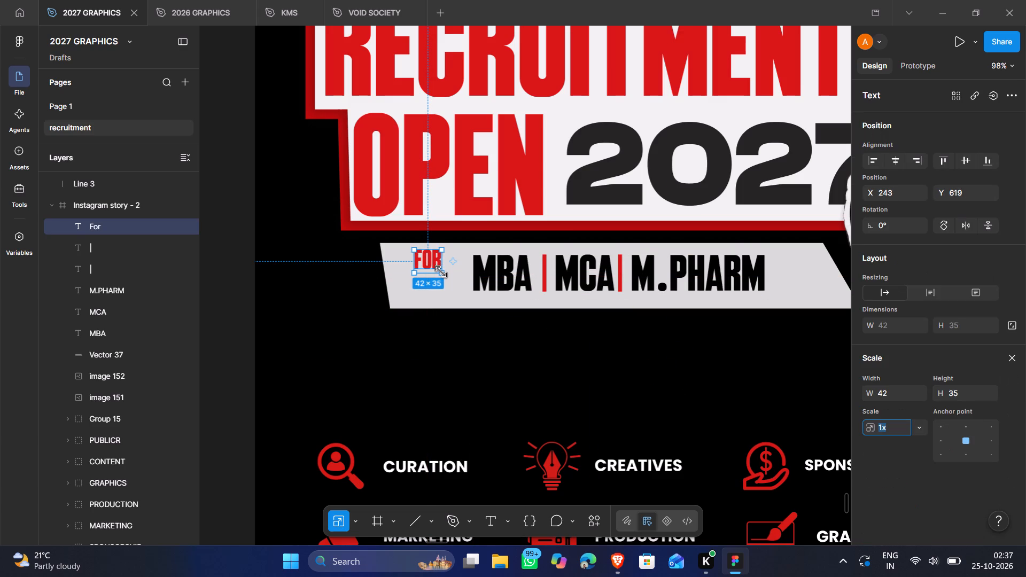
pyautogui.moveTo(439, 270); pyautogui.dragTo(458, 282)
pyautogui.click(519, 336)
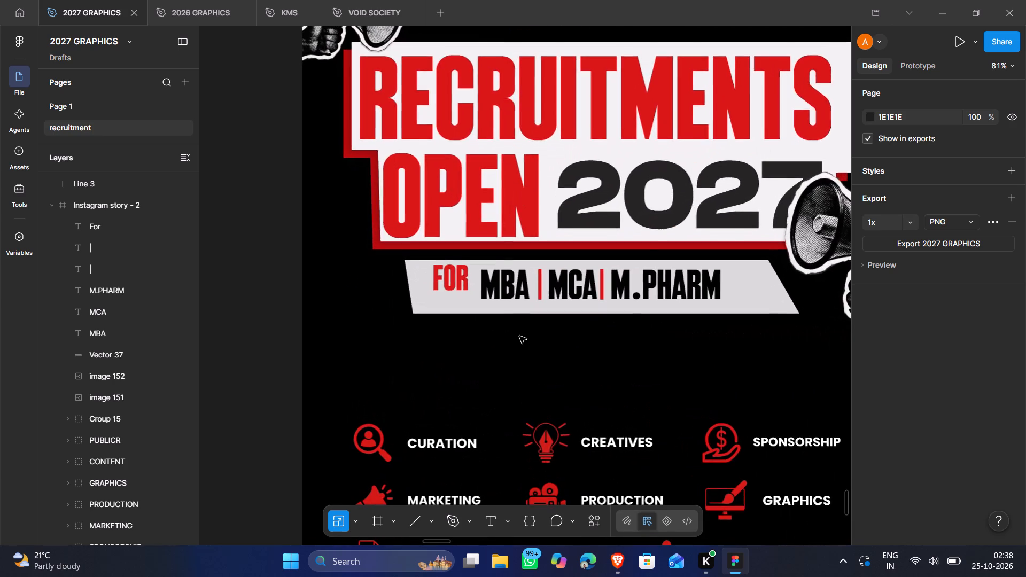
# Square the grey bar's left end by moving its lower-left corner point to X 190, Y 709.
pyautogui.click(329, 288)
pyautogui.click(329, 288)
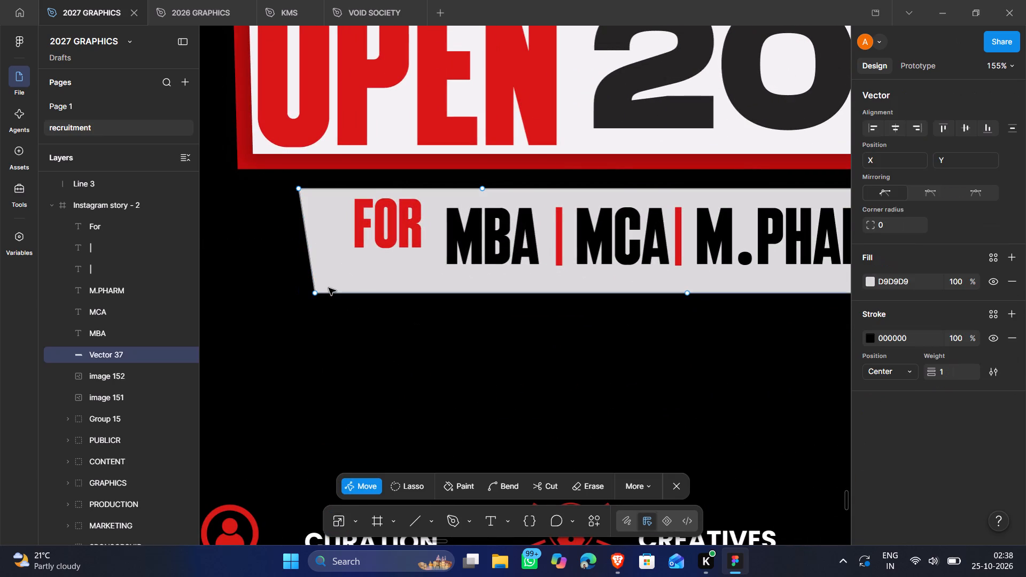
pyautogui.moveTo(316, 296); pyautogui.dragTo(304, 296)
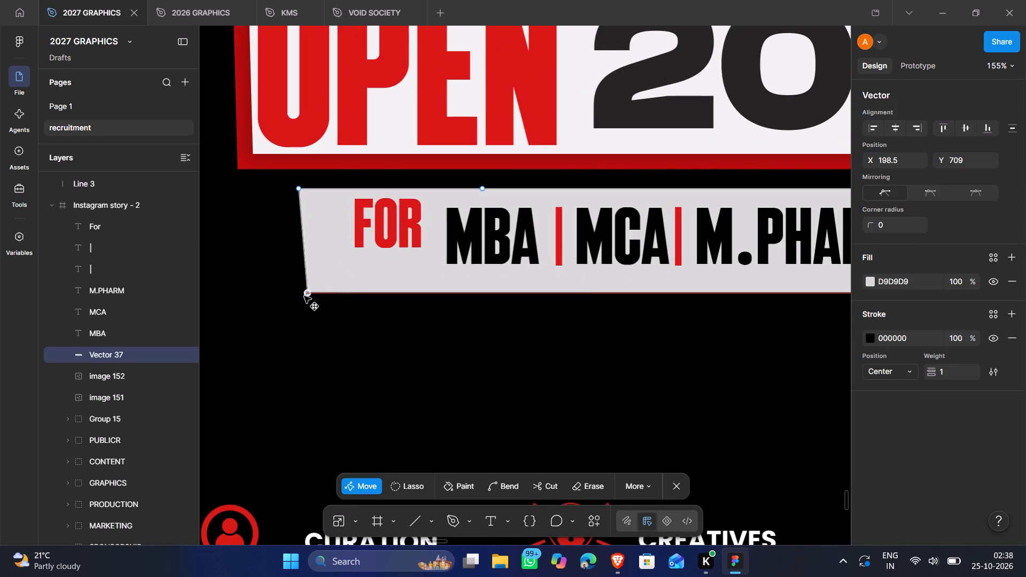
pyautogui.moveTo(304, 296); pyautogui.dragTo(288, 295)
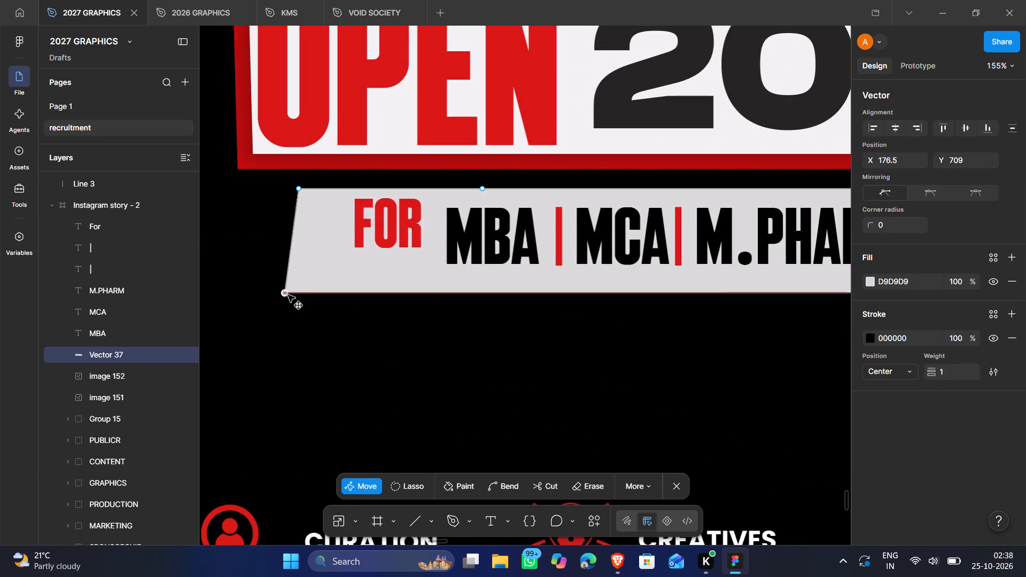
pyautogui.moveTo(288, 295); pyautogui.dragTo(298, 294)
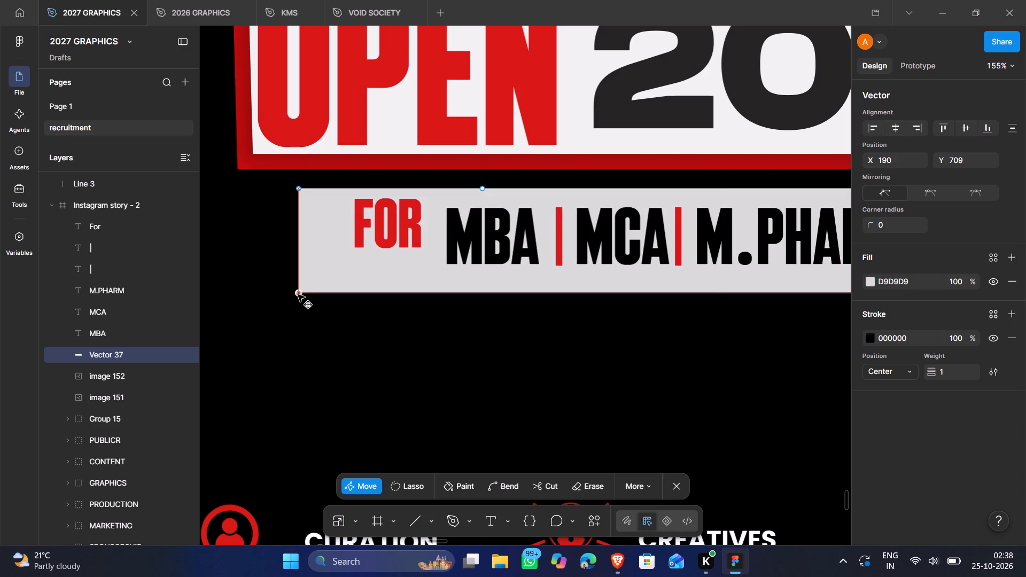
pyautogui.moveTo(298, 294); pyautogui.dragTo(296, 294)
# Square the grey bar's right end by moving its upper-right corner point to X 926, making it a 736 × 101 rectangle.
pyautogui.hscroll(-4, 368, 326)
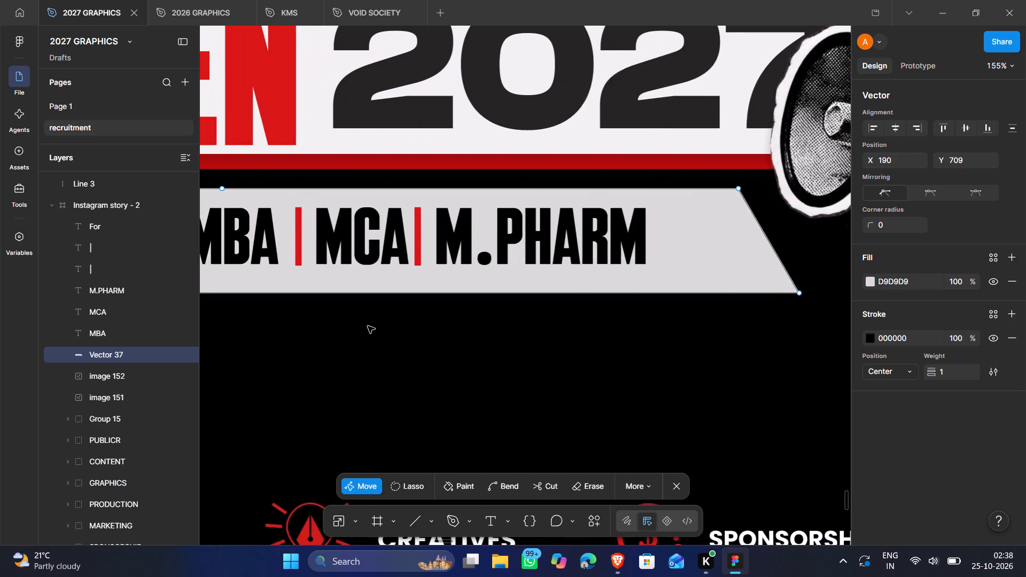
pyautogui.hscroll(-1, 368, 326)
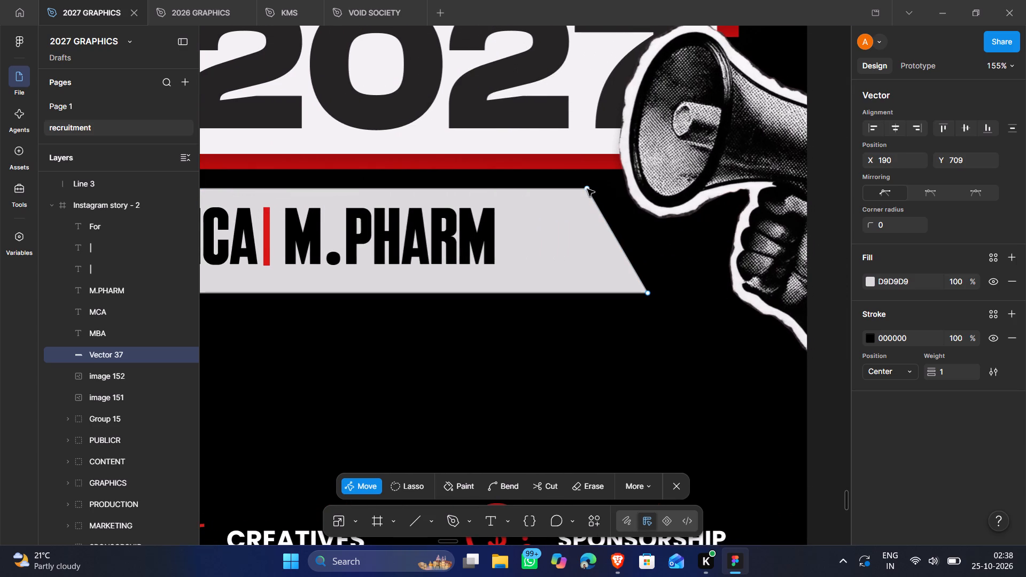
pyautogui.click(629, 213)
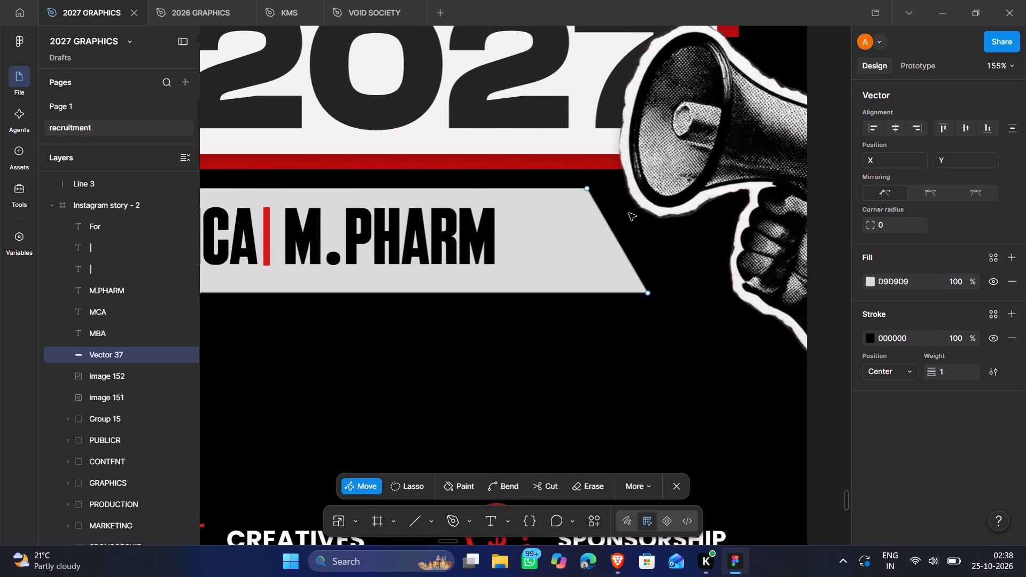
pyautogui.click(629, 213)
pyautogui.moveTo(587, 186); pyautogui.dragTo(646, 186)
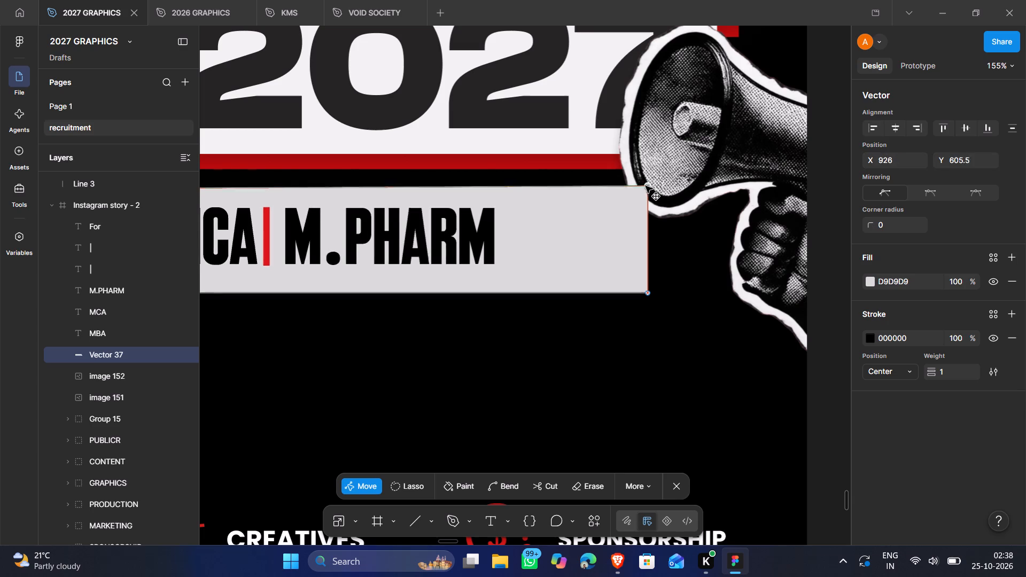
pyautogui.moveTo(646, 186); pyautogui.dragTo(647, 186)
pyautogui.click(689, 261)
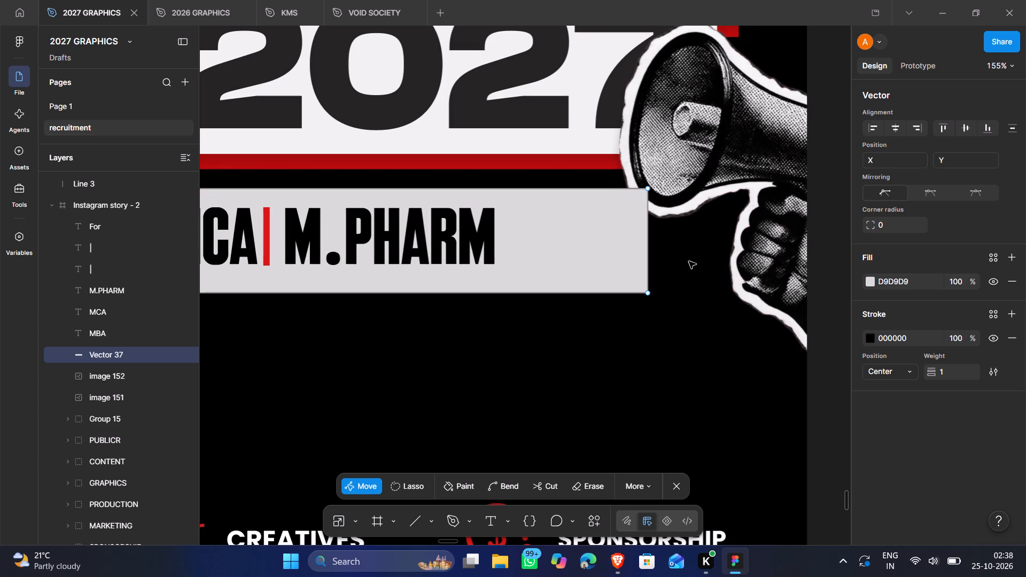
pyautogui.click(689, 261)
pyautogui.click(645, 295)
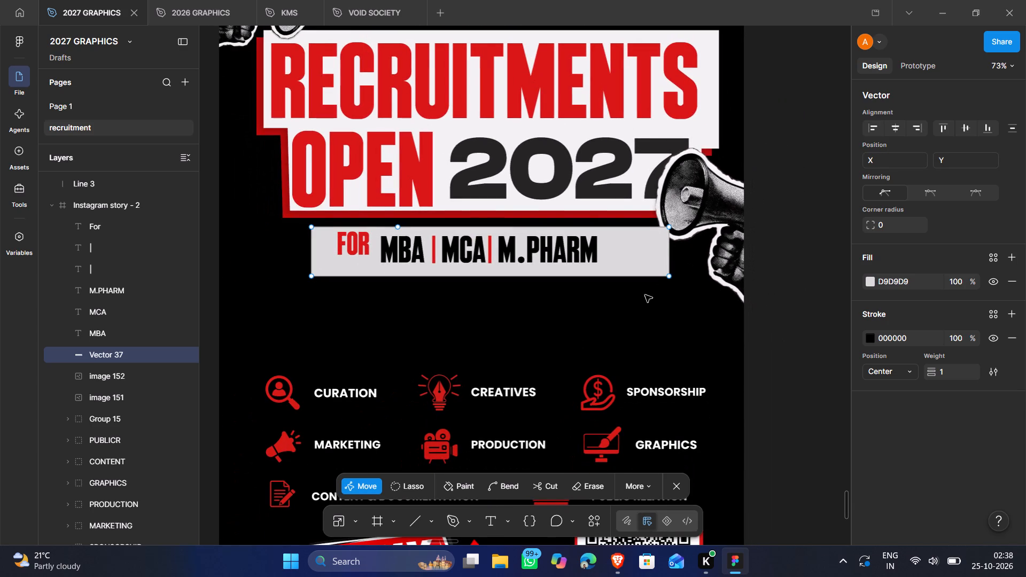
pyautogui.tripleClick(778, 330)
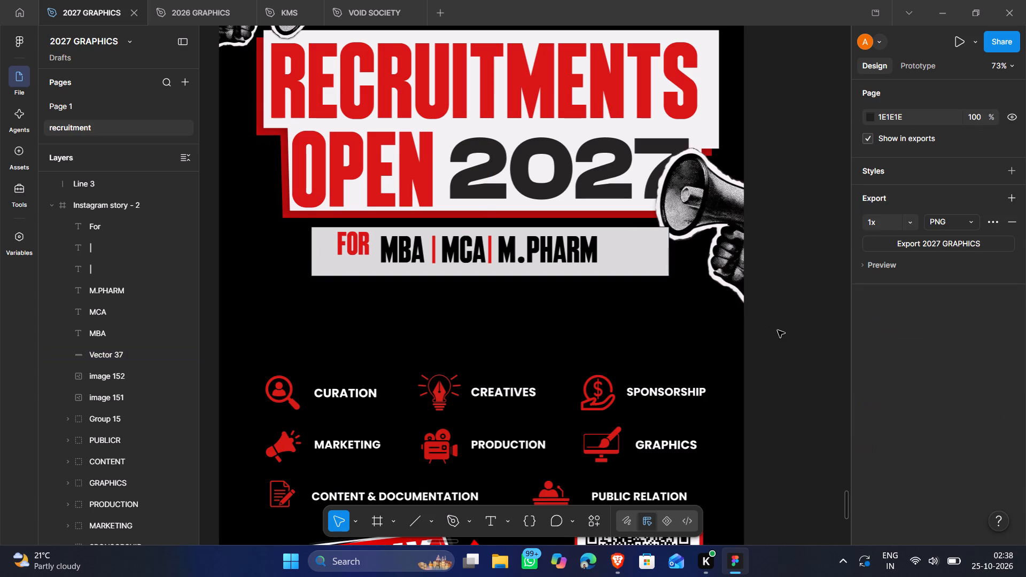
pyautogui.click(778, 330)
# Duplicate the grey bar and offset the copy to X 195, Y 603.
pyautogui.click(629, 254)
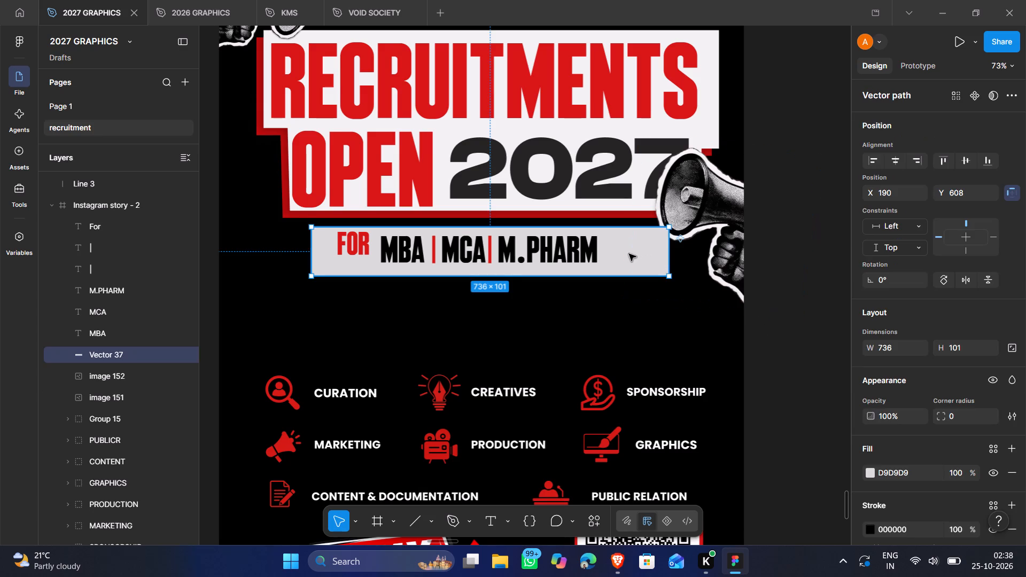
pyautogui.hotkey('ctrl', 'd')
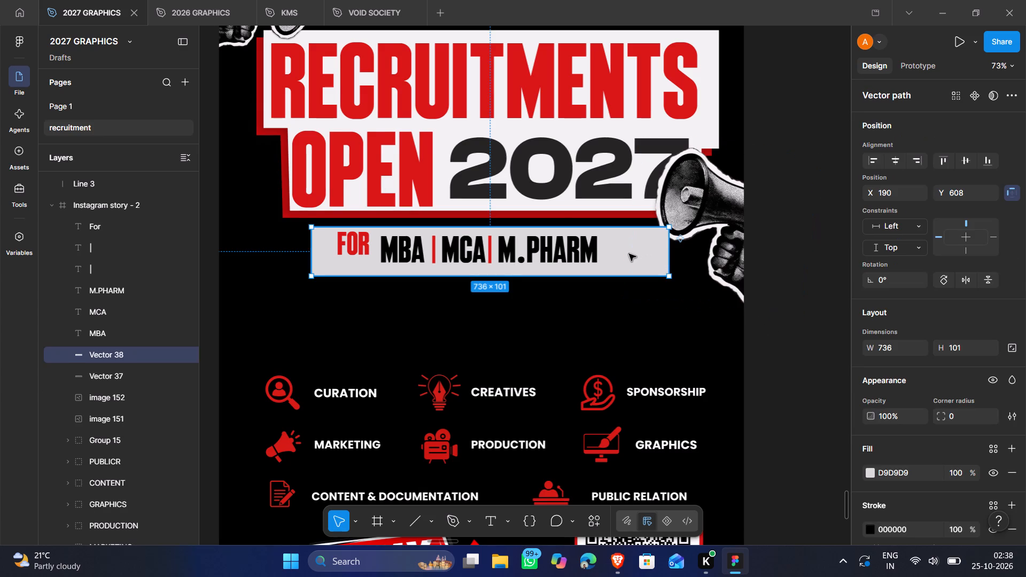
pyautogui.click(629, 254)
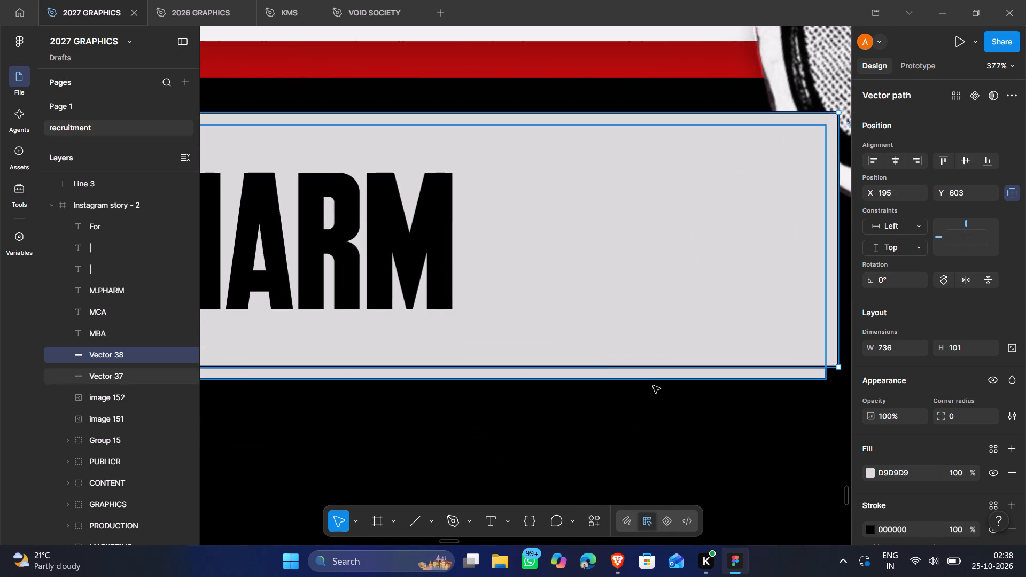
# Fill the original bar behind the grey copy with red D91616 and deselect everything.
pyautogui.click(660, 378)
pyautogui.moveTo(907, 401); pyautogui.dragTo(934, 311)
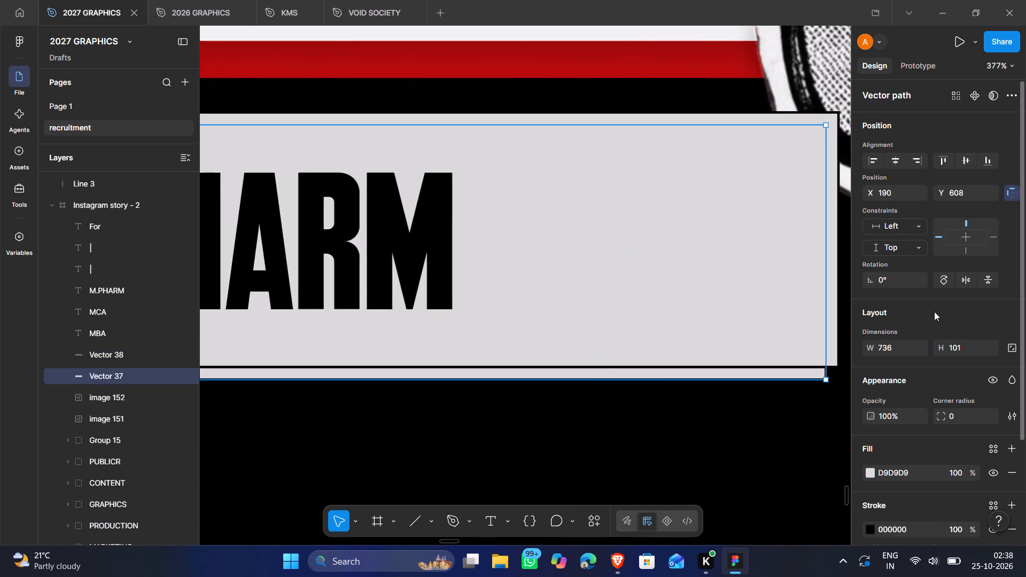
pyautogui.moveTo(934, 311); pyautogui.dragTo(935, 308)
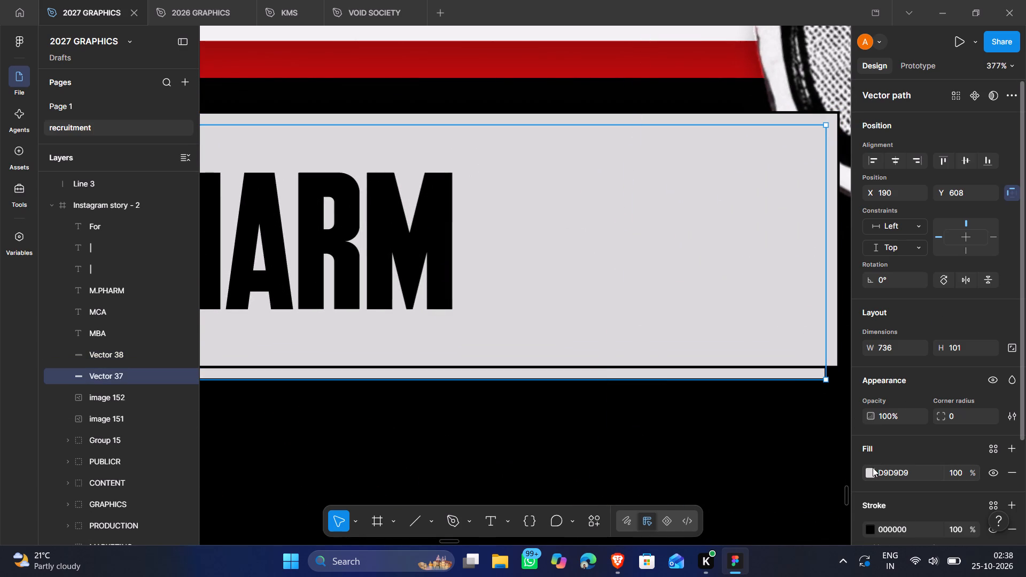
pyautogui.click(873, 467)
pyautogui.click(740, 481)
pyautogui.click(616, 463)
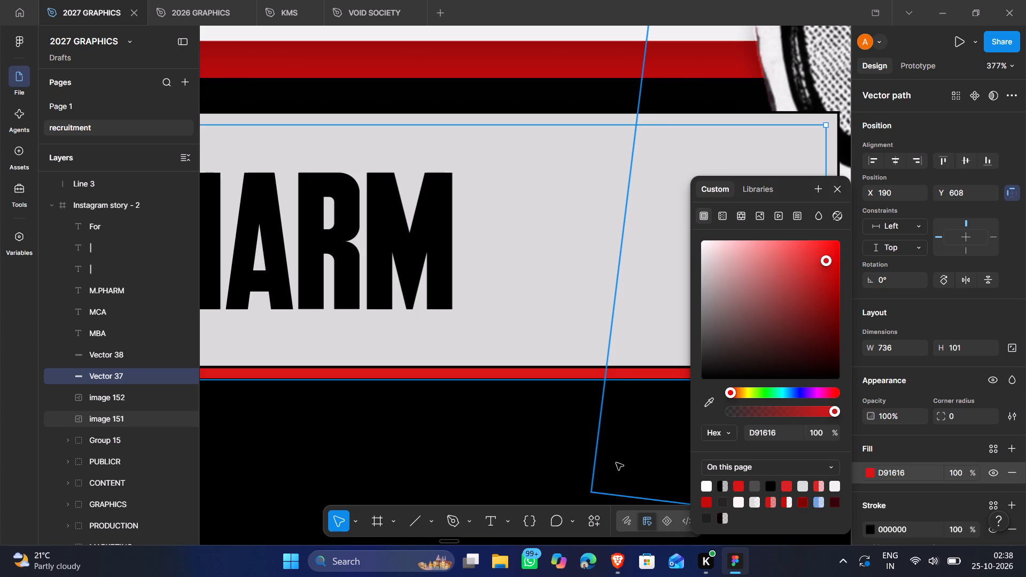
pyautogui.scroll(-1, 616, 463)
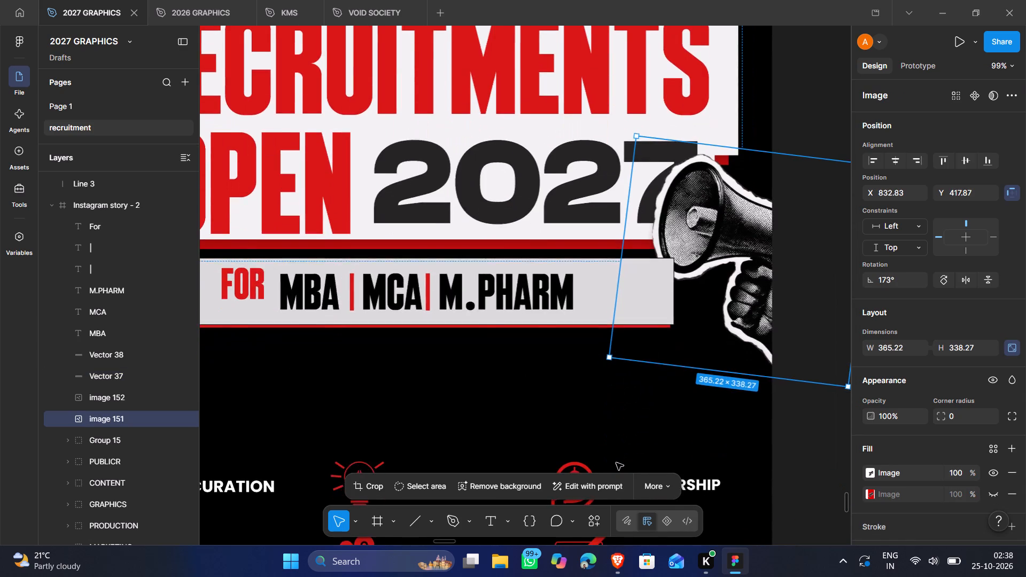
pyautogui.click(784, 236)
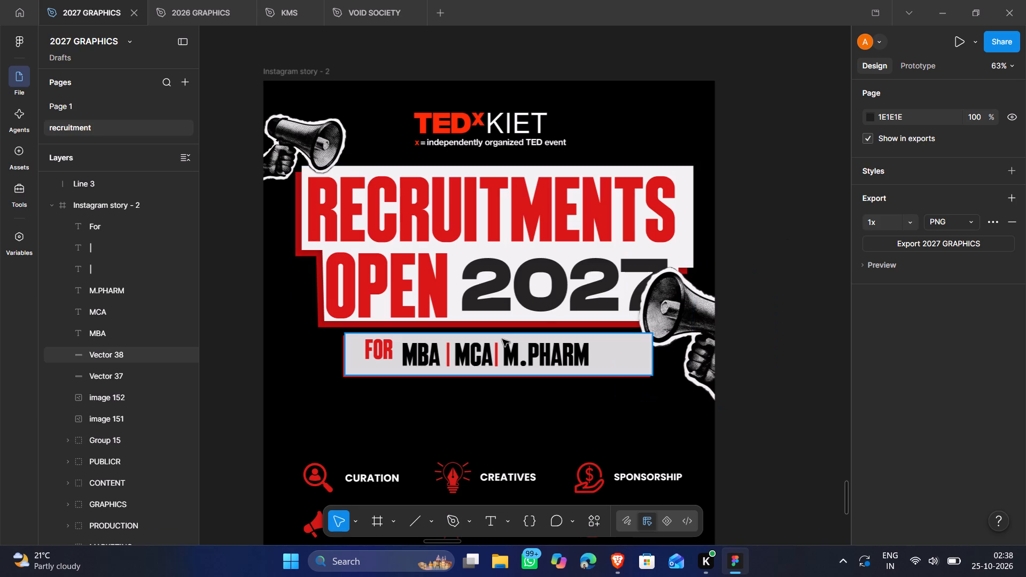
# Send the grey bar and its red backing back together, below Group 15 in the layer order.
pyautogui.scroll(-1, 502, 339)
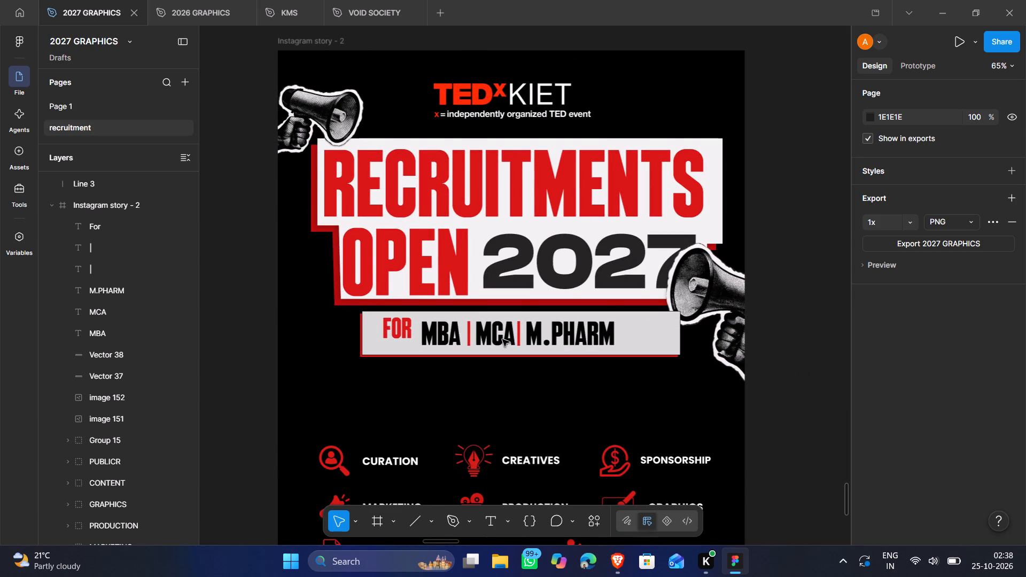
pyautogui.scroll(-1, 502, 339)
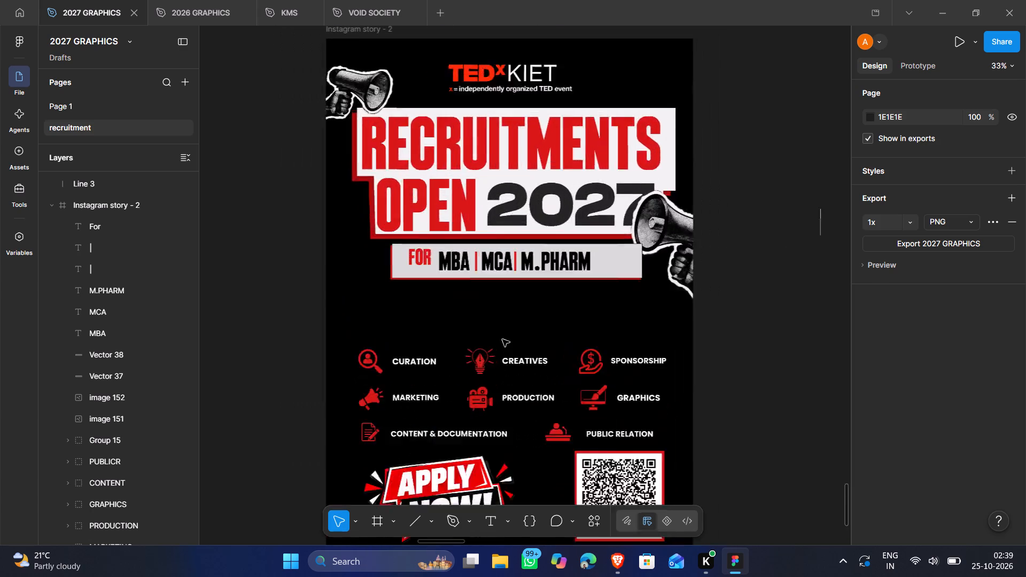
pyautogui.scroll(1, 502, 339)
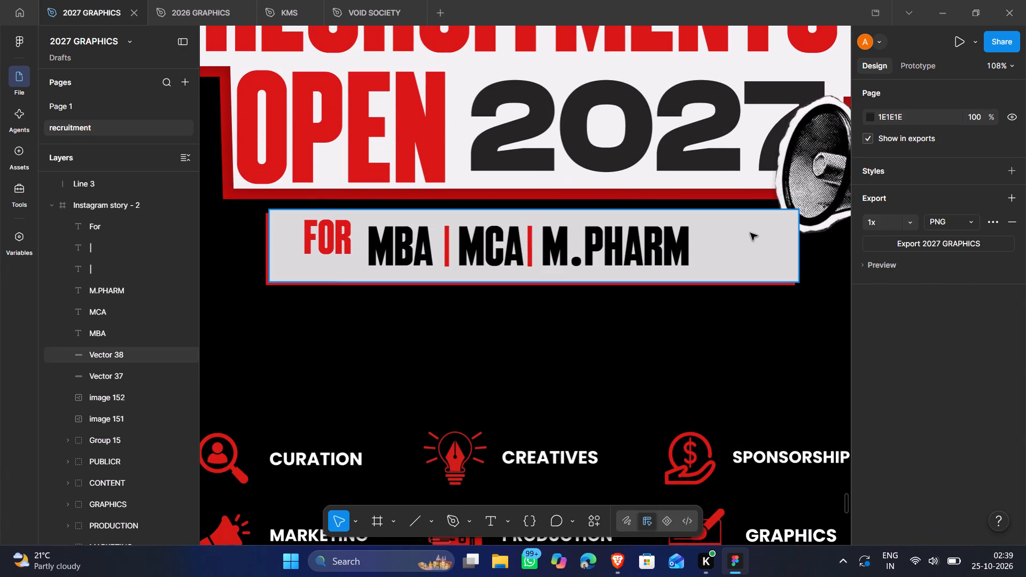
pyautogui.click(750, 233)
pyautogui.keyDown('shift'); pyautogui.click(120, 381); pyautogui.keyUp('shift')
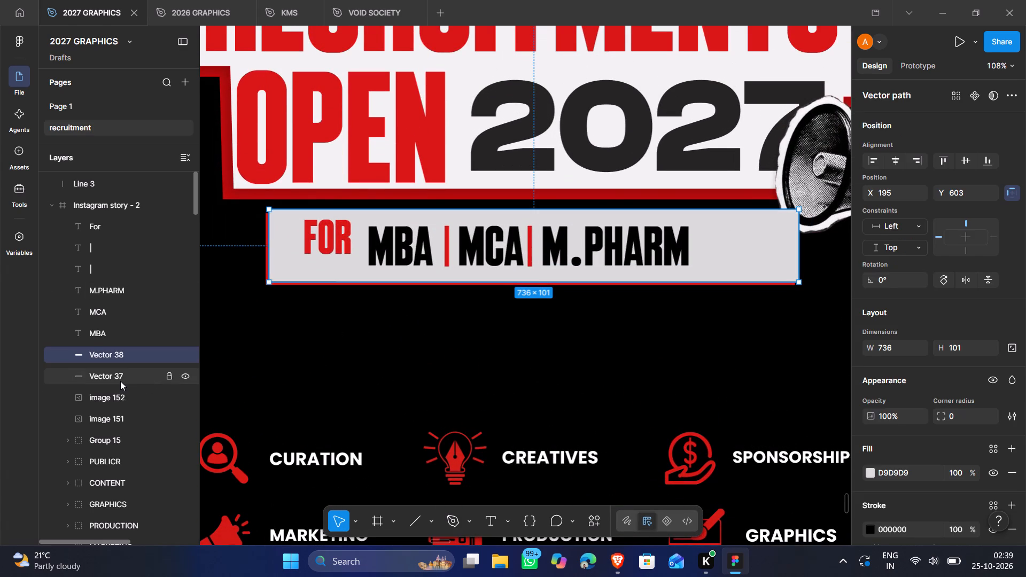
pyautogui.hotkey('ctrl', '[')
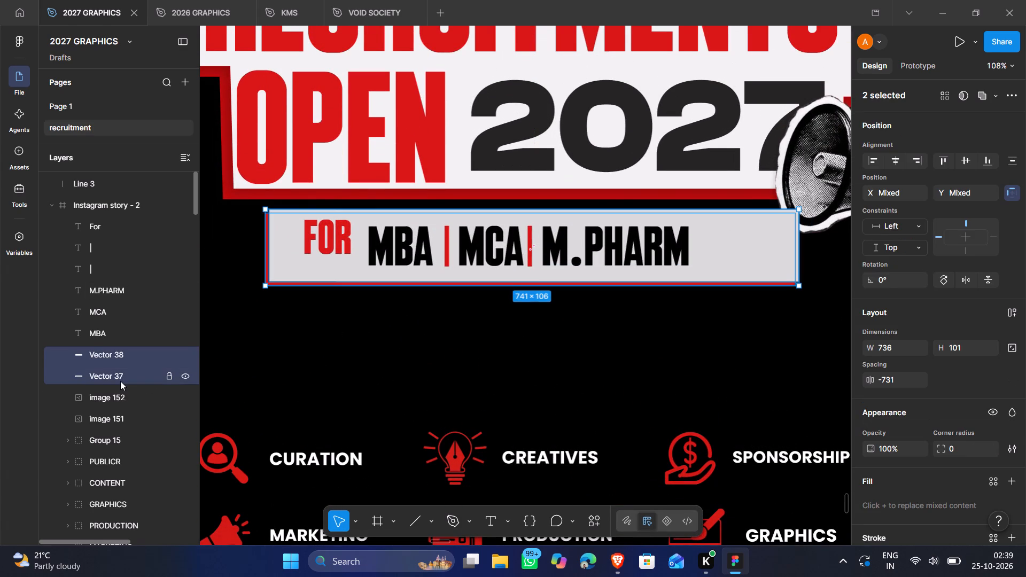
pyautogui.hotkey('ctrl', '[')
pyautogui.hotkey('ctrl', '[')
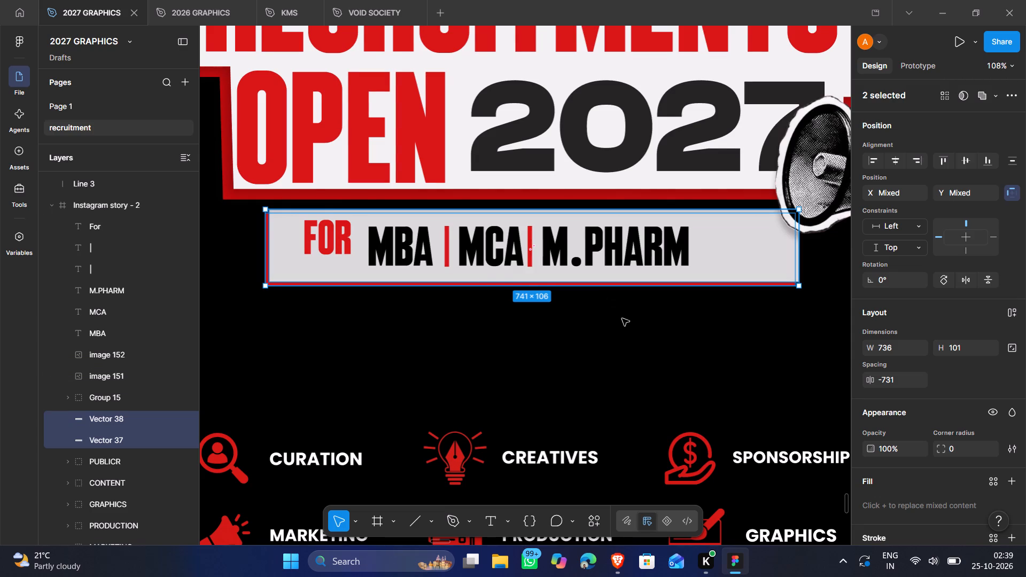
pyautogui.click(673, 360)
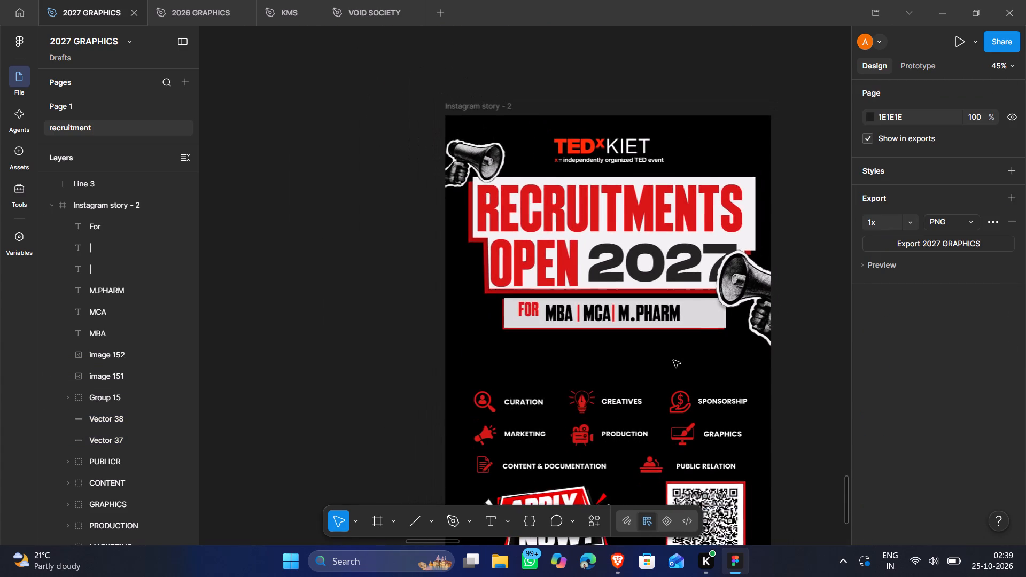
pyautogui.click(806, 289)
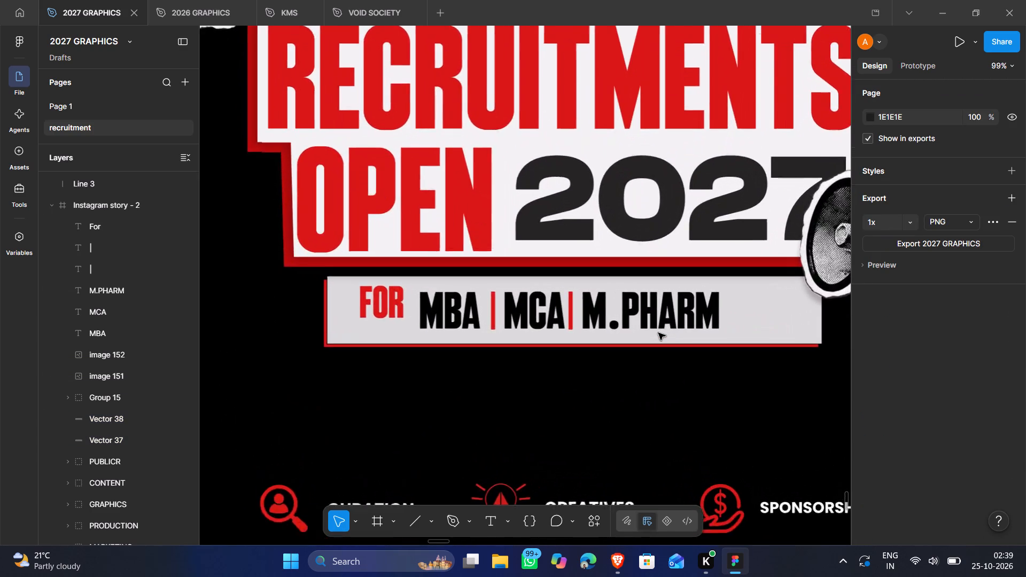
# Scale the "For" text down to about 43 × 36 and place it at about X 255, Y 641 on the grey bar.
pyautogui.hscroll(3, 658, 333)
pyautogui.click(553, 306)
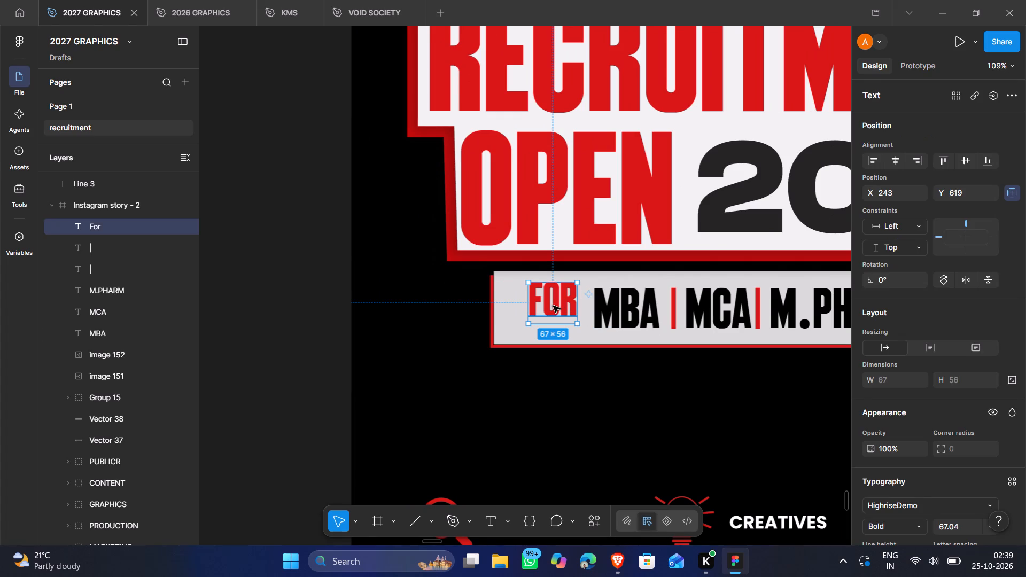
pyautogui.moveTo(553, 306); pyautogui.dragTo(543, 316)
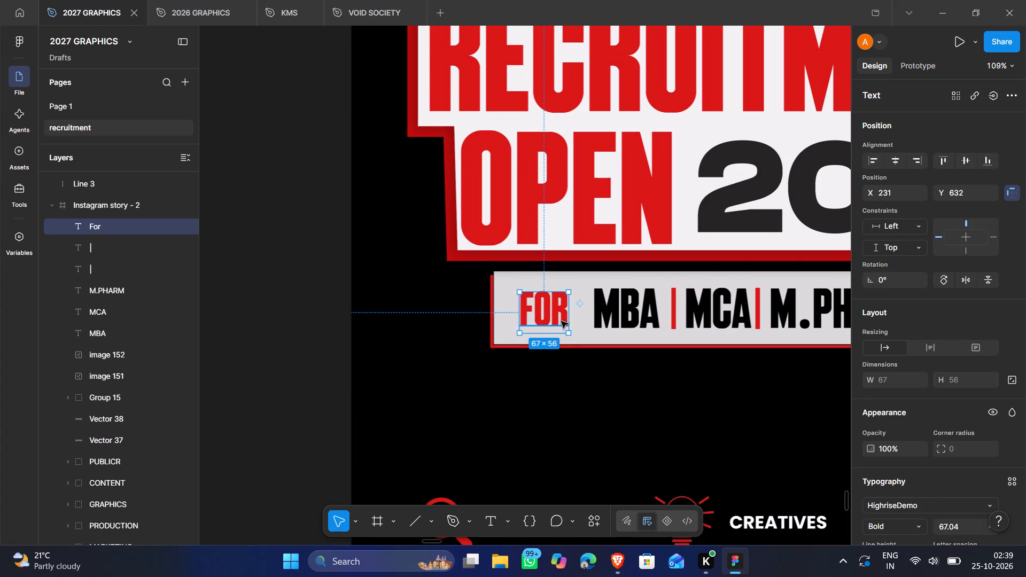
pyautogui.press('k')
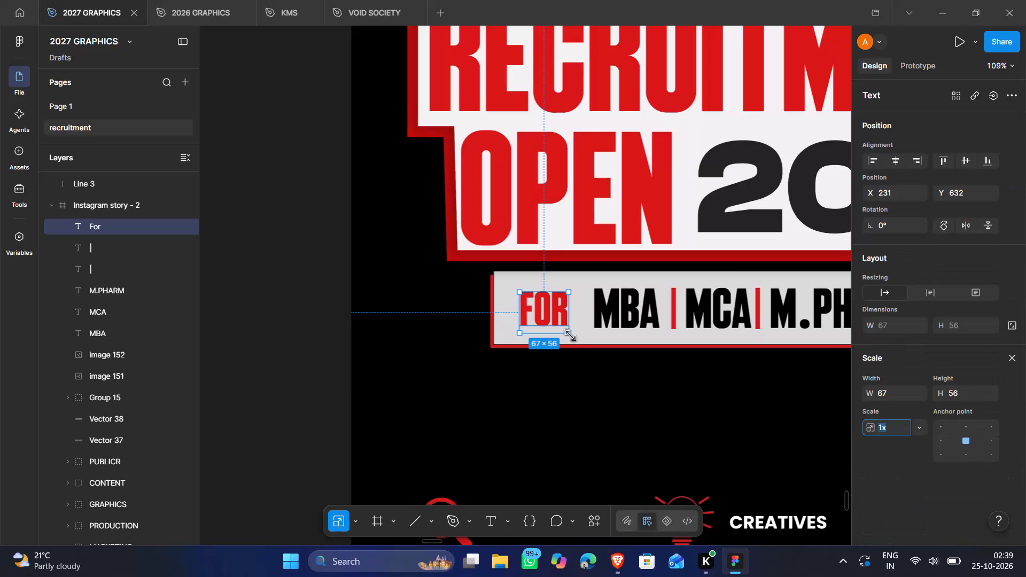
pyautogui.moveTo(570, 336); pyautogui.dragTo(551, 315)
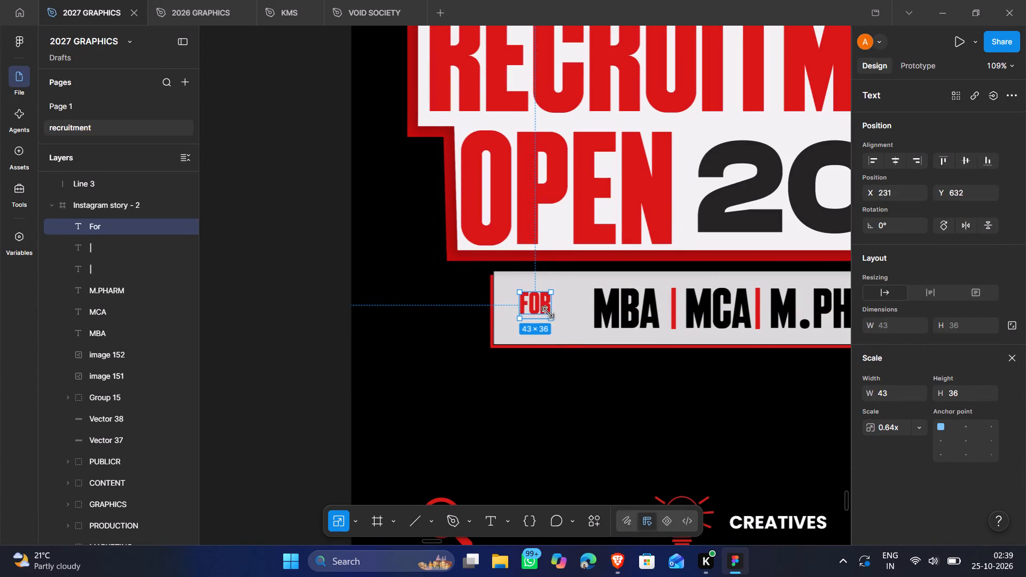
pyautogui.moveTo(536, 298); pyautogui.dragTo(545, 307)
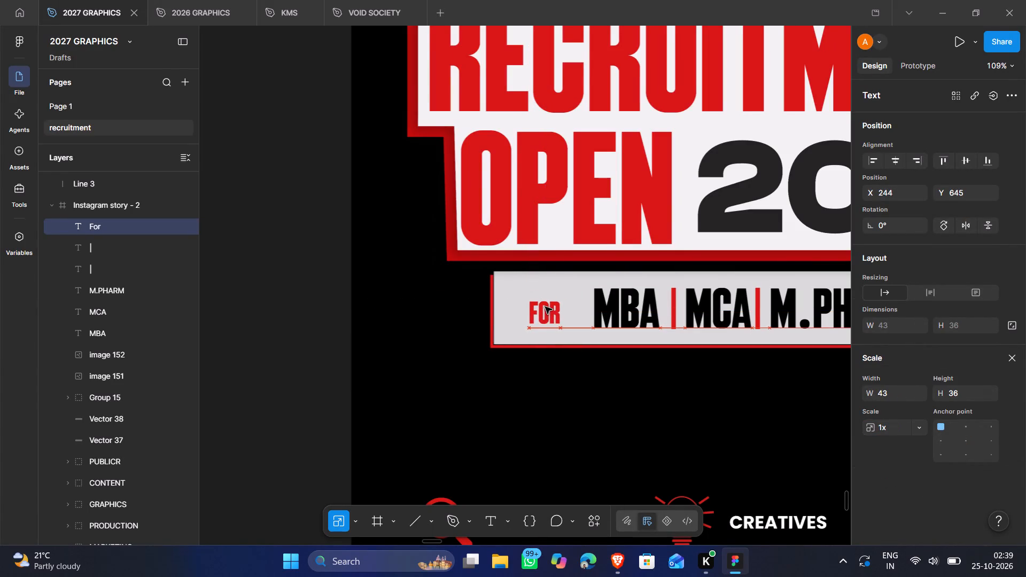
pyautogui.moveTo(545, 307); pyautogui.dragTo(551, 305)
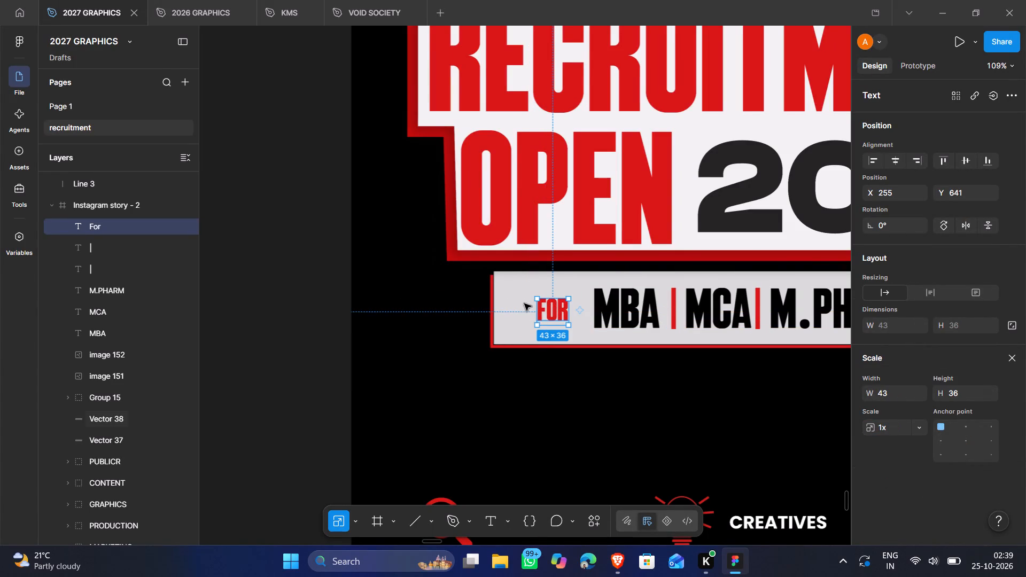
pyautogui.click(516, 302)
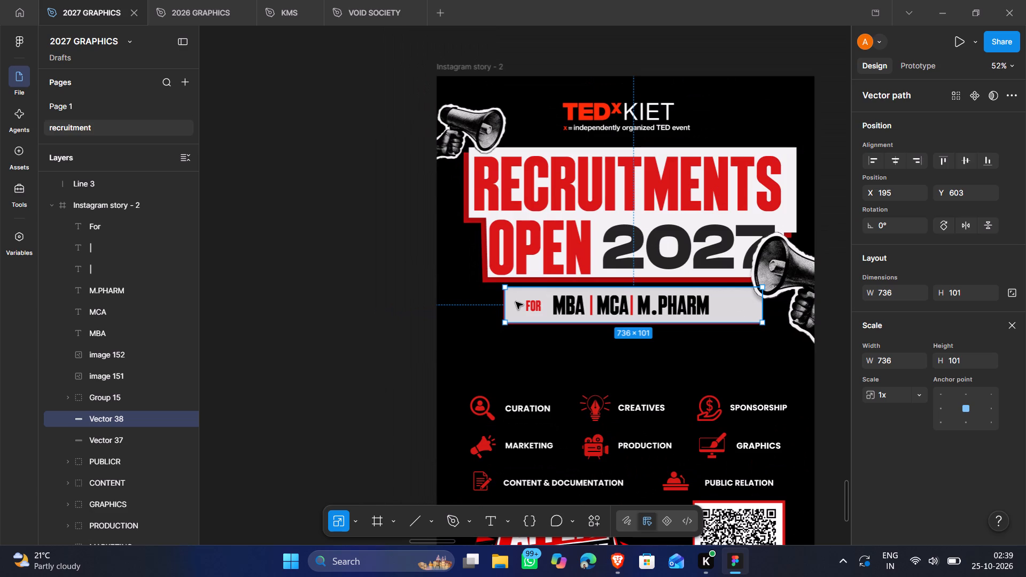
# Add a text reading "students" on the empty canvas beside the story frame.
pyautogui.hscroll(-2, 516, 302)
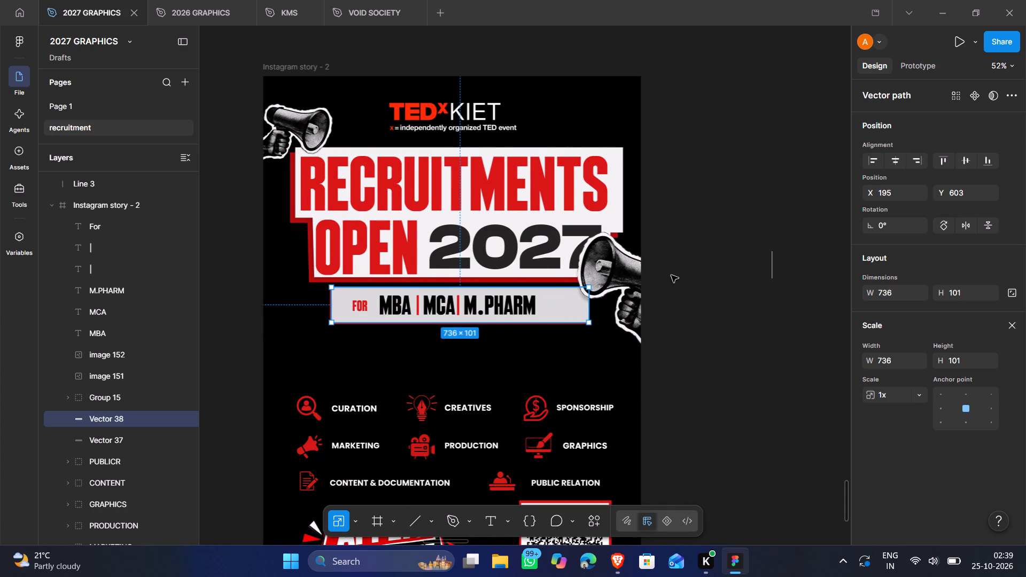
pyautogui.press('t')
pyautogui.click(693, 282)
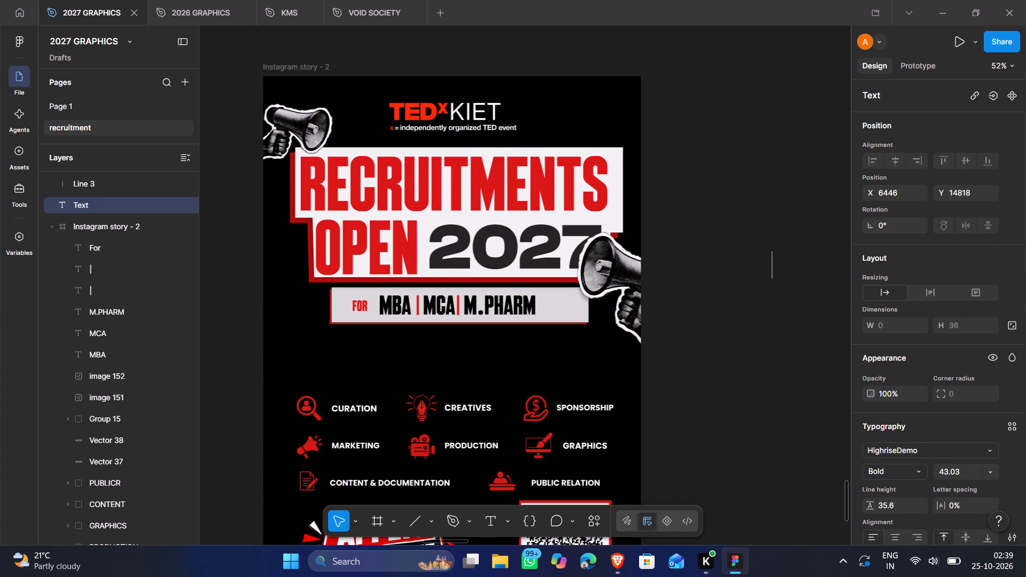
pyautogui.write('students')
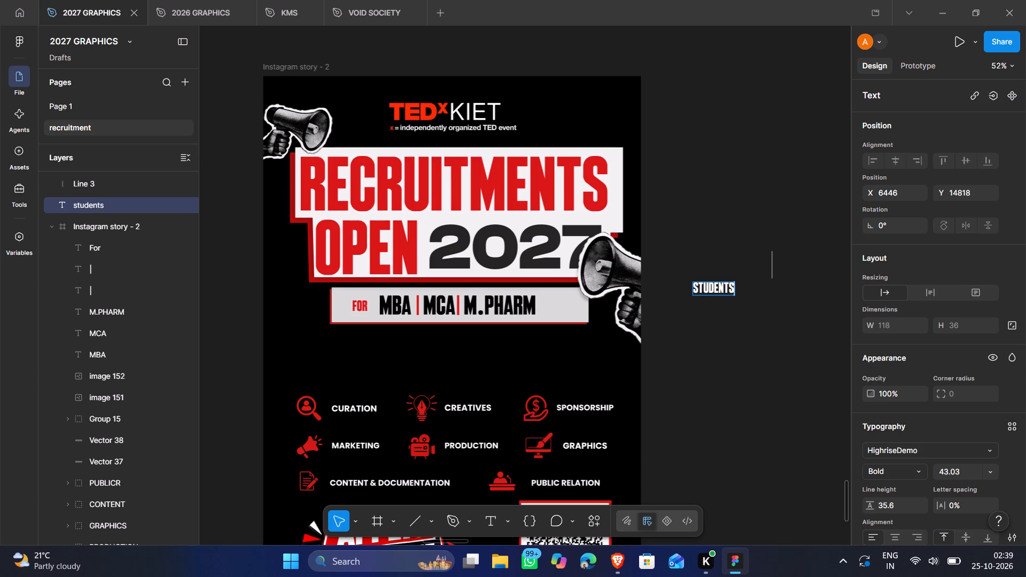
pyautogui.click(701, 326)
pyautogui.click(701, 326)
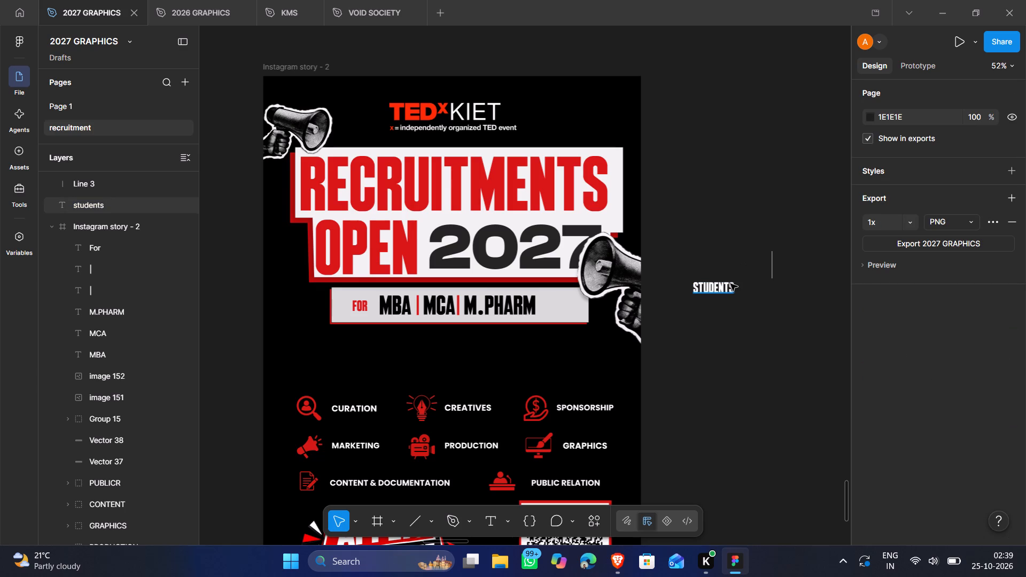
# Fill the "students" text with the page's red D91616.
pyautogui.click(730, 284)
pyautogui.scroll(-1, 910, 456)
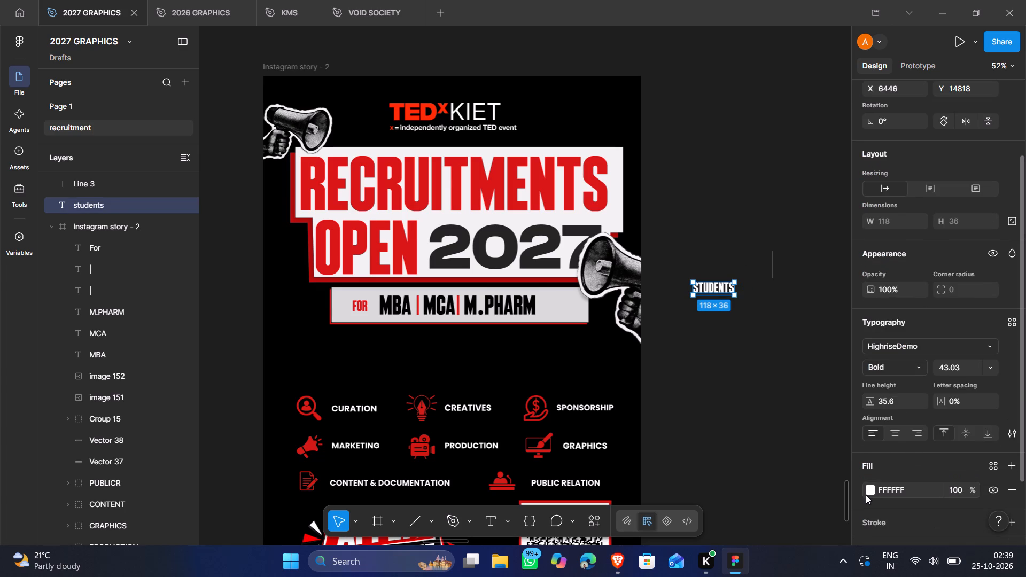
pyautogui.click(872, 489)
pyautogui.click(742, 488)
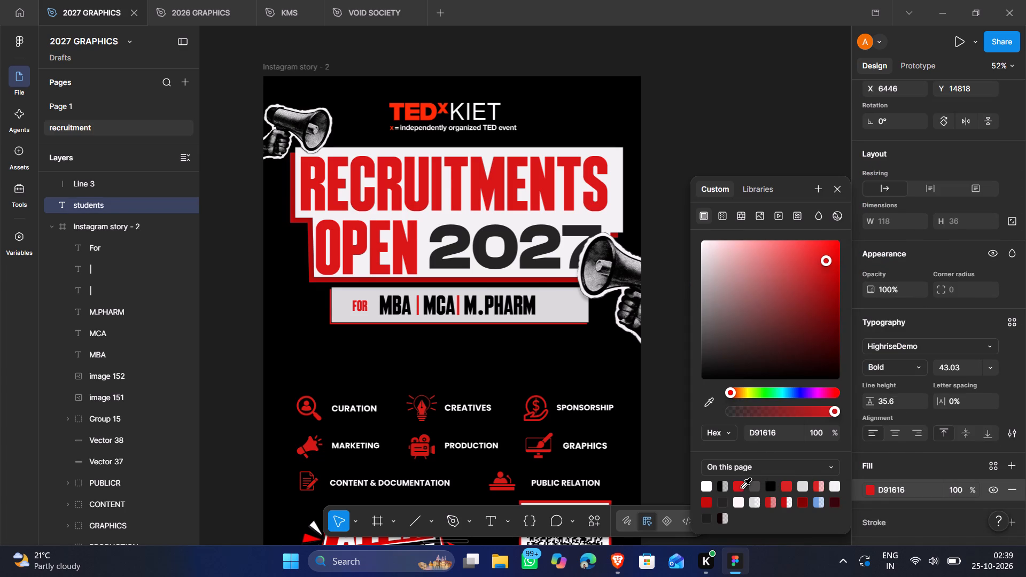
pyautogui.click(686, 446)
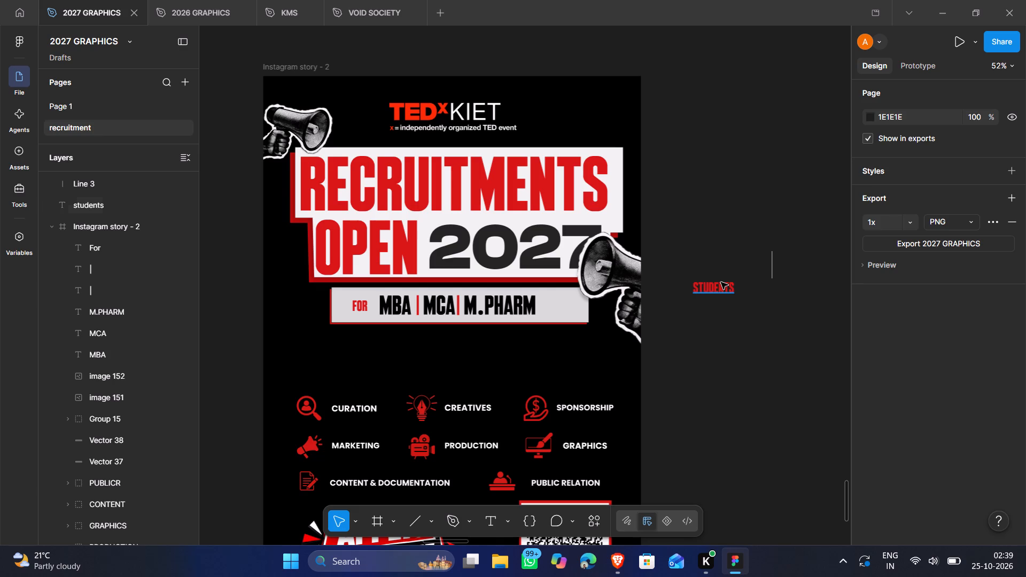
# Place the "students" text on the grey bar just after M.PHARM, at about X 789, Y 636.
pyautogui.moveTo(721, 284); pyautogui.dragTo(566, 303)
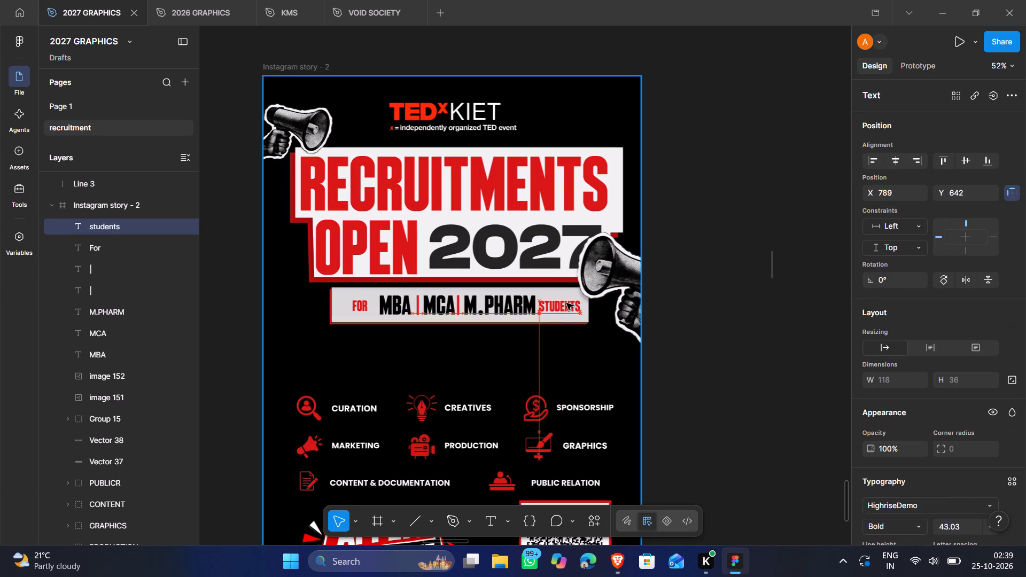
pyautogui.moveTo(566, 303); pyautogui.dragTo(568, 301)
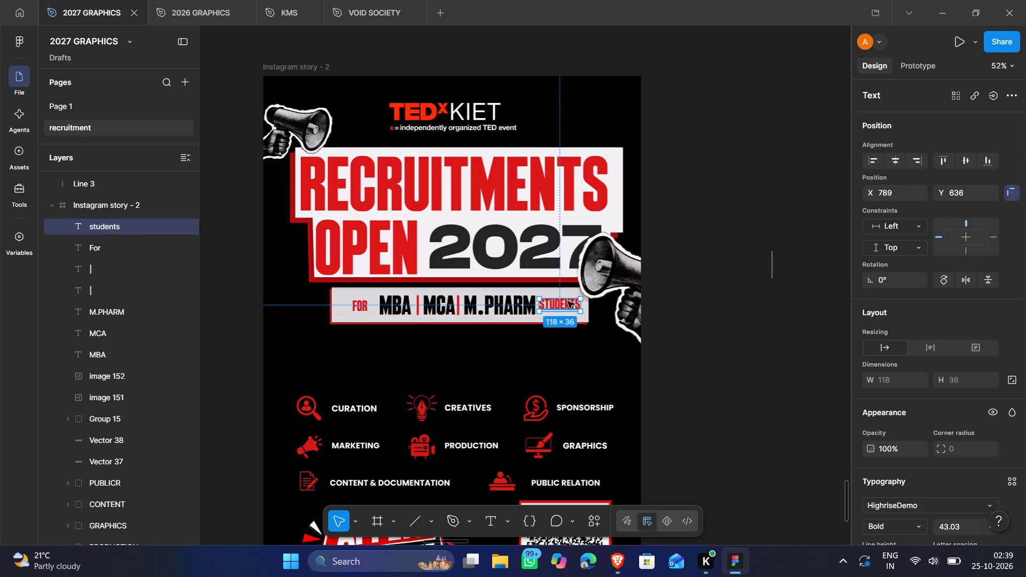
# Switch to the ChatGPT reference poster in the browser to examine its course bar, and return to Figma.
pyautogui.hotkey('alt', 'Tab')
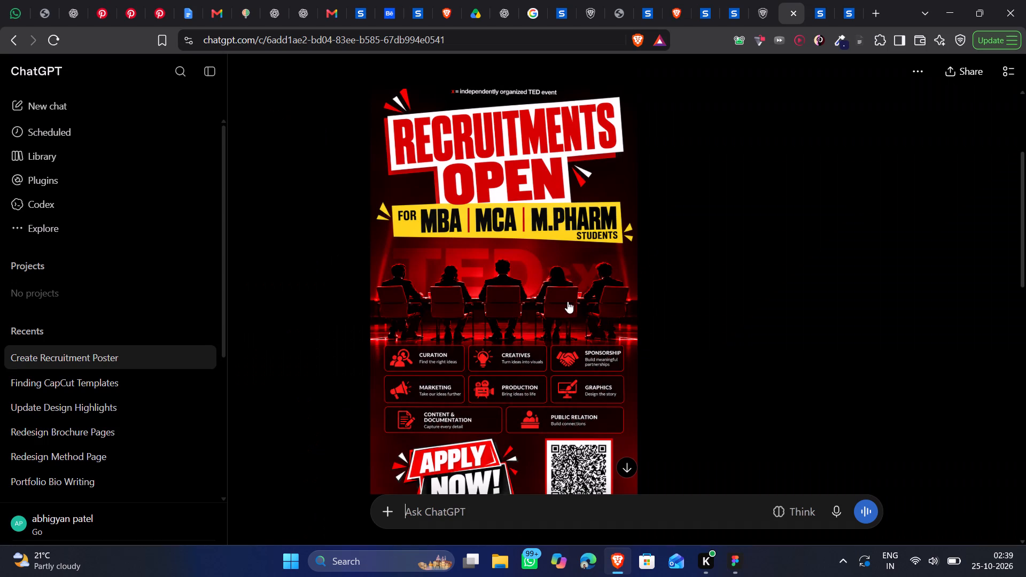
pyautogui.hotkey('alt', 'Tab')
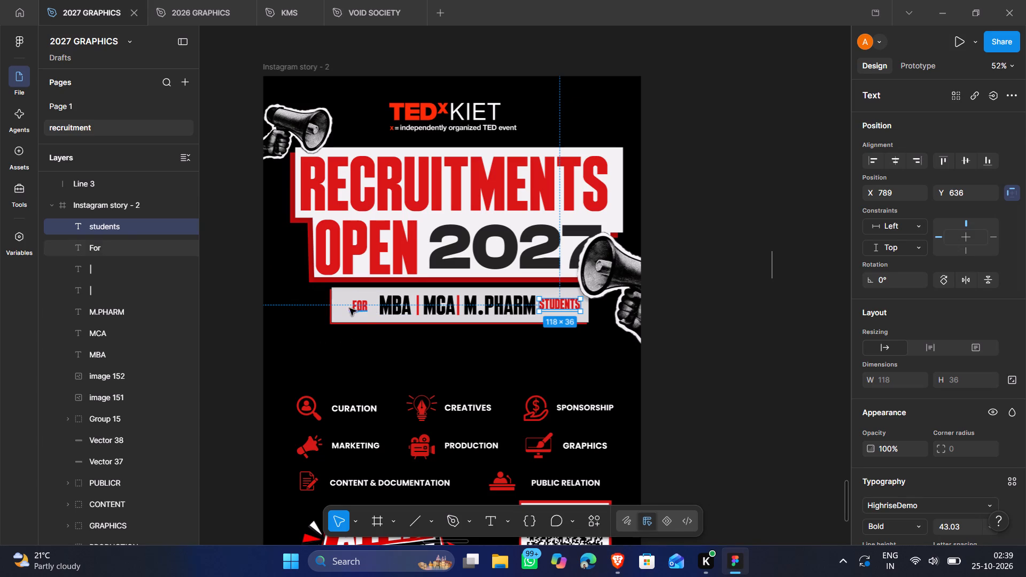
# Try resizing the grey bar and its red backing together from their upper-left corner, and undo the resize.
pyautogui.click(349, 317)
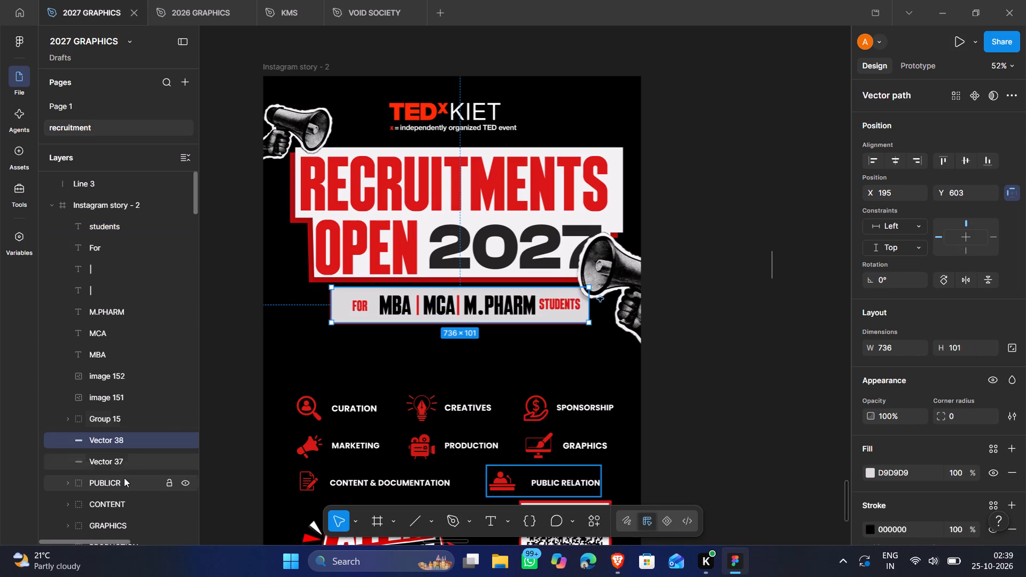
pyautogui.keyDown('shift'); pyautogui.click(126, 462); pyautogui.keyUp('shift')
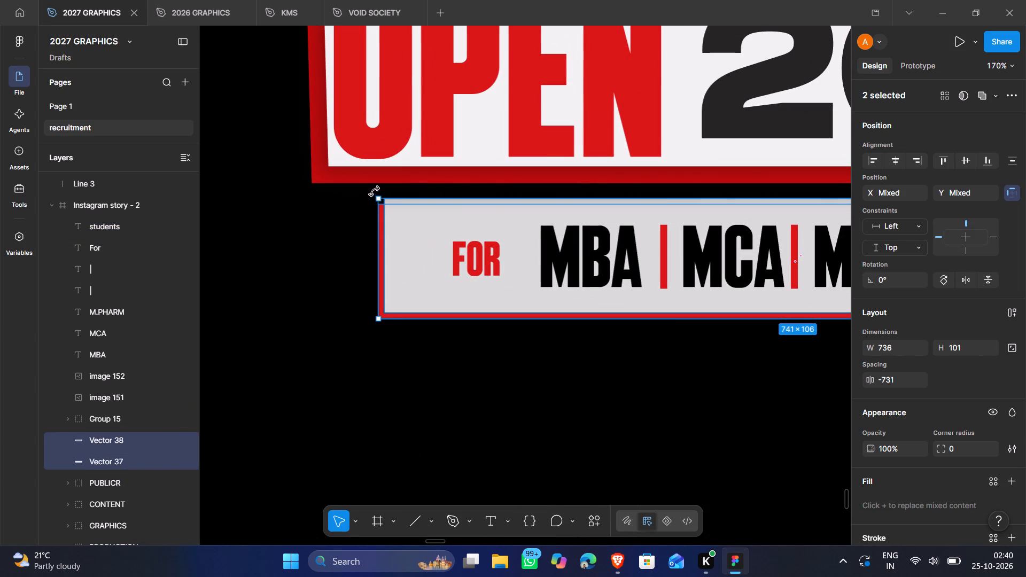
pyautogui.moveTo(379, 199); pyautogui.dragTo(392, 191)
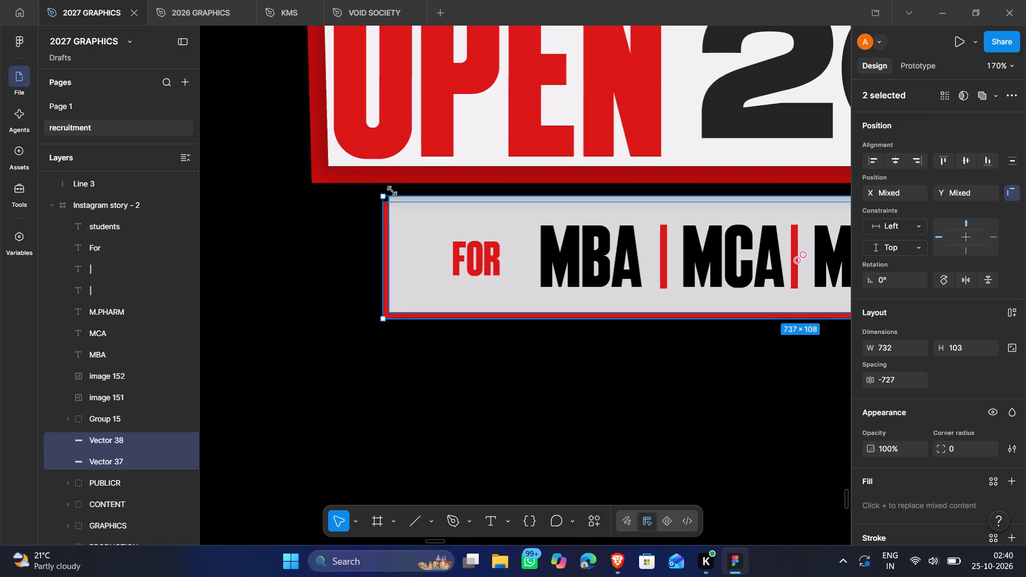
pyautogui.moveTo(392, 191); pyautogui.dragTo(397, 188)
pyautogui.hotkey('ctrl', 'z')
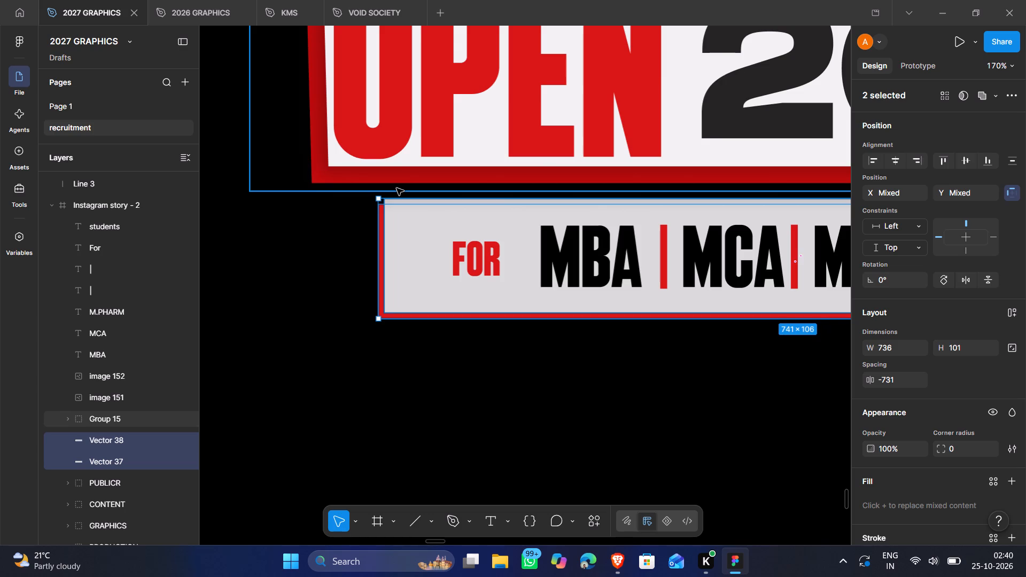
# Delete the red backing bar behind the grey bar.
pyautogui.click(143, 457)
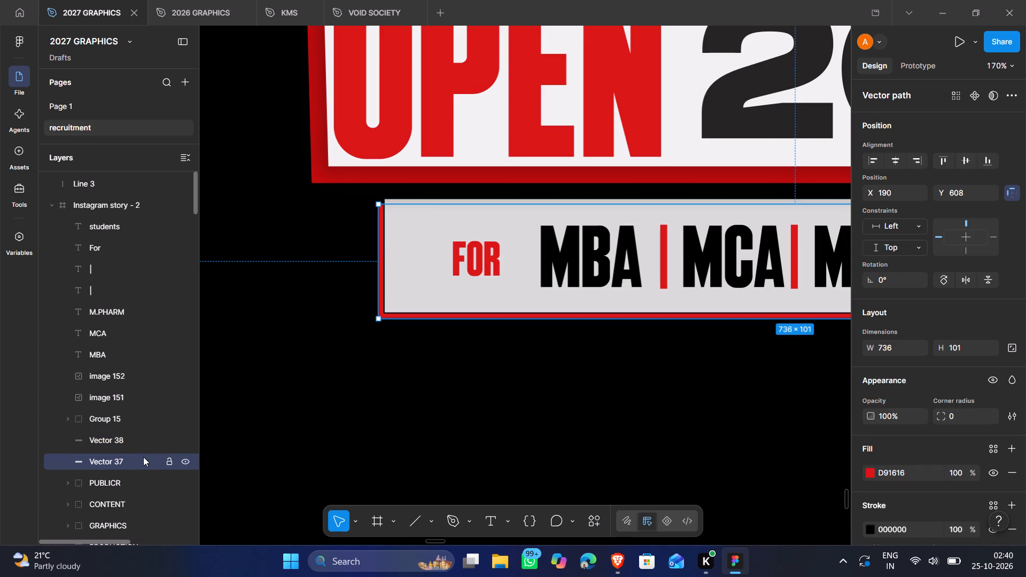
pyautogui.press('Delete')
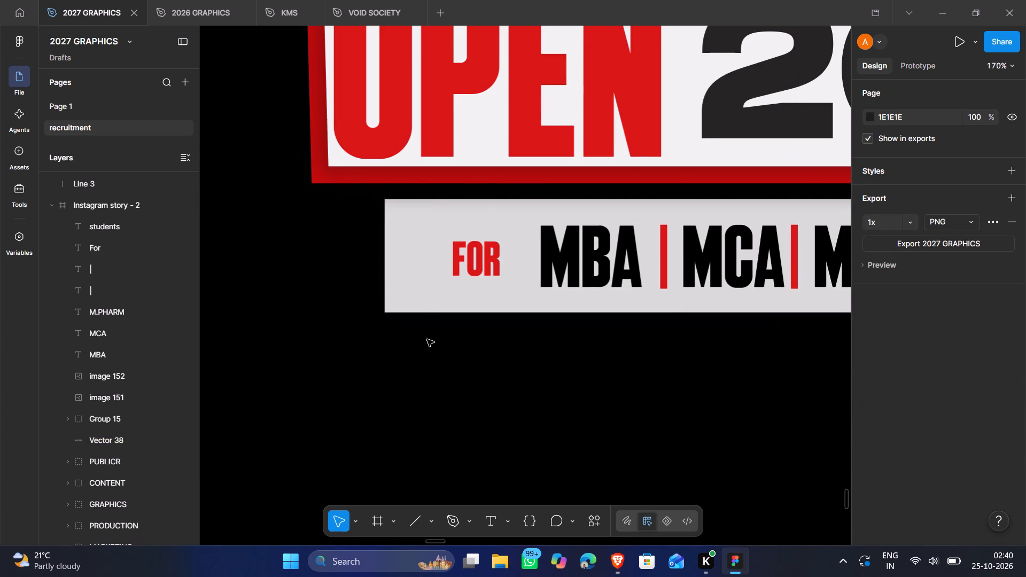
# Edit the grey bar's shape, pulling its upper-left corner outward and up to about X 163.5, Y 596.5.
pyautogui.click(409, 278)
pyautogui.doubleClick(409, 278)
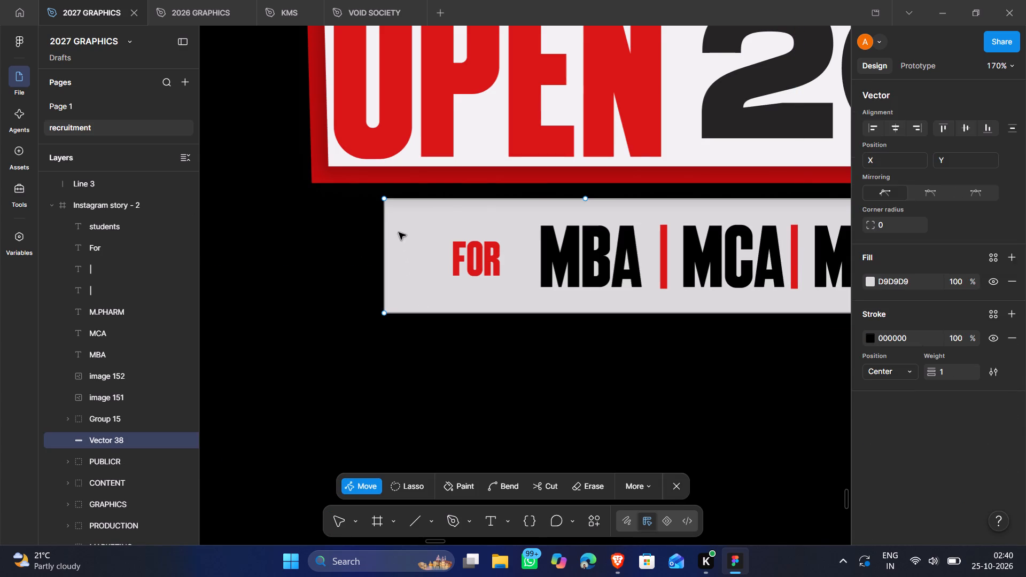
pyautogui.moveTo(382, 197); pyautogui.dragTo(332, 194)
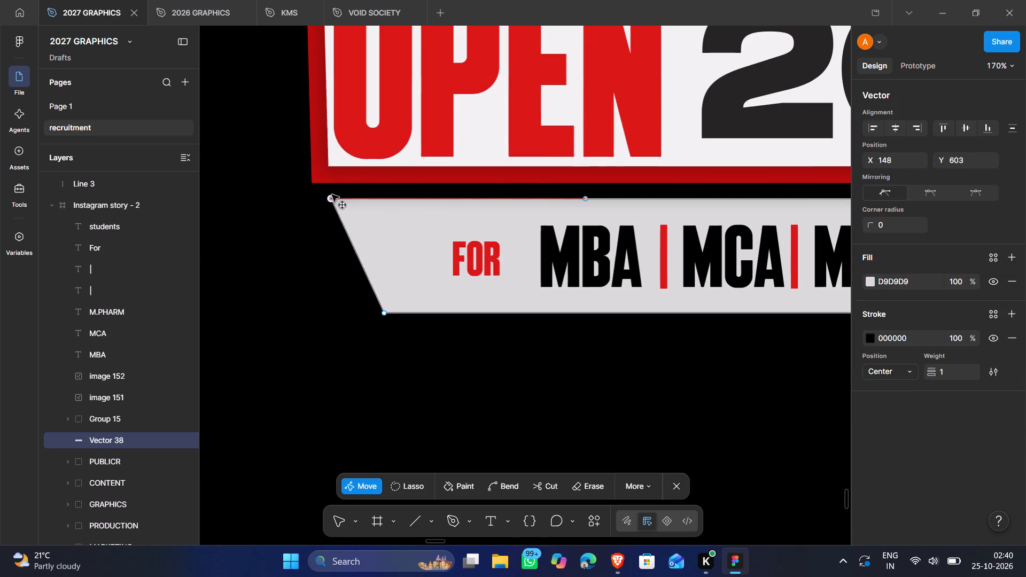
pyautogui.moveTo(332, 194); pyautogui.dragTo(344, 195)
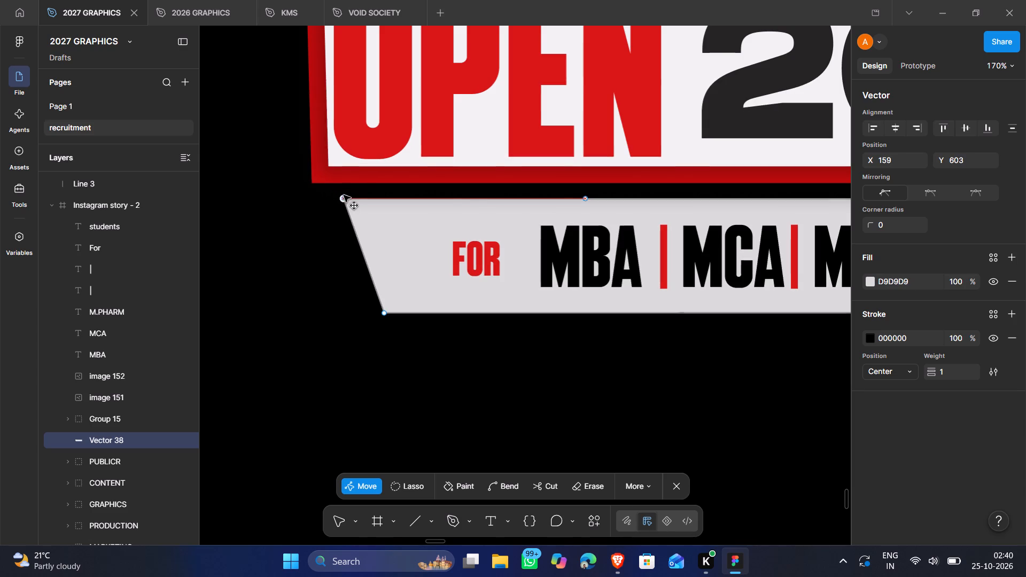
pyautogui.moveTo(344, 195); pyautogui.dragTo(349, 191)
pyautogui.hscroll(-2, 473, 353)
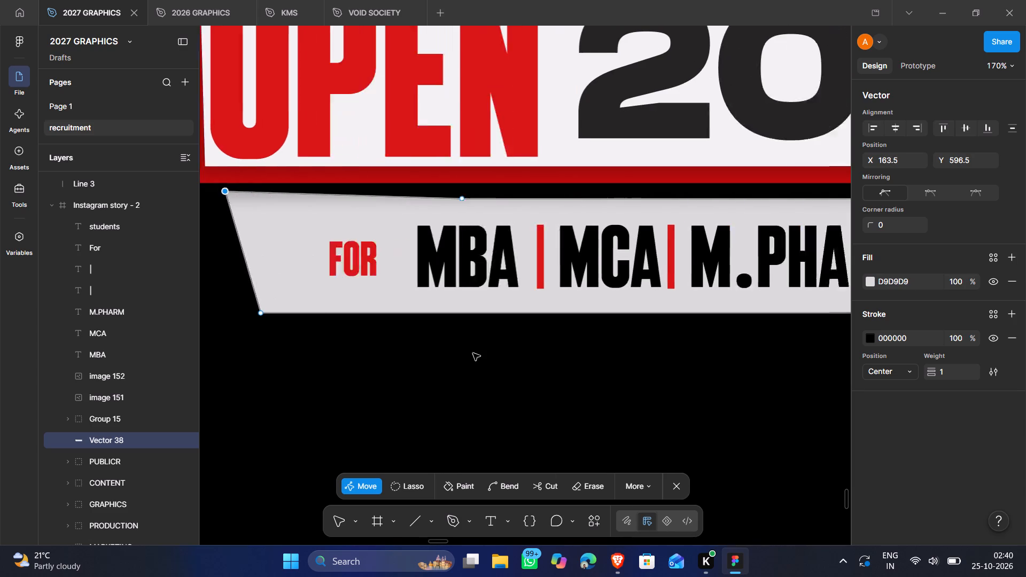
# Pull the grey bar's lower-right corner down and slightly outward, making the bar about 773.5 × 132, and leave shape editing.
pyautogui.hscroll(-5, 473, 353)
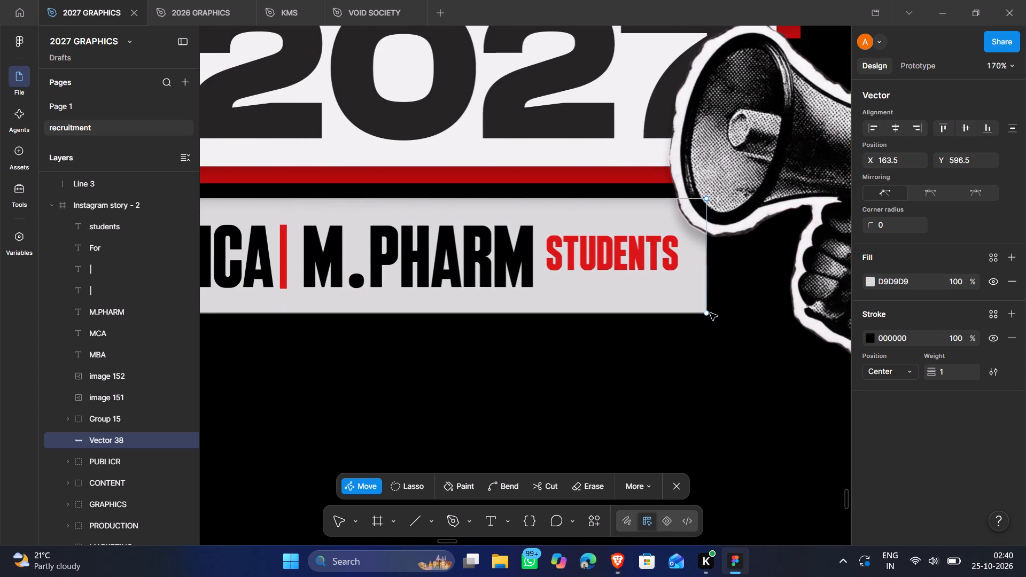
pyautogui.moveTo(707, 315); pyautogui.dragTo(713, 340)
pyautogui.click(796, 328)
pyautogui.click(649, 253)
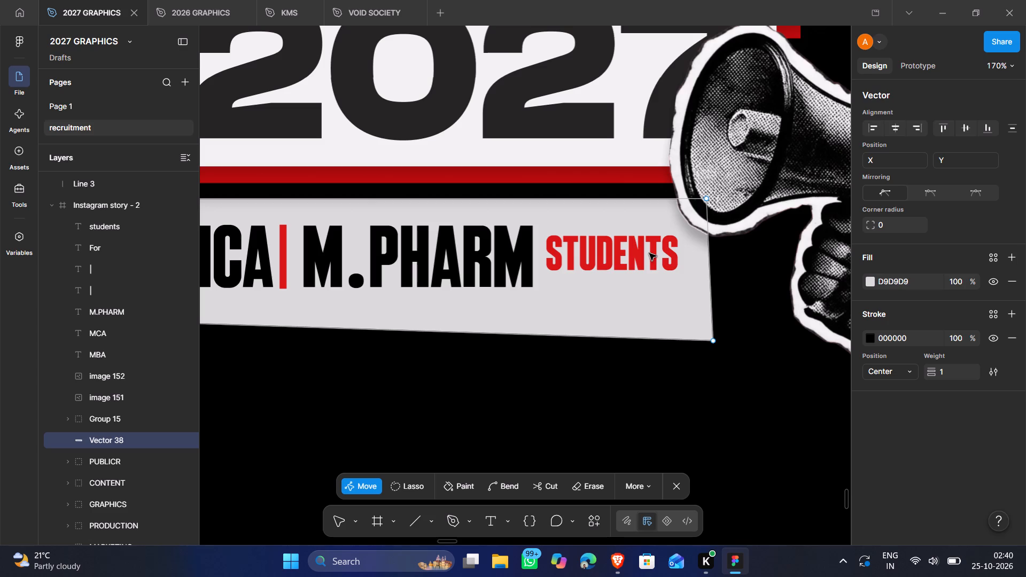
pyautogui.click(602, 267)
pyautogui.click(794, 391)
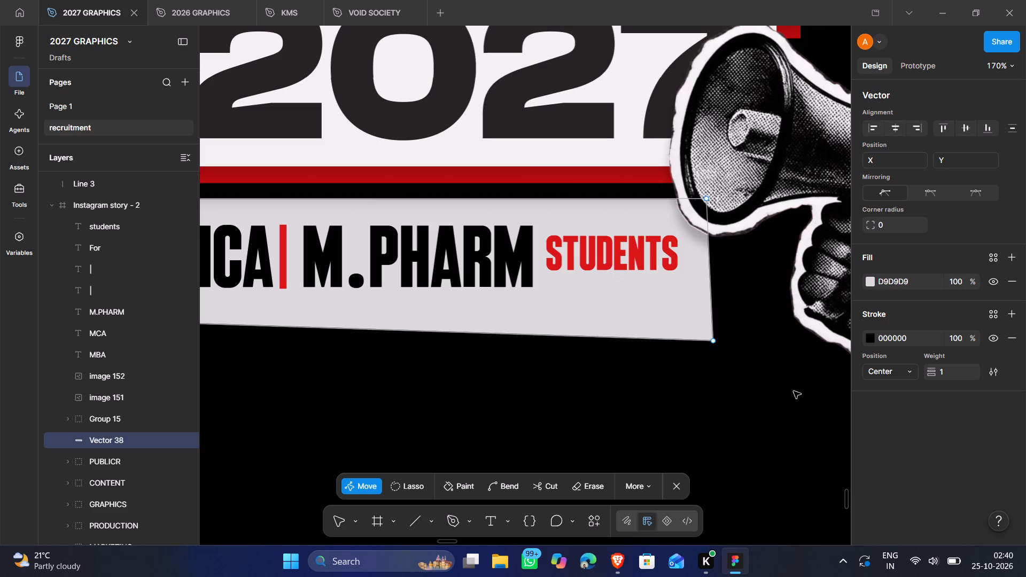
pyautogui.click(794, 391)
pyautogui.click(680, 484)
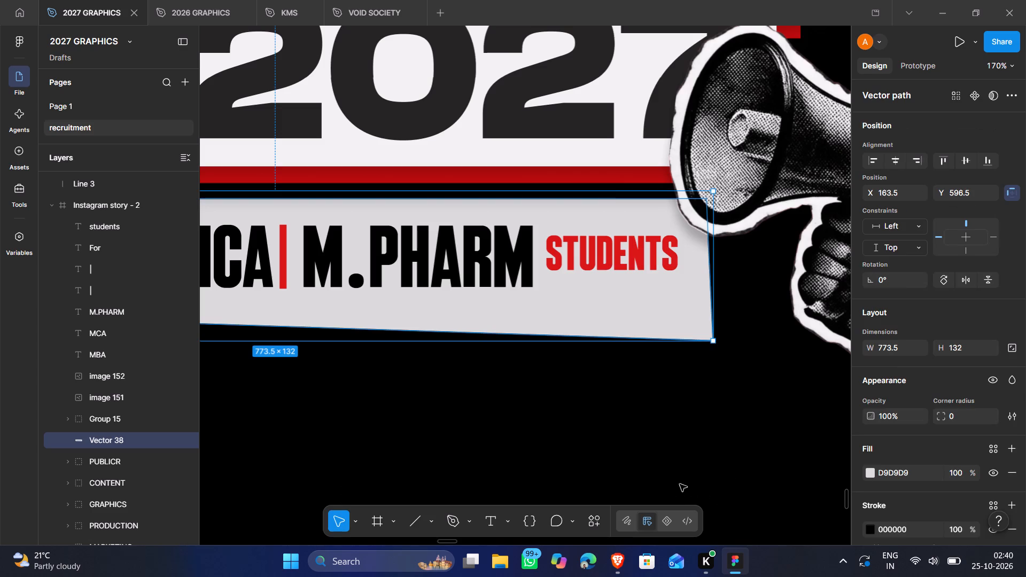
# Move the "students" text below the end of M.PHARM, at about X 750, Y 686, and clear the selection.
pyautogui.click(603, 245)
pyautogui.moveTo(603, 245); pyautogui.dragTo(566, 309)
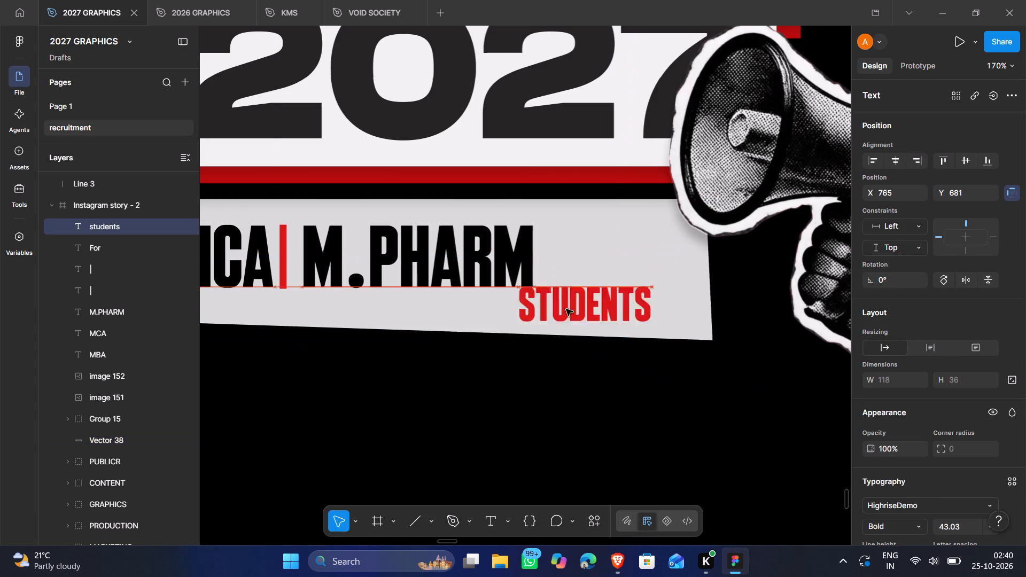
pyautogui.moveTo(566, 309); pyautogui.dragTo(558, 301)
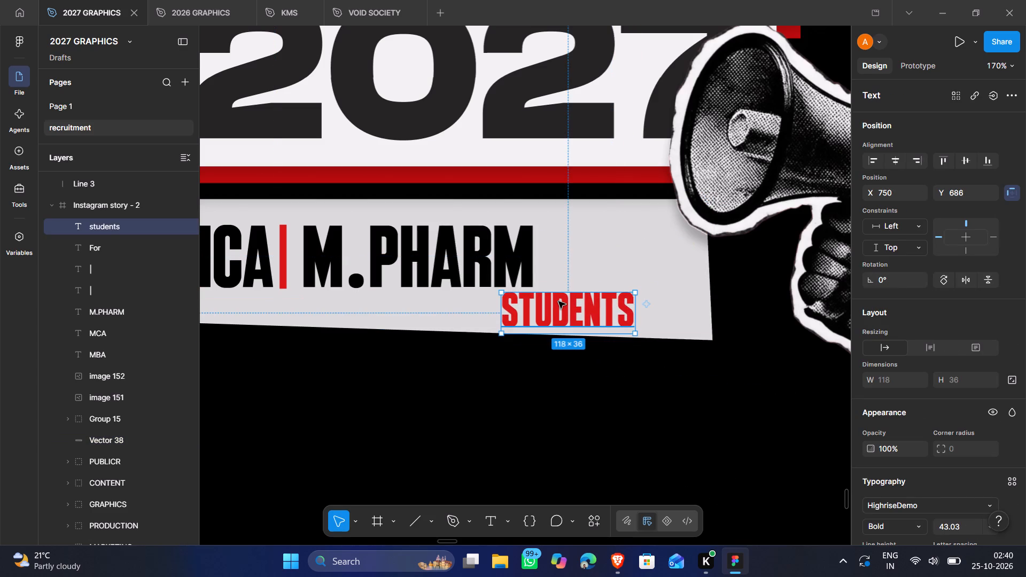
pyautogui.click(729, 386)
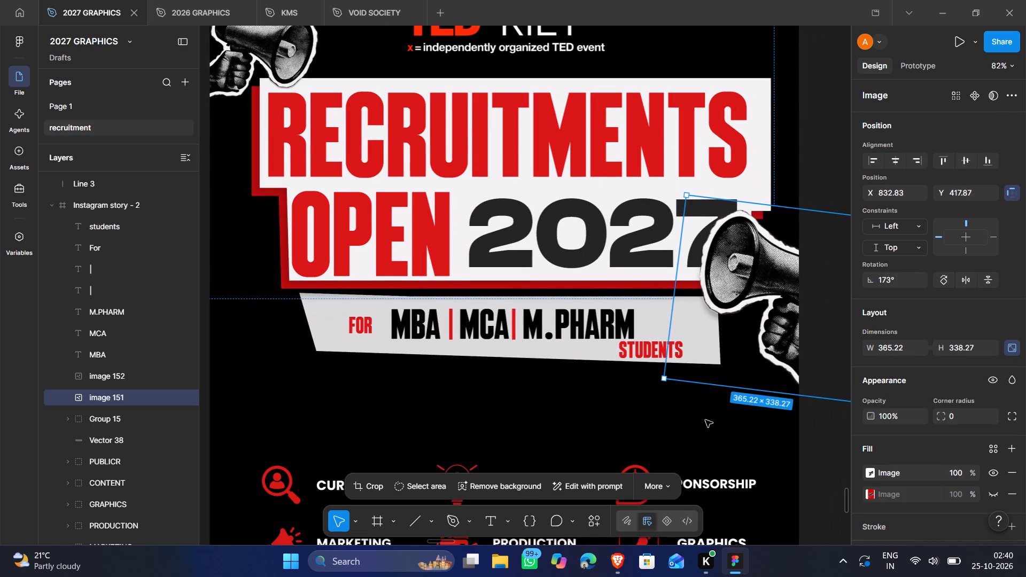
pyautogui.click(705, 420)
# Compare with the ChatGPT reference poster in the browser, return to Figma, and reduce the grey bar's height to about 119.
pyautogui.hotkey('alt', 'Tab')
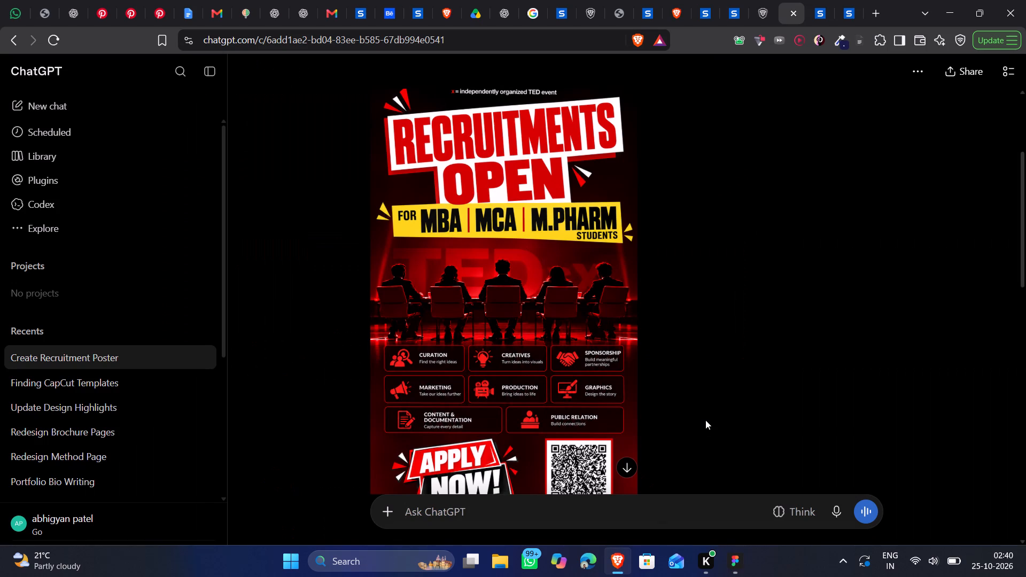
pyautogui.hotkey('alt', 'Tab')
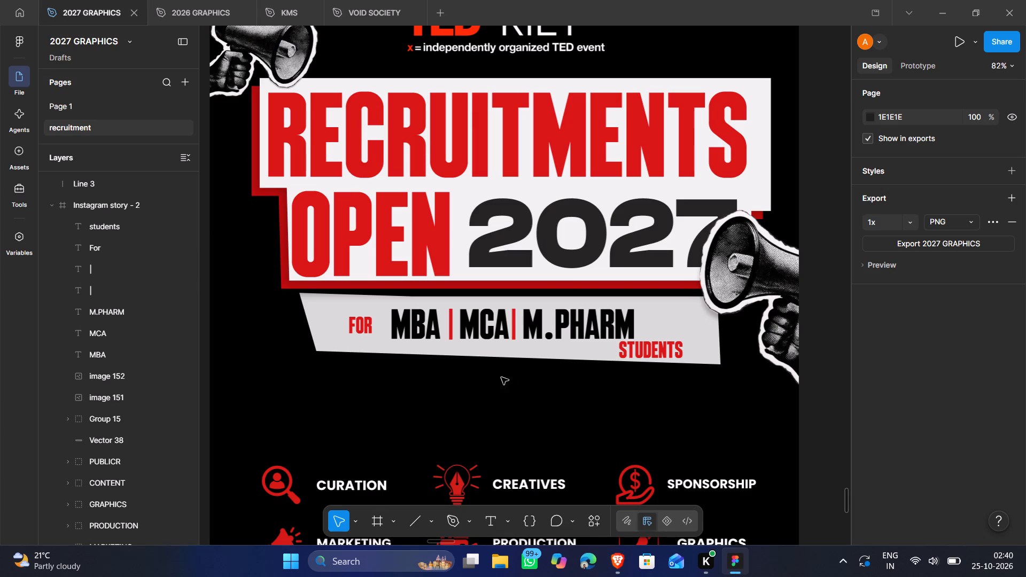
pyautogui.click(539, 354)
pyautogui.moveTo(533, 361); pyautogui.dragTo(535, 357)
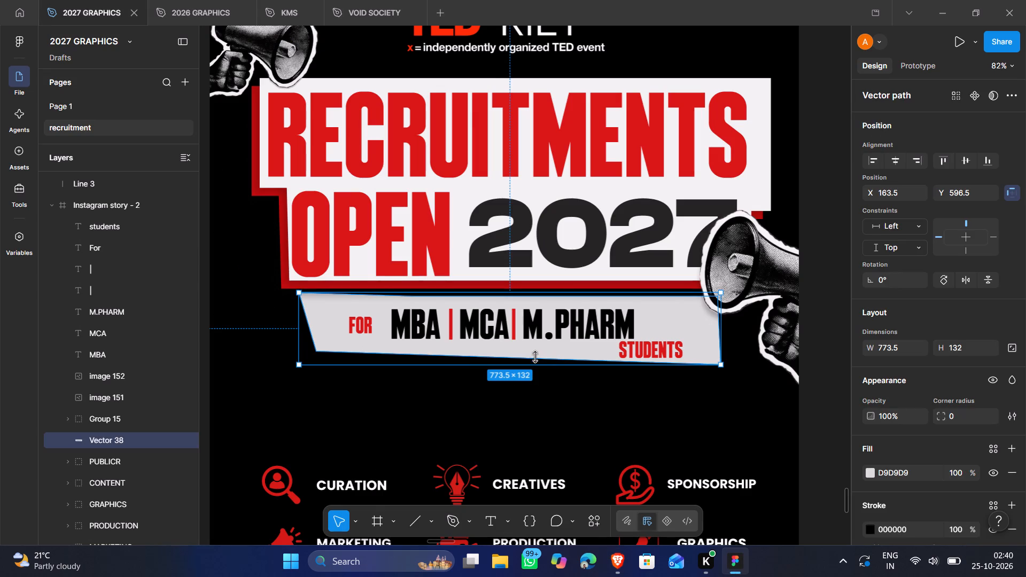
pyautogui.moveTo(535, 357); pyautogui.dragTo(537, 355)
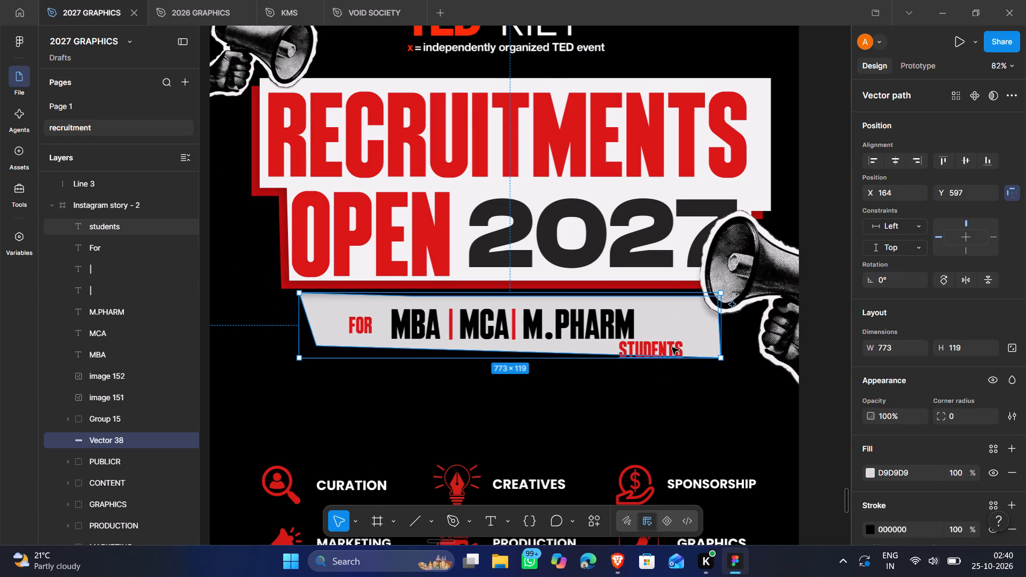
# Scale the "students" text down to about 81 × 25 and place it below M.PHARM at about X 752, Y 687.
pyautogui.click(648, 345)
pyautogui.moveTo(648, 345); pyautogui.dragTo(650, 335)
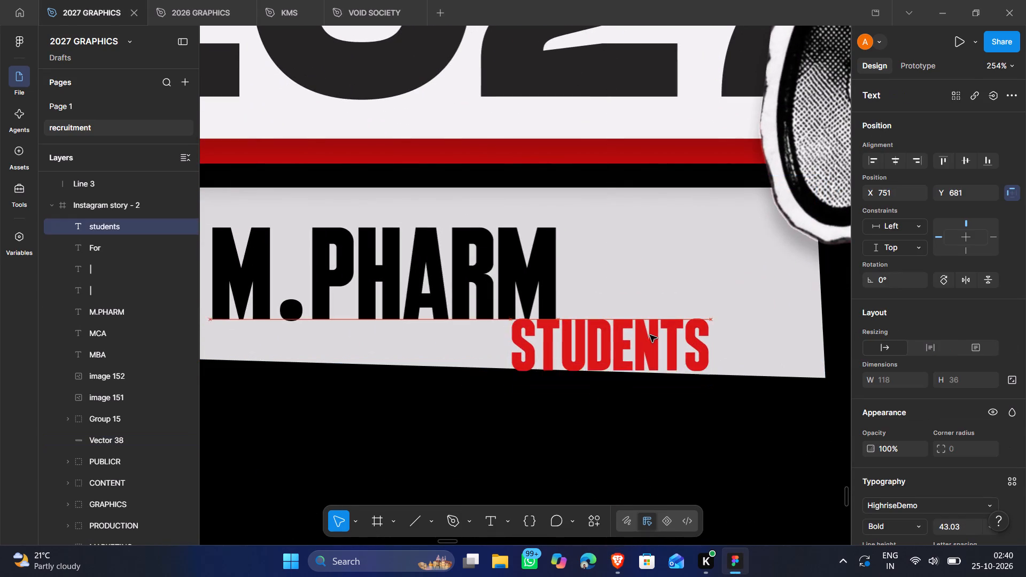
pyautogui.moveTo(650, 335); pyautogui.dragTo(651, 333)
pyautogui.press('k')
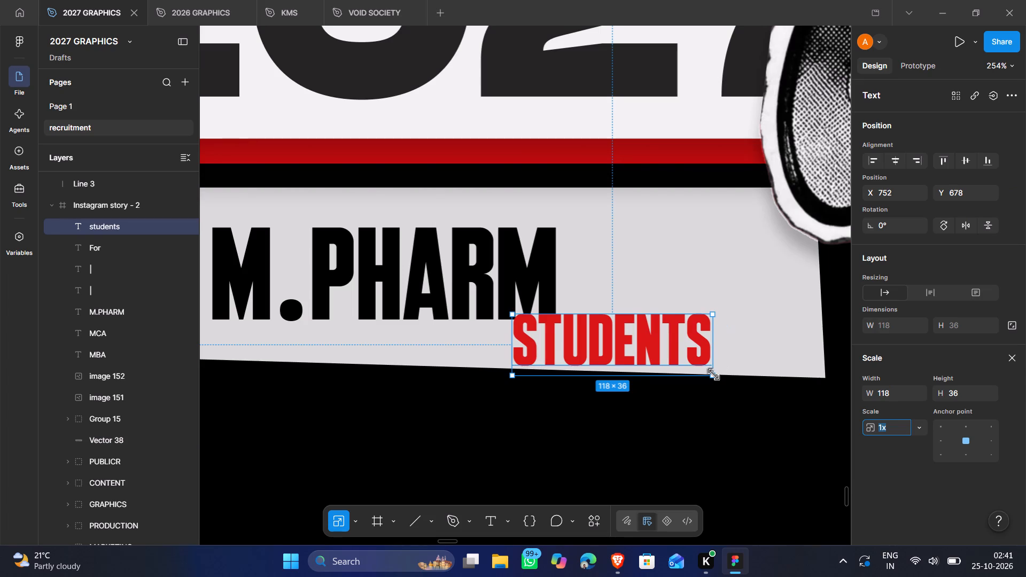
pyautogui.moveTo(713, 375); pyautogui.dragTo(650, 353)
pyautogui.moveTo(626, 339); pyautogui.dragTo(629, 352)
pyautogui.click(605, 342)
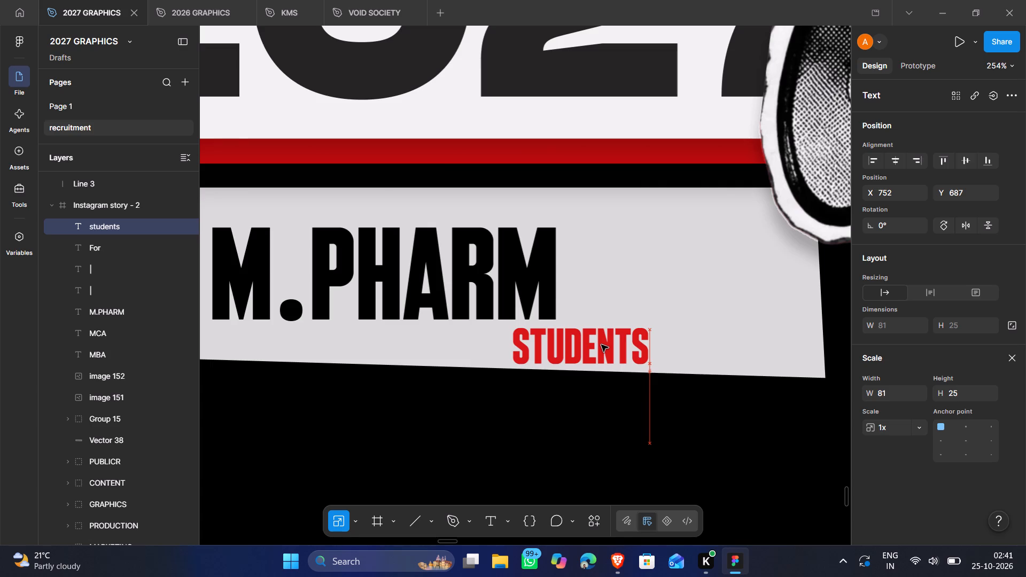
pyautogui.click(672, 329)
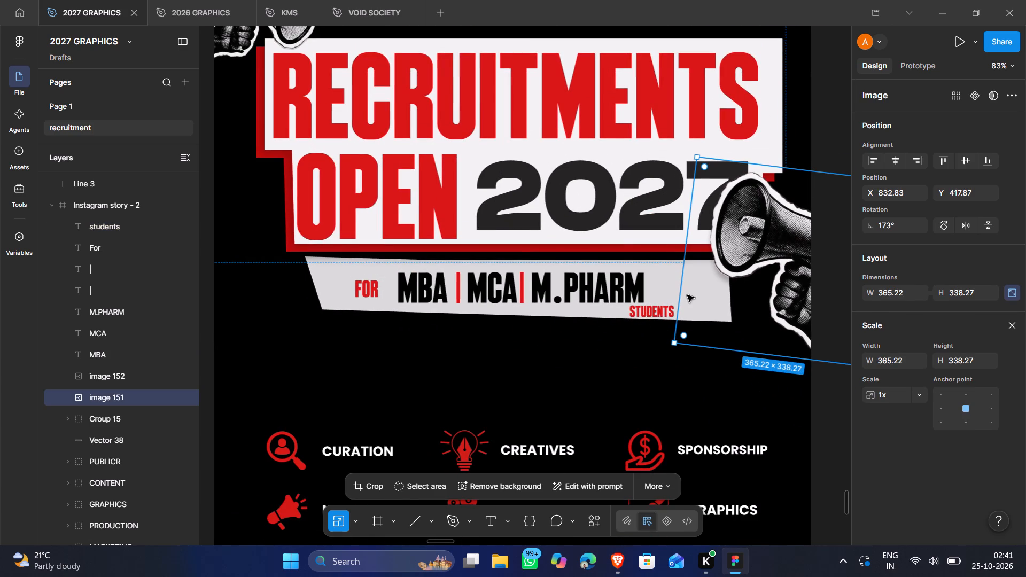
pyautogui.click(668, 370)
# Check the reference poster in the browser, return to Figma, and move the "For" text up and closer to MBA.
pyautogui.hotkey('alt', 'Tab')
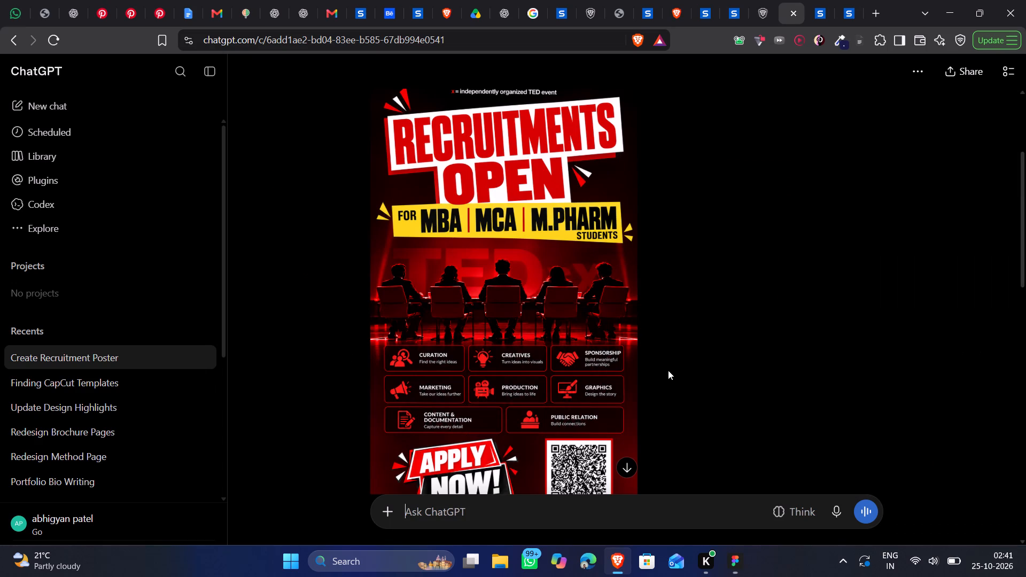
pyautogui.hotkey('alt', 'Tab')
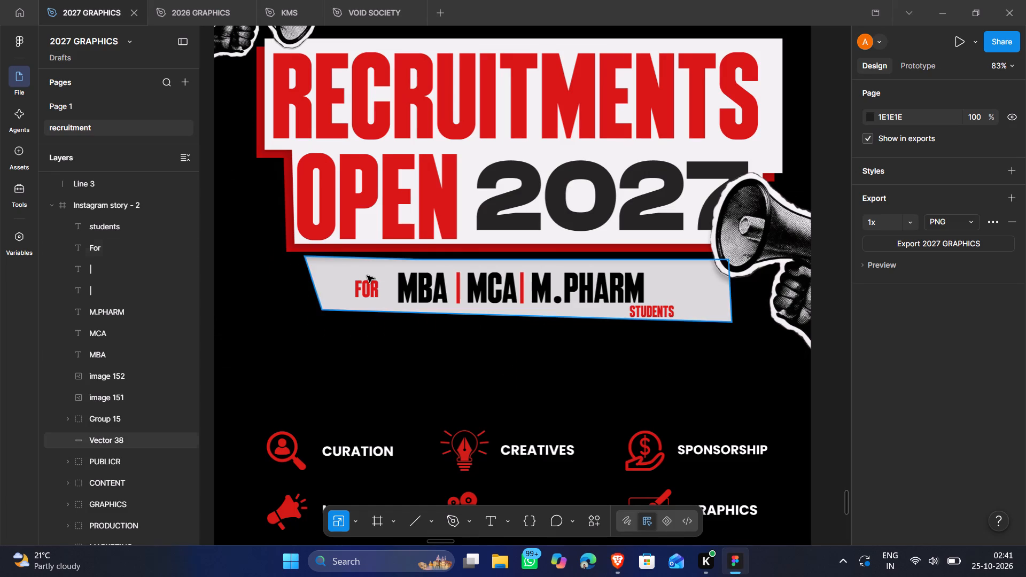
pyautogui.click(370, 308)
pyautogui.moveTo(373, 308); pyautogui.dragTo(398, 287)
pyautogui.click(399, 370)
# After rechecking the reference poster, reshape the bar's left end: upper corner about 255.5, 607.5; lower corner 285.5, 688; upper-edge point 375.5, 607.5.
pyautogui.hotkey('alt', 'Tab')
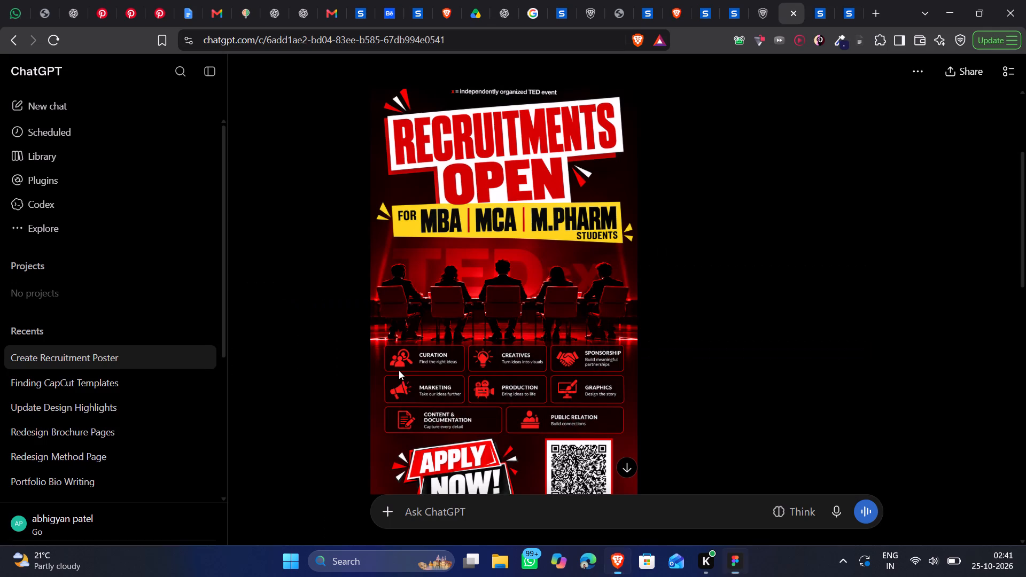
pyautogui.hotkey('alt', 'Tab')
pyautogui.click(332, 277)
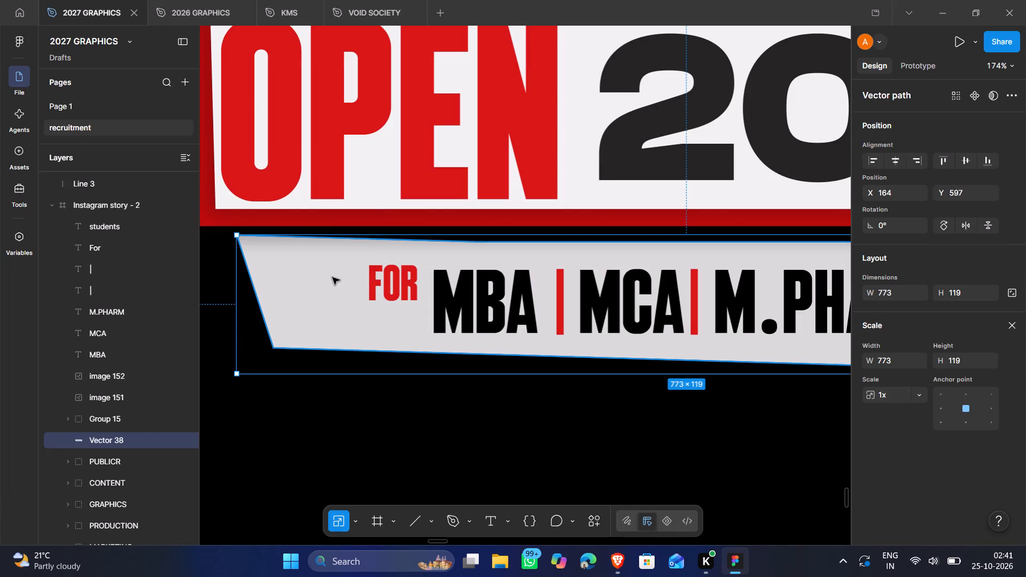
pyautogui.doubleClick(273, 262)
pyautogui.moveTo(235, 236); pyautogui.dragTo(310, 242)
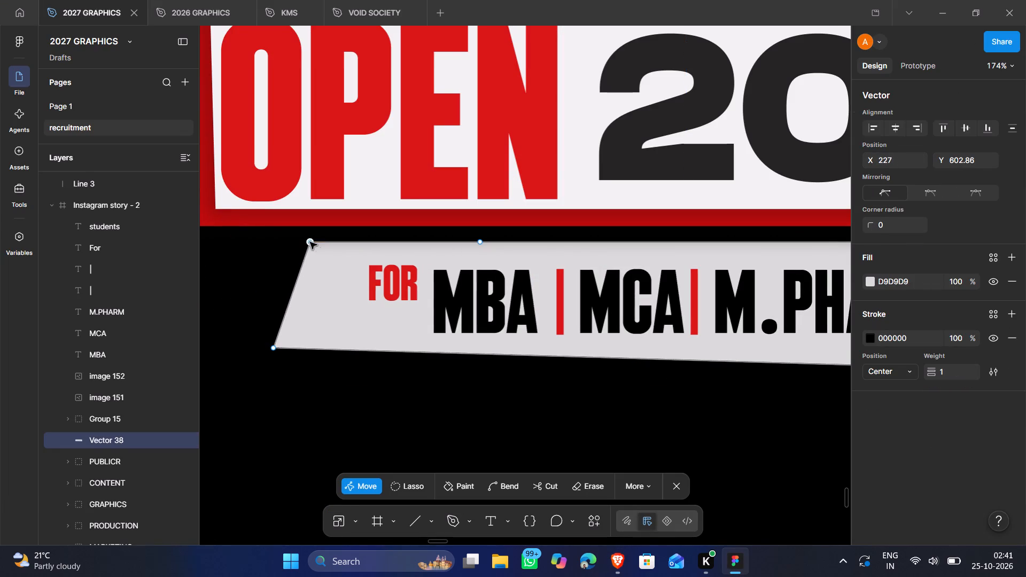
pyautogui.moveTo(274, 348); pyautogui.dragTo(376, 347)
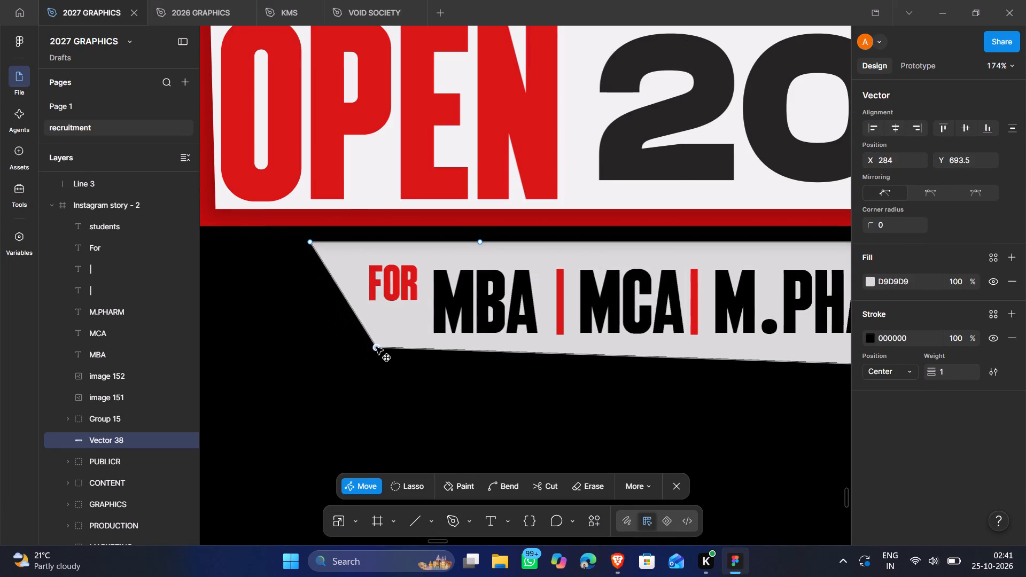
pyautogui.moveTo(376, 347); pyautogui.dragTo(378, 340)
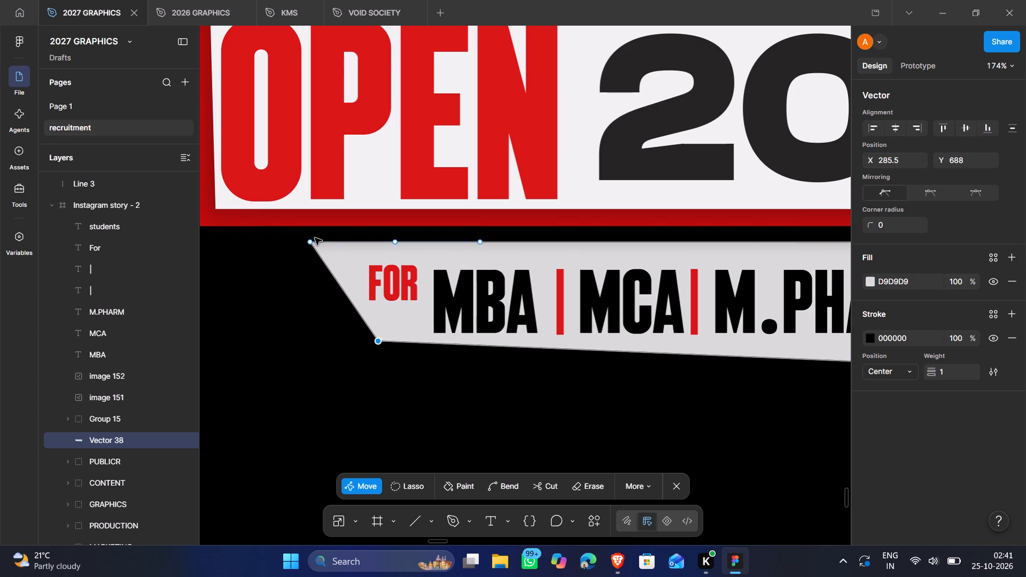
pyautogui.moveTo(308, 239); pyautogui.dragTo(339, 256)
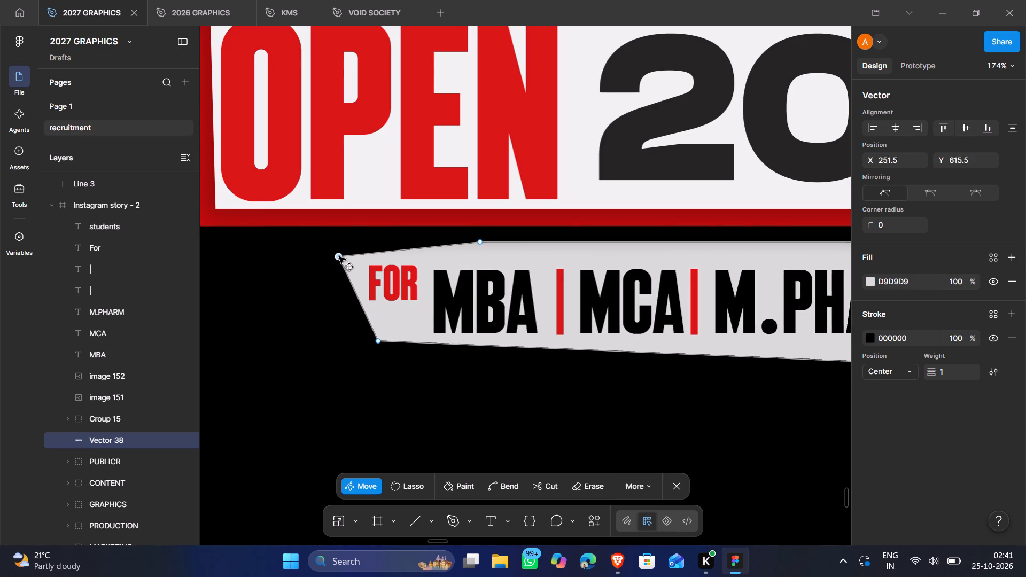
pyautogui.moveTo(339, 256); pyautogui.dragTo(343, 247)
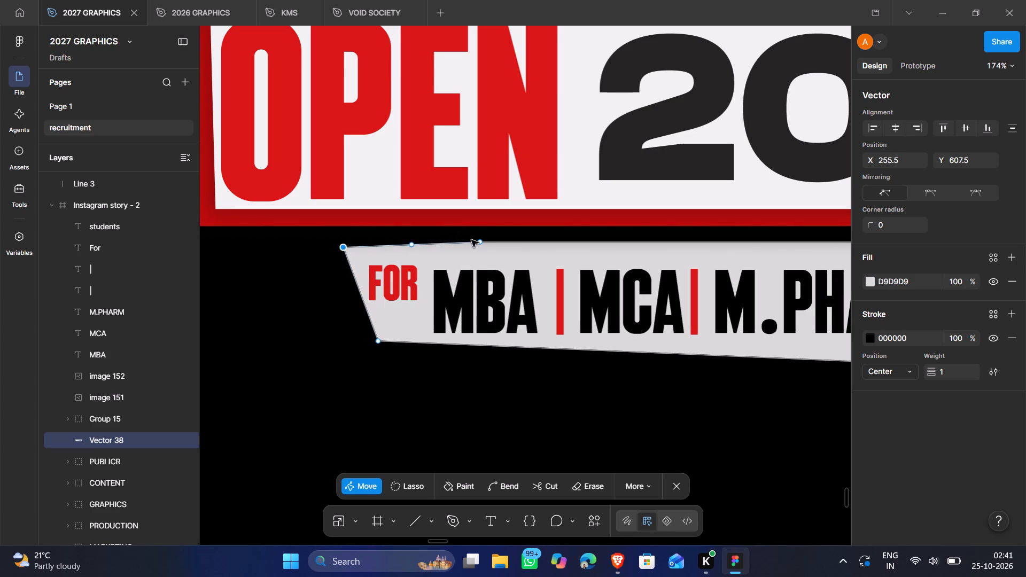
pyautogui.moveTo(479, 244); pyautogui.dragTo(483, 249)
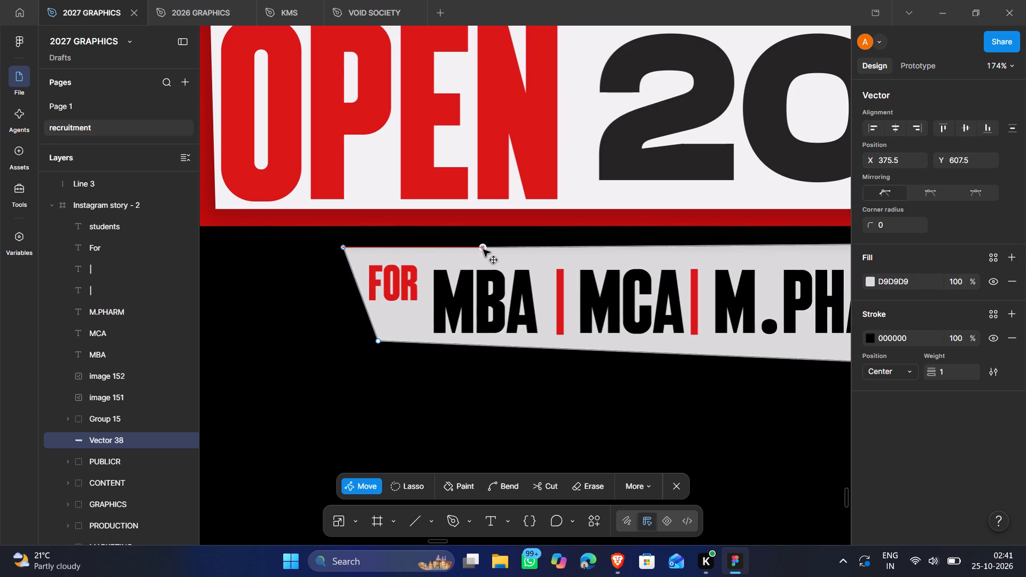
pyautogui.moveTo(483, 249); pyautogui.dragTo(483, 250)
# Shorten the grey bar's right end, moving its upper corner to about X 857, Y 621 and lower corner to X 866, Y 712.
pyautogui.hscroll(-6, 535, 305)
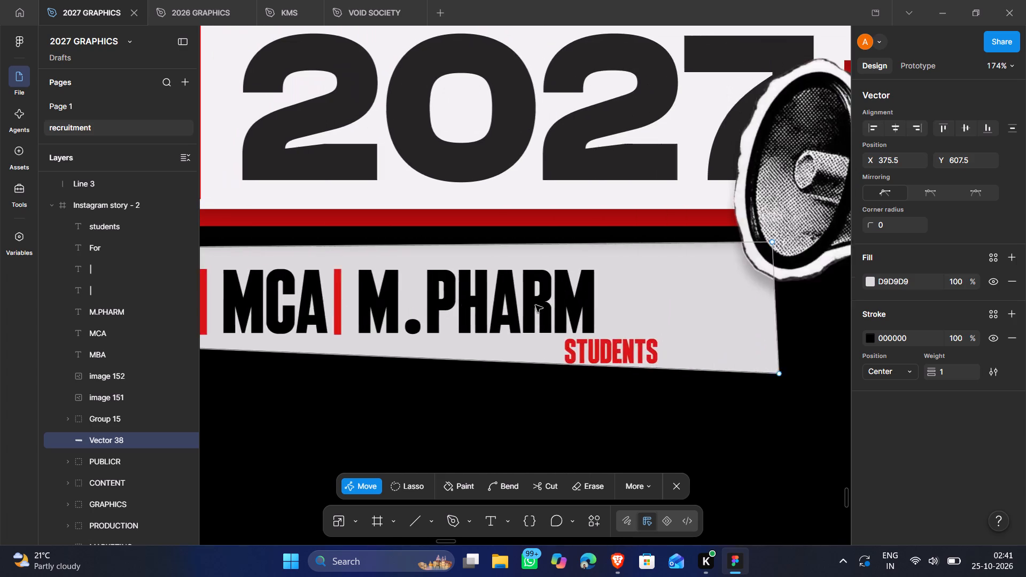
pyautogui.hscroll(-1, 535, 305)
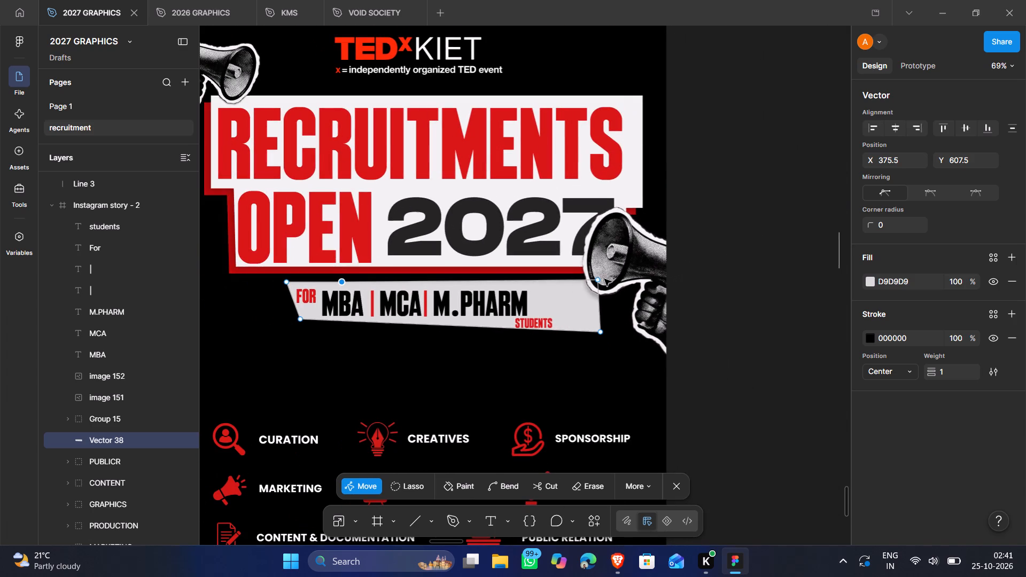
pyautogui.moveTo(596, 280); pyautogui.dragTo(599, 286)
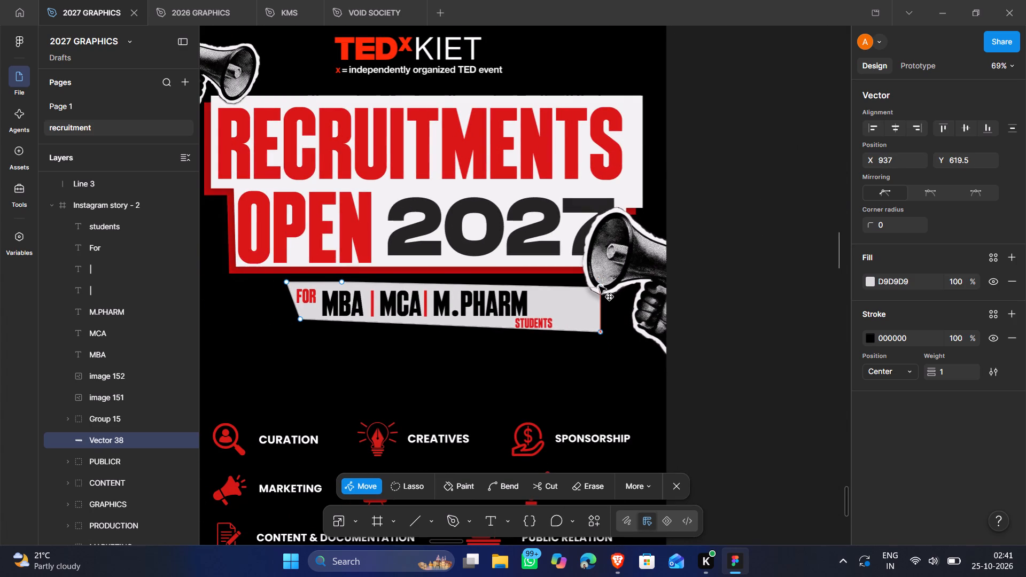
pyautogui.moveTo(599, 286); pyautogui.dragTo(561, 284)
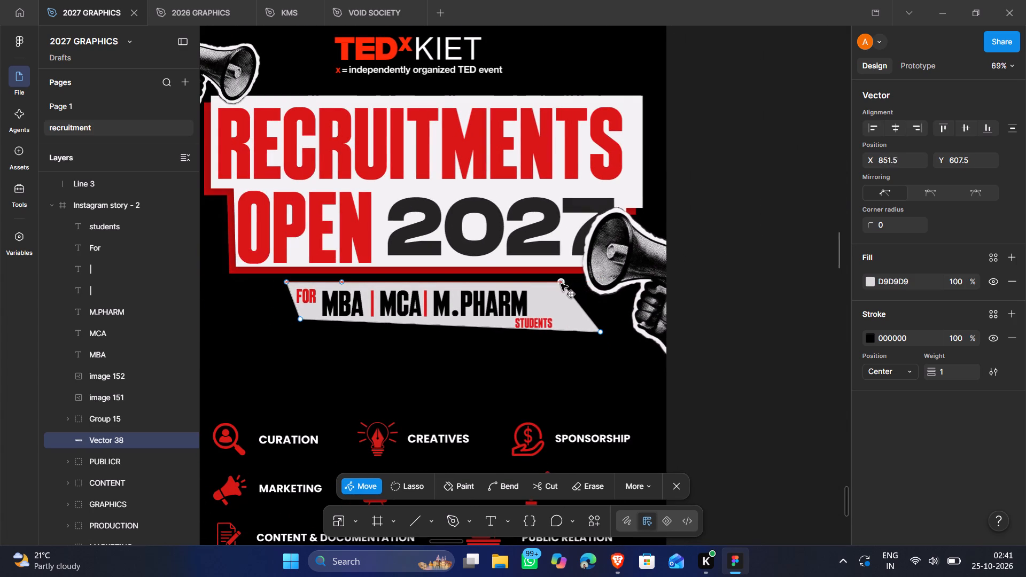
pyautogui.moveTo(561, 284); pyautogui.dragTo(564, 288)
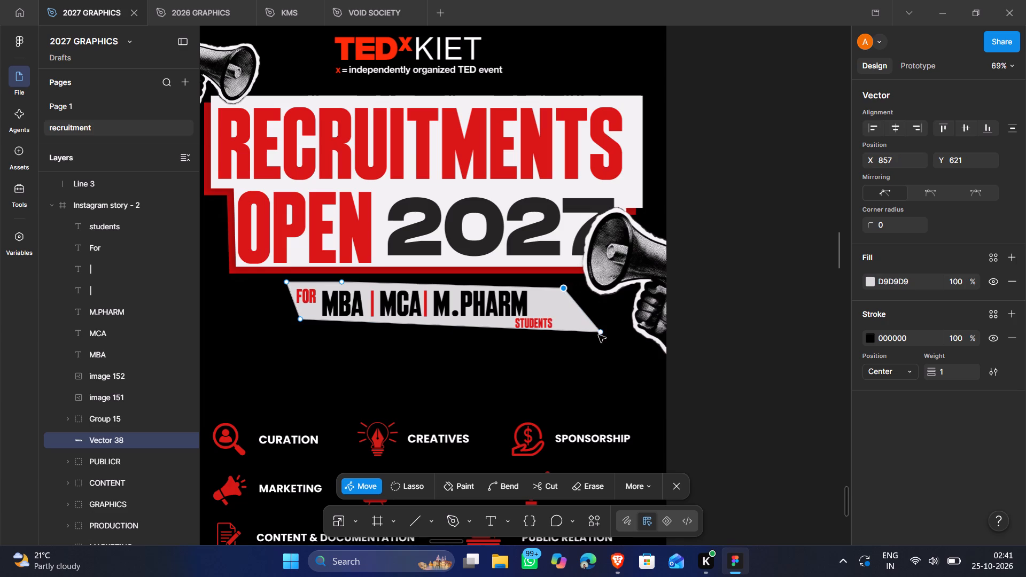
pyautogui.moveTo(601, 333); pyautogui.dragTo(567, 330)
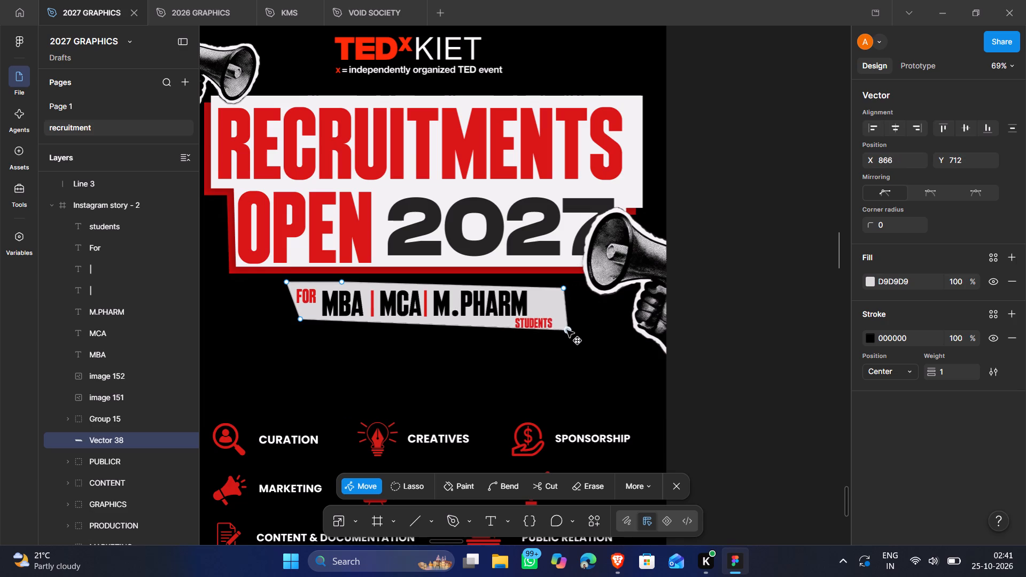
# Pull the lower corner of the grey bar's right end slightly inward, closer under its upper corner, and finish editing the shape.
pyautogui.moveTo(567, 330); pyautogui.dragTo(562, 332)
pyautogui.click(582, 336)
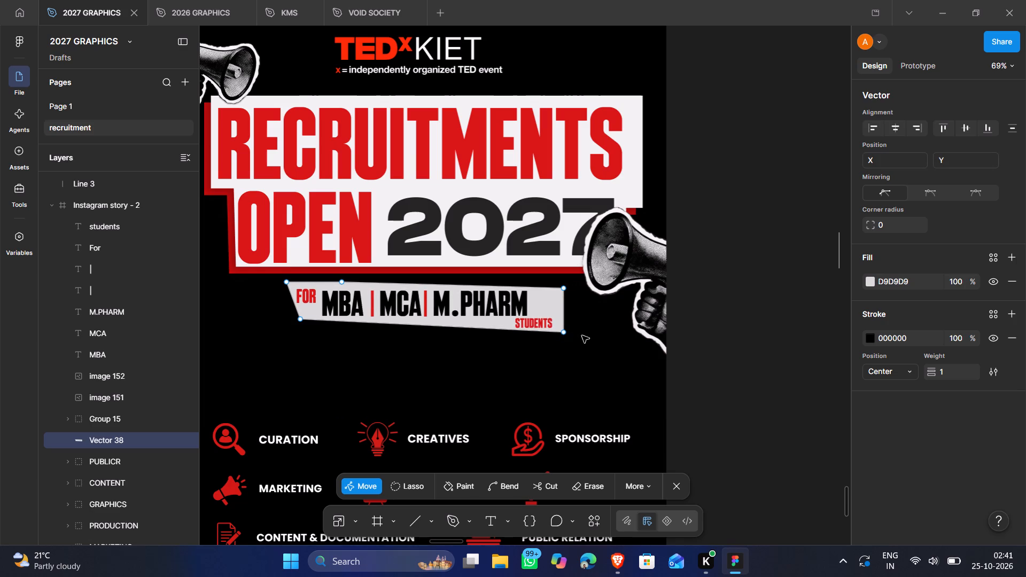
# Square up the grey bar's left end by moving its lower corner to about X 255.5, Y 693.5.
pyautogui.click(582, 336)
pyautogui.click(708, 287)
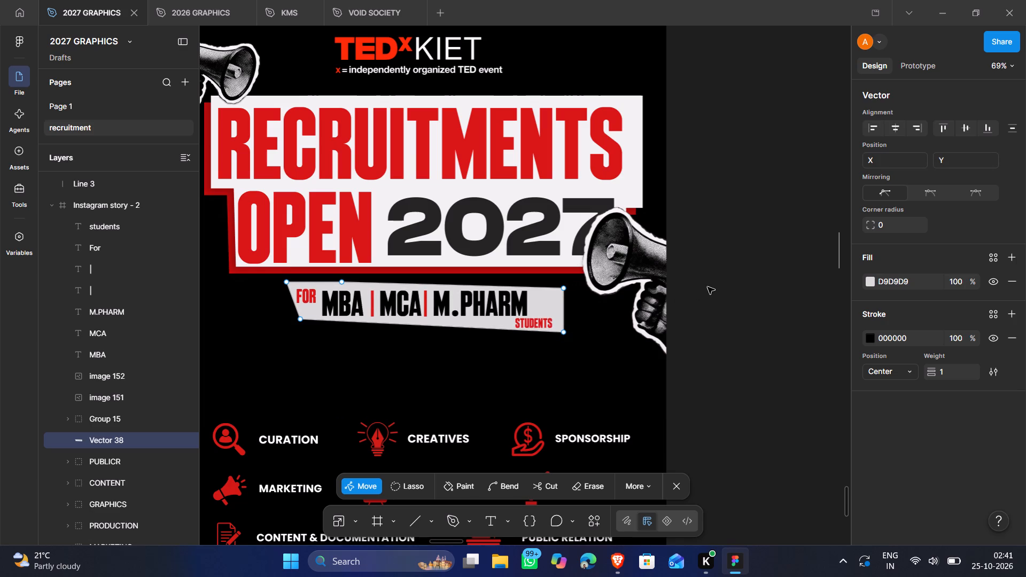
pyautogui.doubleClick(708, 287)
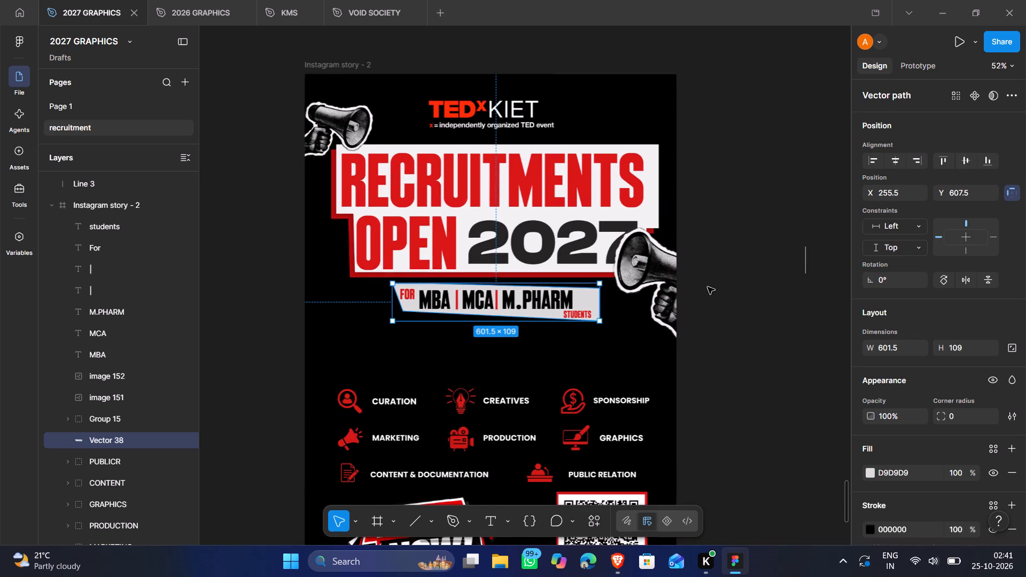
pyautogui.hscroll(1, 708, 287)
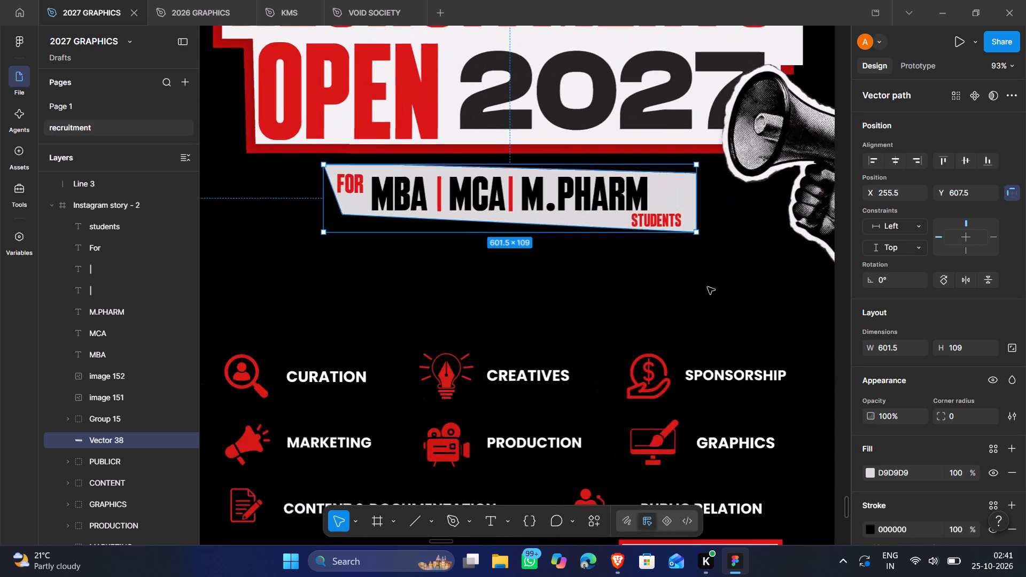
pyautogui.hscroll(2, 708, 287)
pyautogui.doubleClick(419, 251)
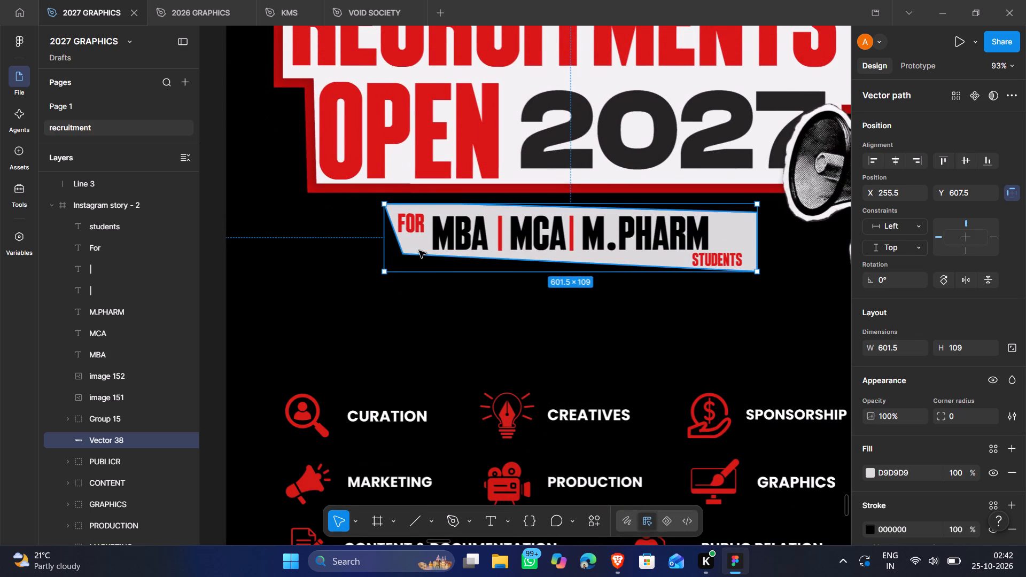
pyautogui.moveTo(404, 257); pyautogui.dragTo(401, 258)
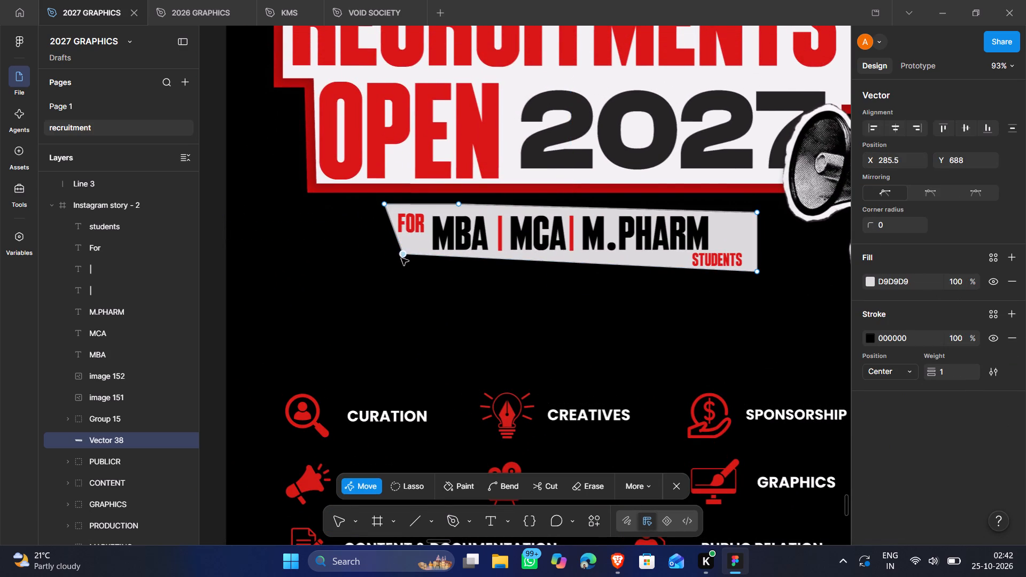
pyautogui.moveTo(401, 258); pyautogui.dragTo(386, 257)
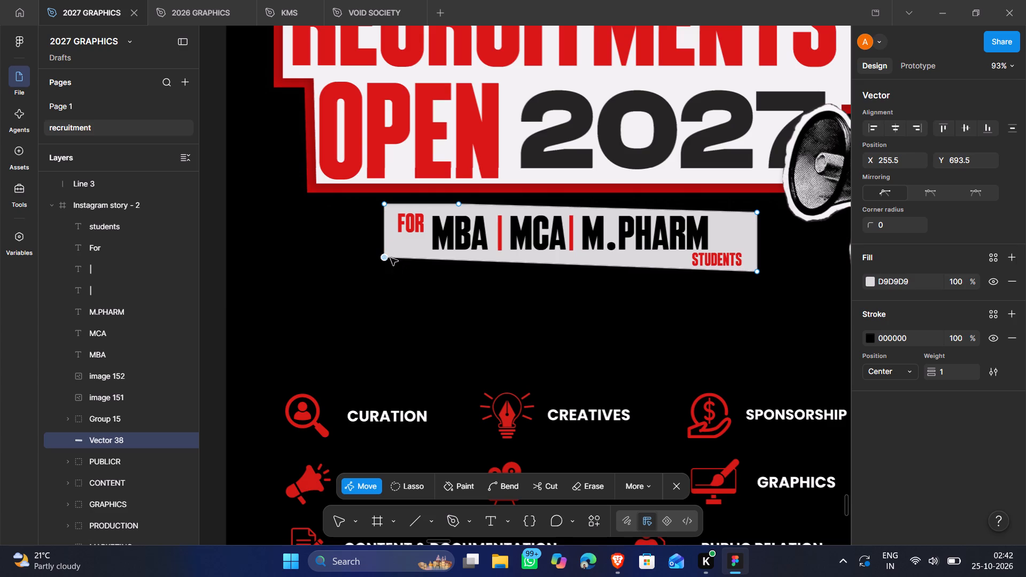
pyautogui.click(444, 283)
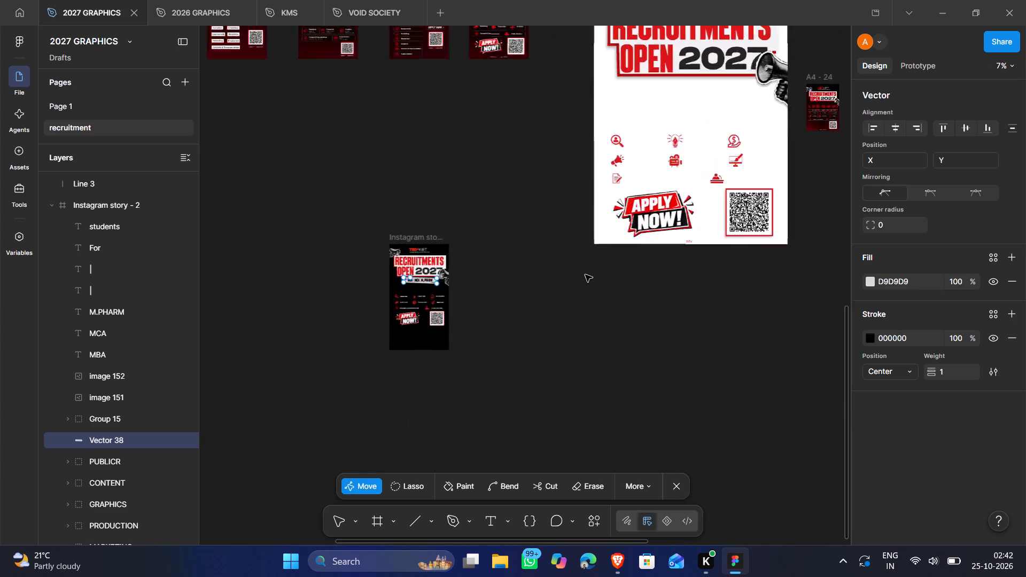
# Examine the Instagram story's overall layout alongside the other recruitment designs on the canvas, and finish editing the bar's shape.
pyautogui.hscroll(2, 585, 275)
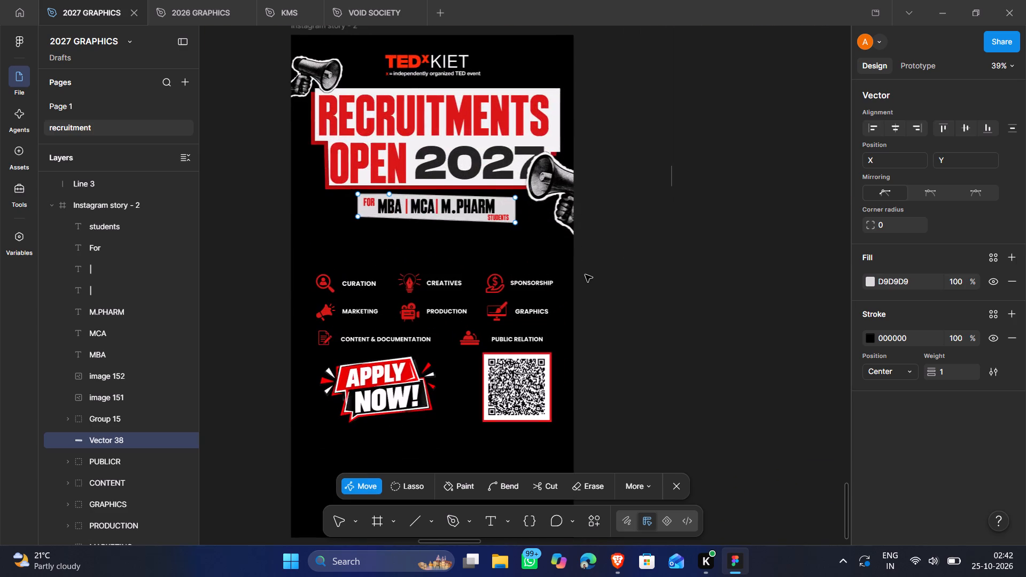
pyautogui.hscroll(-2, 585, 275)
pyautogui.scroll(2, 585, 275)
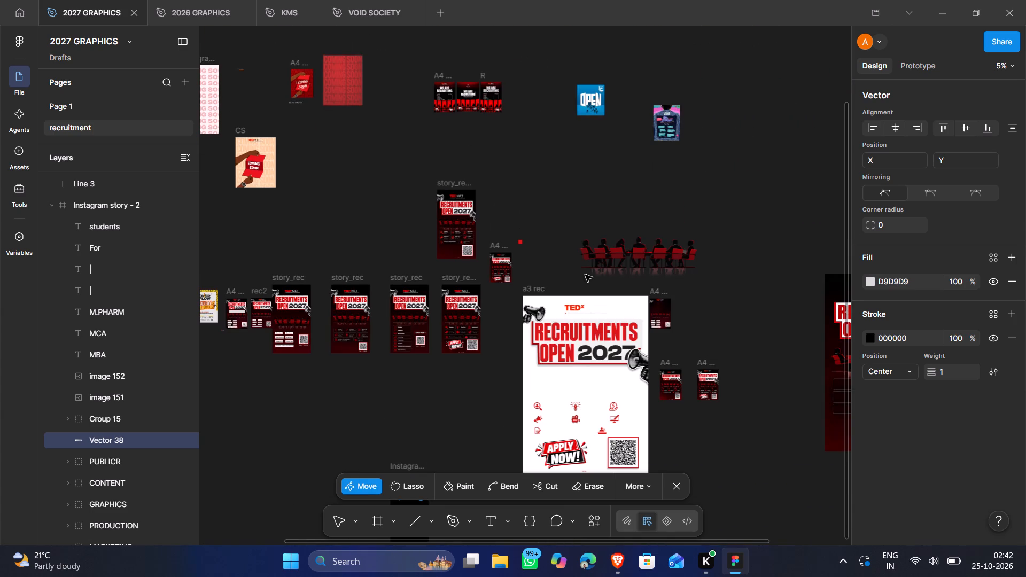
pyautogui.hscroll(1, 516, 236)
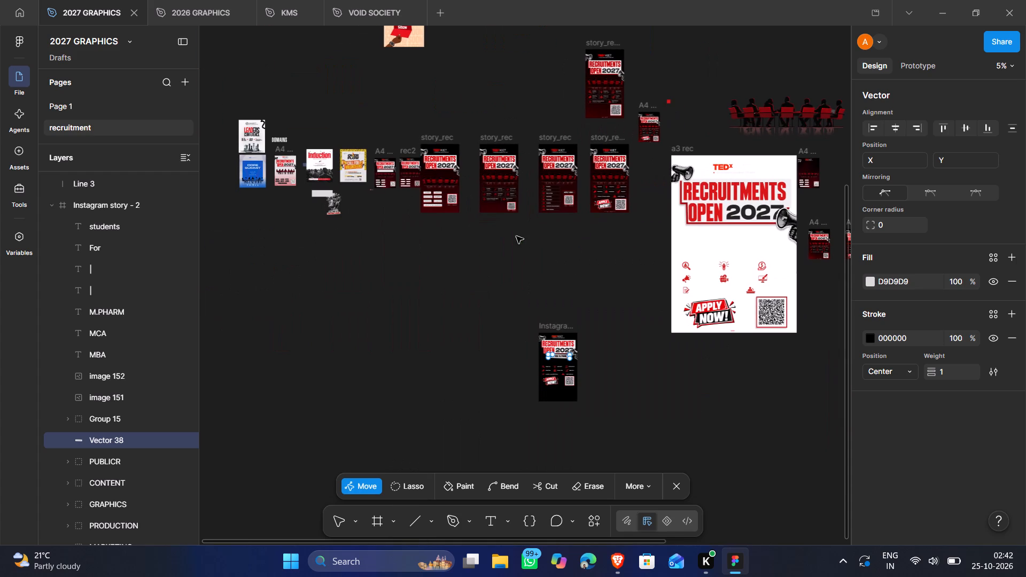
pyautogui.hscroll(-2, 516, 236)
pyautogui.hscroll(2, 516, 236)
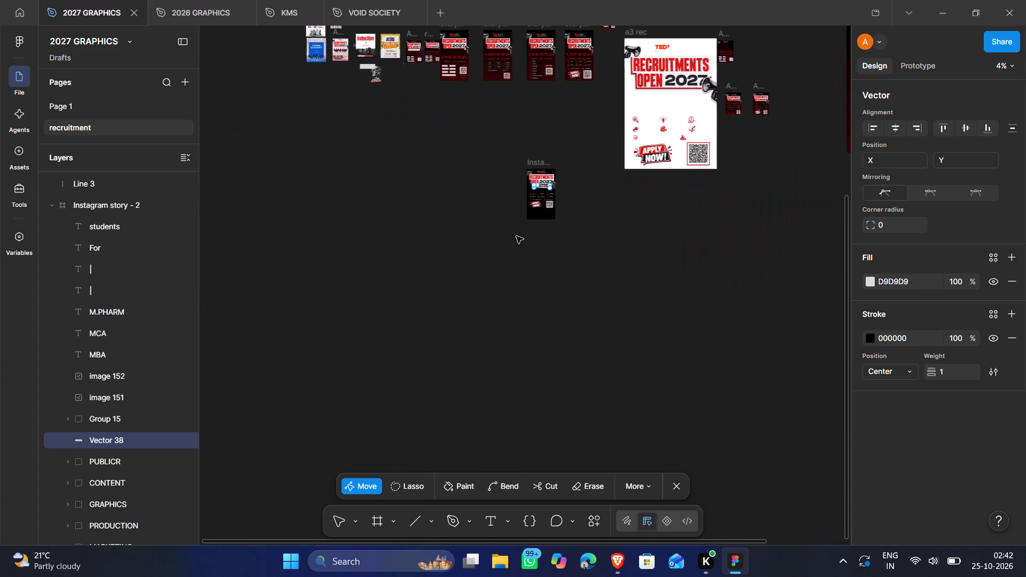
pyautogui.scroll(1, 516, 236)
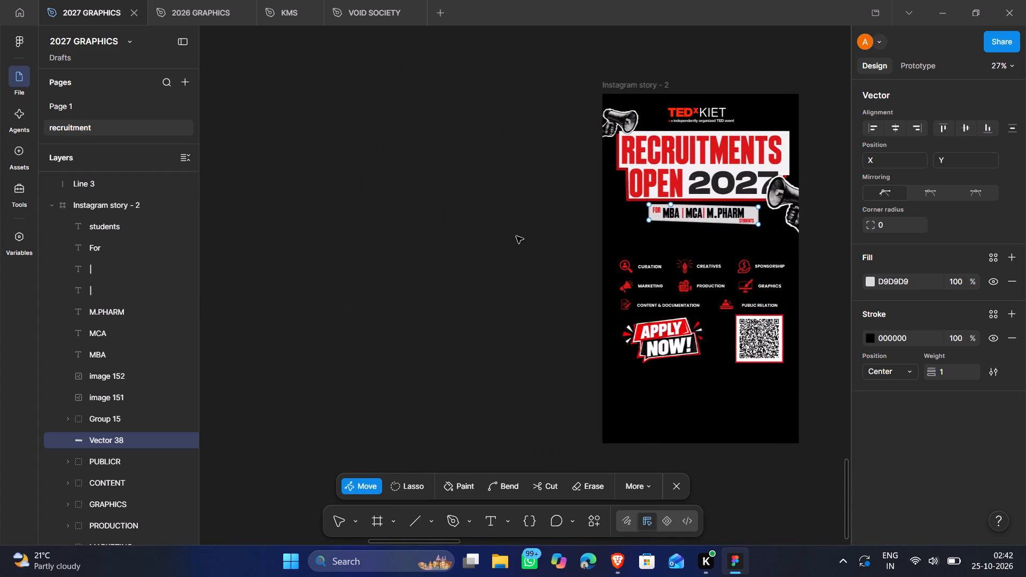
pyautogui.hscroll(-3, 516, 236)
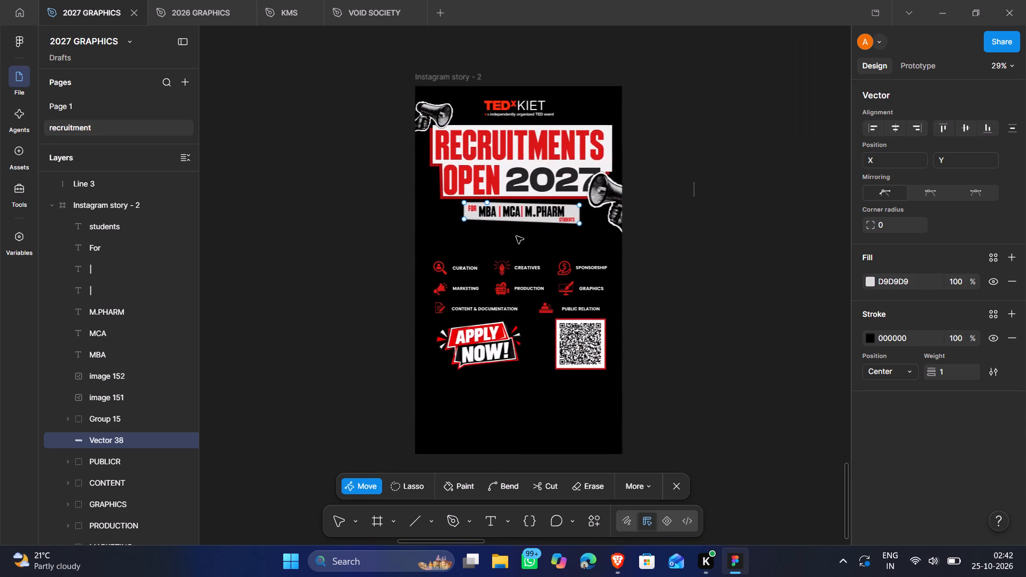
pyautogui.scroll(-1, 516, 236)
pyautogui.click(486, 233)
pyautogui.click(514, 225)
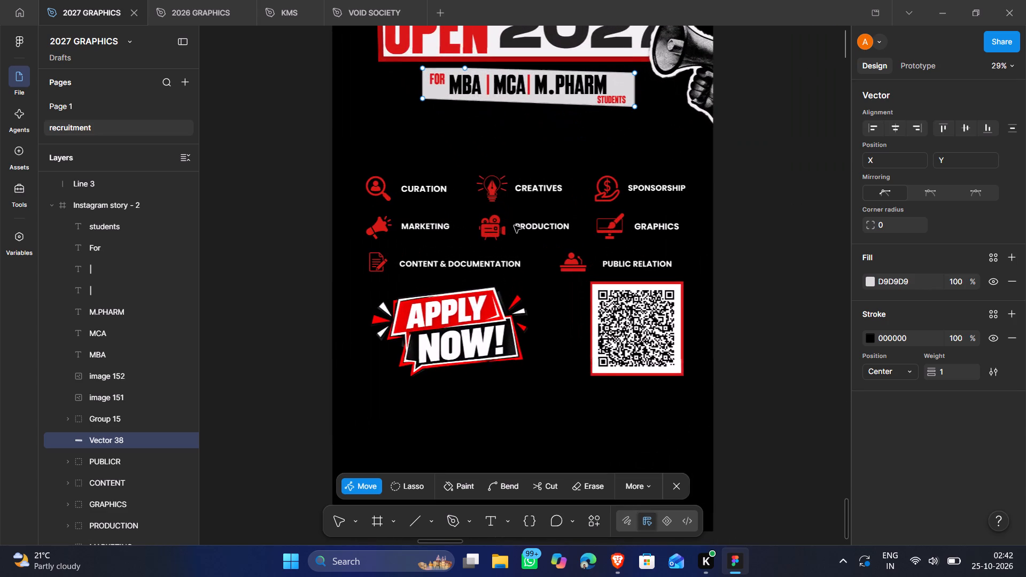
pyautogui.click(464, 340)
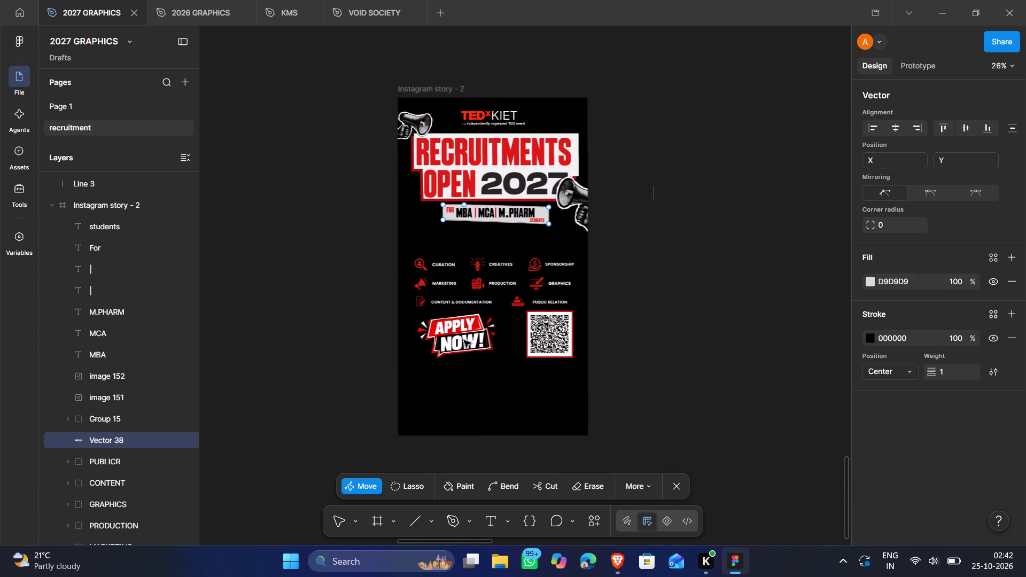
pyautogui.hscroll(-1, 673, 241)
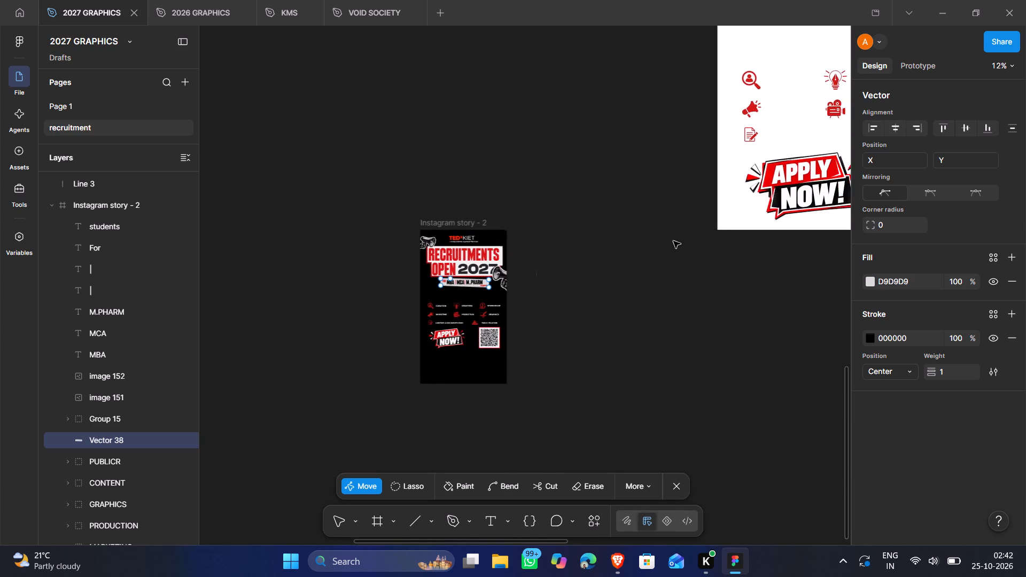
pyautogui.hscroll(-2, 673, 241)
pyautogui.scroll(1, 673, 241)
pyautogui.hscroll(-1, 673, 241)
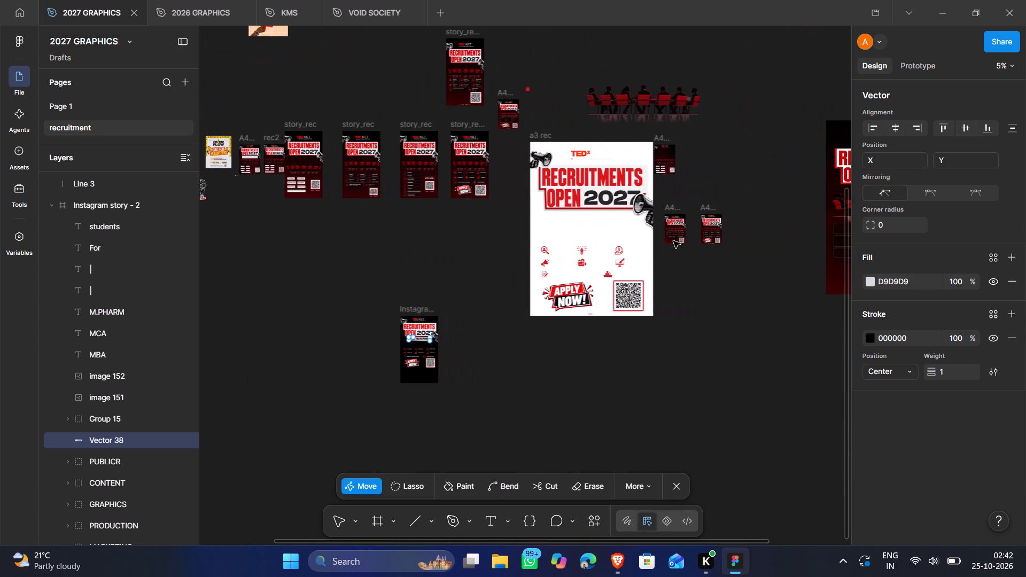
pyautogui.hscroll(-3, 673, 241)
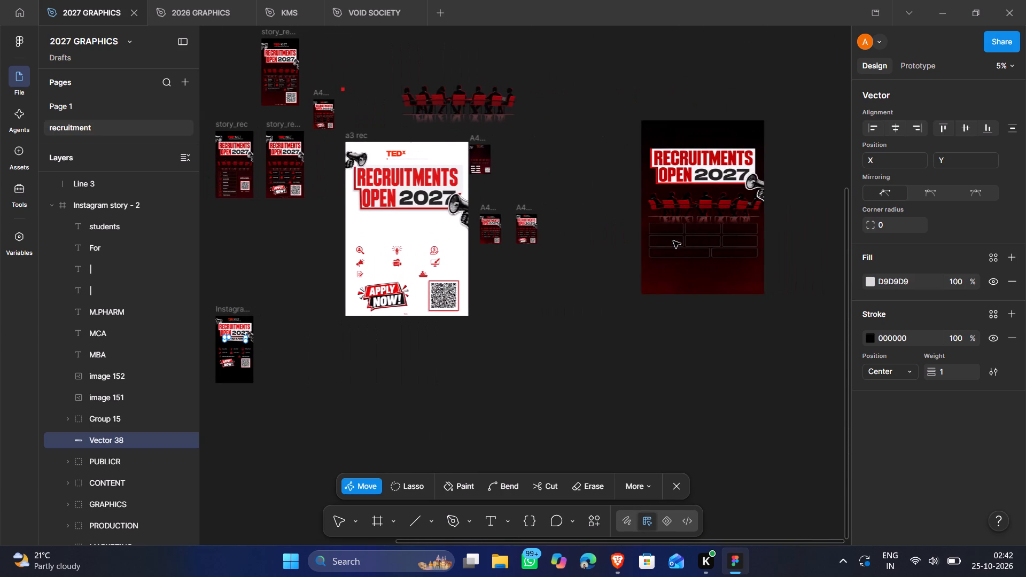
pyautogui.click(714, 196)
pyautogui.doubleClick(680, 231)
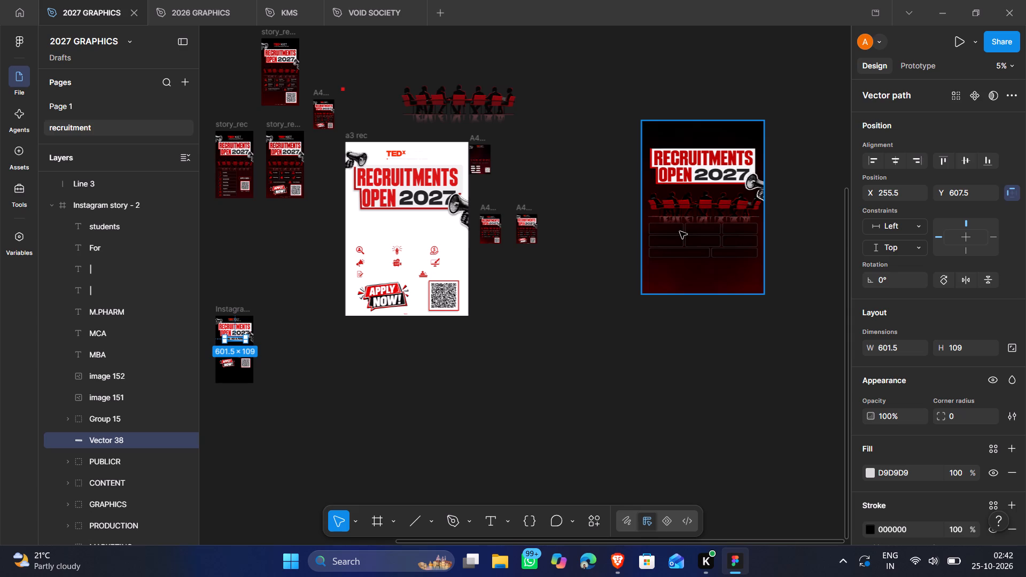
pyautogui.hscroll(5, 680, 231)
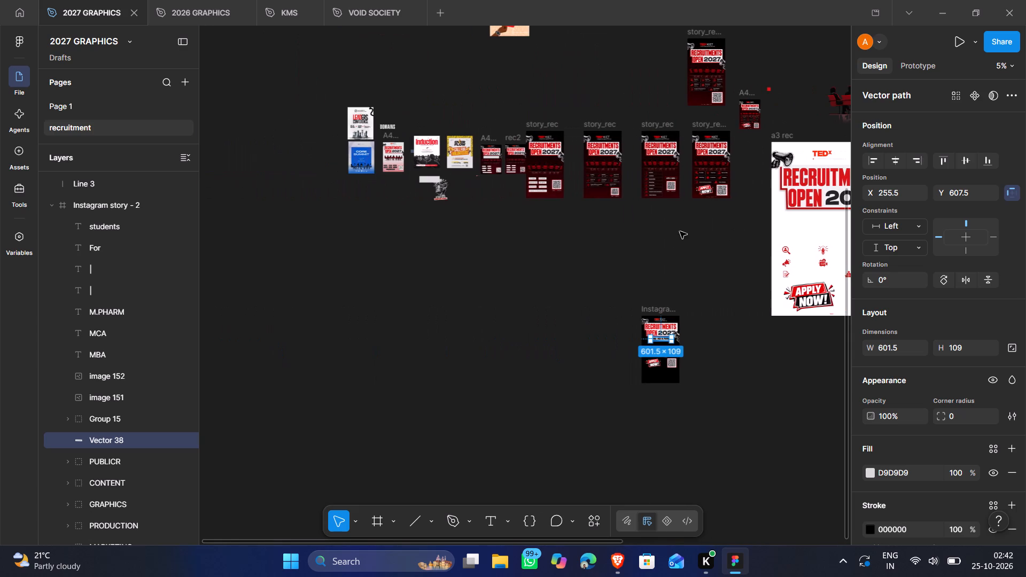
pyautogui.click(665, 256)
pyautogui.scroll(-2, 665, 256)
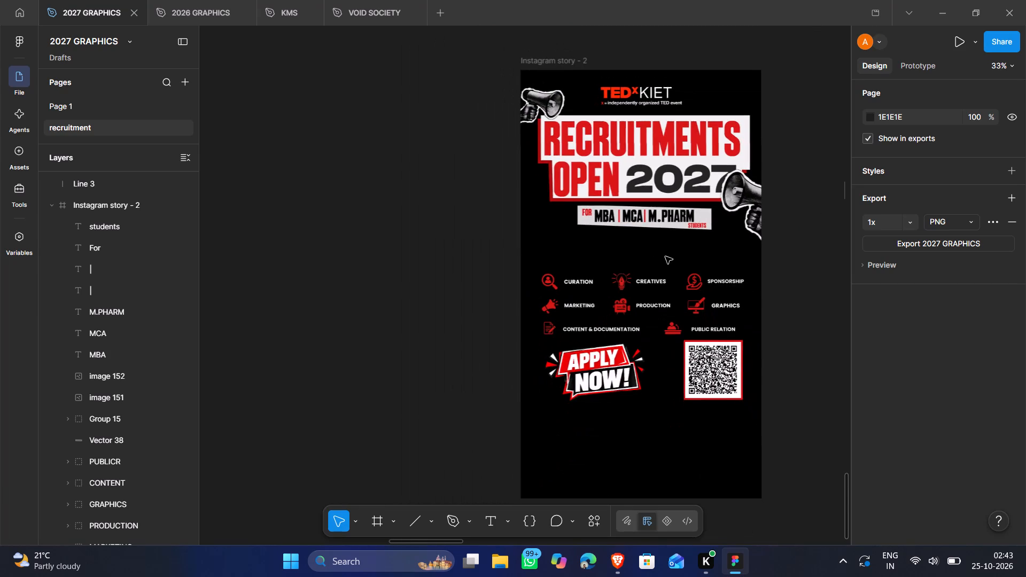
pyautogui.scroll(2, 665, 256)
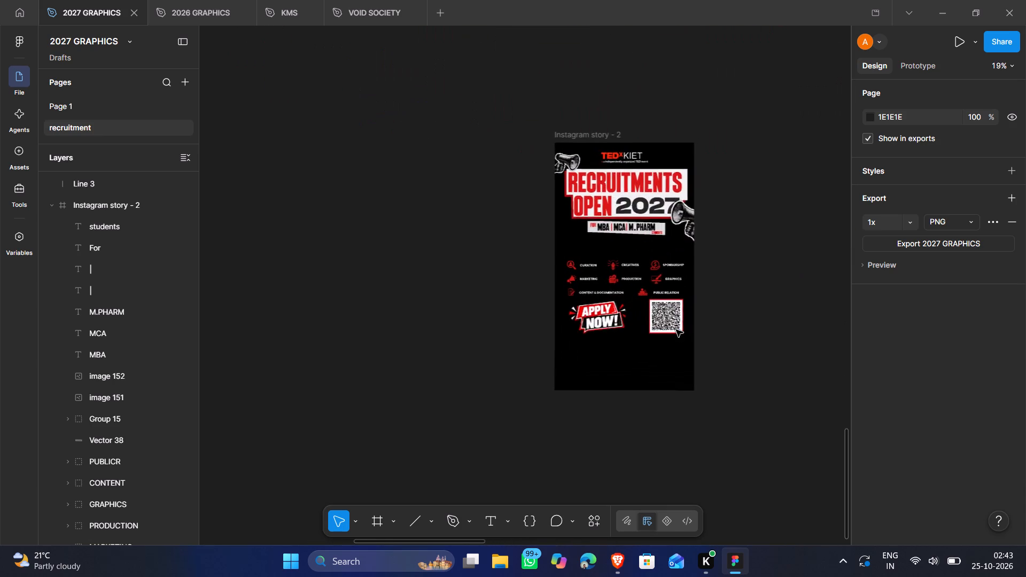
# Select the QR code group beside the Apply Now sticker in the Instagram story.
pyautogui.click(672, 297)
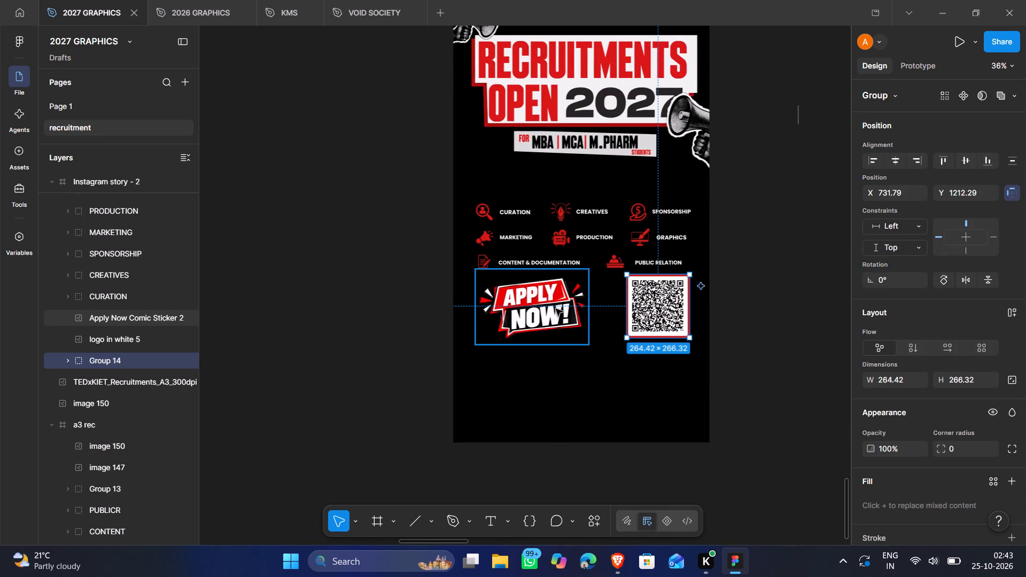
# Move the department icons, the Apply Now sticker and the QR code together straight down to near the story's bottom edge.
pyautogui.click(544, 317)
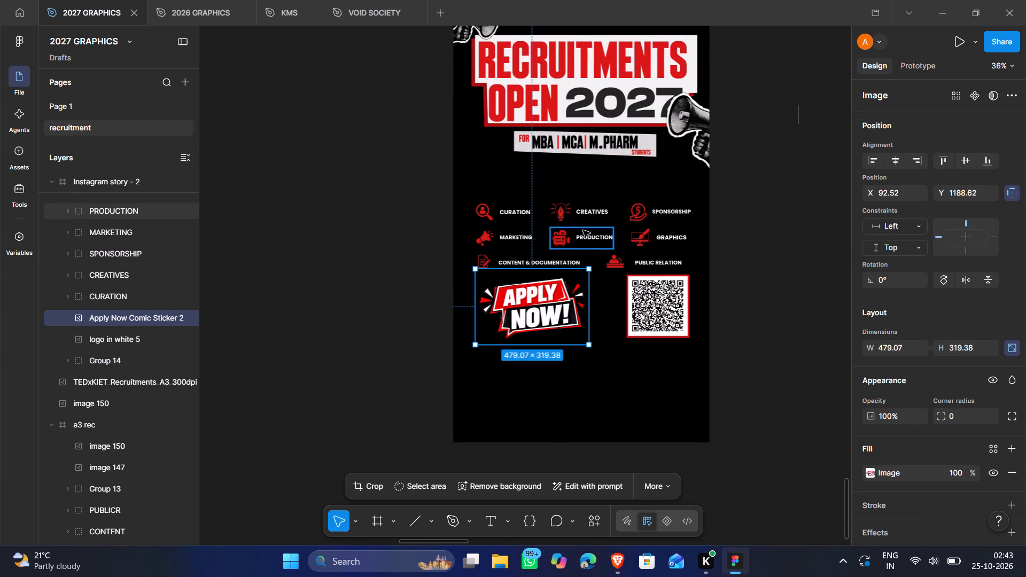
pyautogui.moveTo(477, 196); pyautogui.dragTo(612, 284)
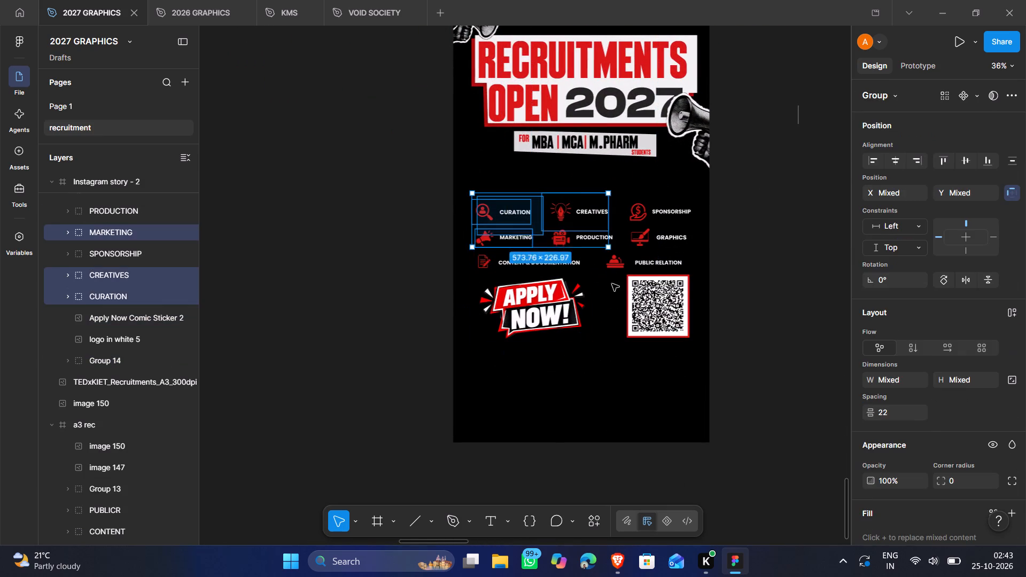
pyautogui.moveTo(612, 284); pyautogui.dragTo(679, 331)
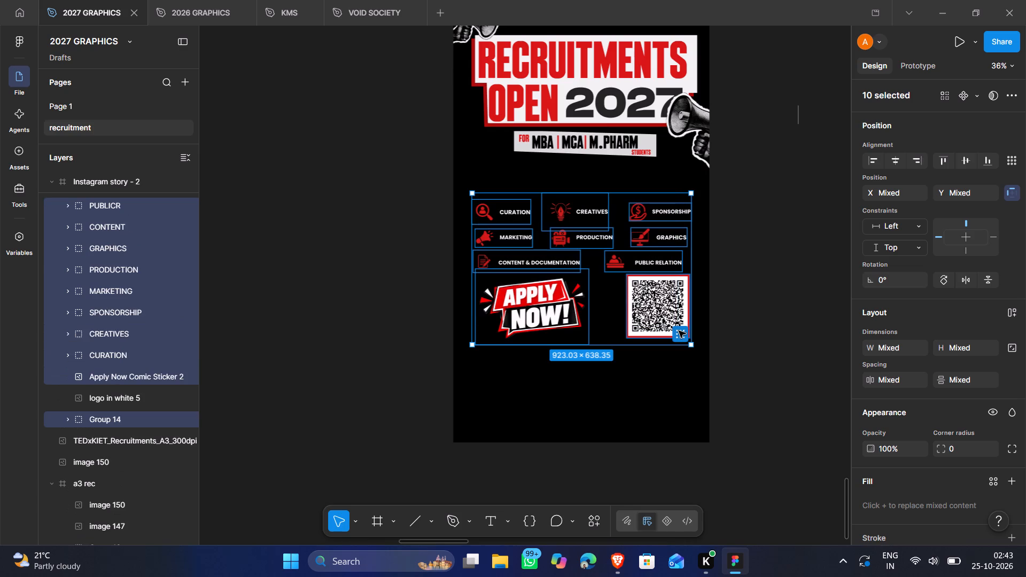
pyautogui.hotkey('shift', 'Down')
pyautogui.hotkey('shift', 'Down')
pyautogui.hotkey('shift', 'Down')
pyautogui.hotkey('shift', 'Down')
pyautogui.hotkey('shift', 'Down')
pyautogui.hotkey('shift', 'Down')
pyautogui.hotkey('shift', 'Down')
pyautogui.hotkey('shift', 'Down')
pyautogui.hotkey('shift', 'Down')
pyautogui.hotkey('shift', 'Down')
pyautogui.hotkey('shift', 'Down')
pyautogui.hotkey('shift', 'Down')
pyautogui.hotkey('shift', 'Down')
pyautogui.hotkey('shift', 'Down')
pyautogui.hotkey('shift', 'Down')
pyautogui.hotkey('shift', 'Down')
pyautogui.hotkey('shift', 'Down')
pyautogui.hotkey('shift', 'Down')
pyautogui.hotkey('shift', 'Down')
pyautogui.hotkey('shift', 'Down')
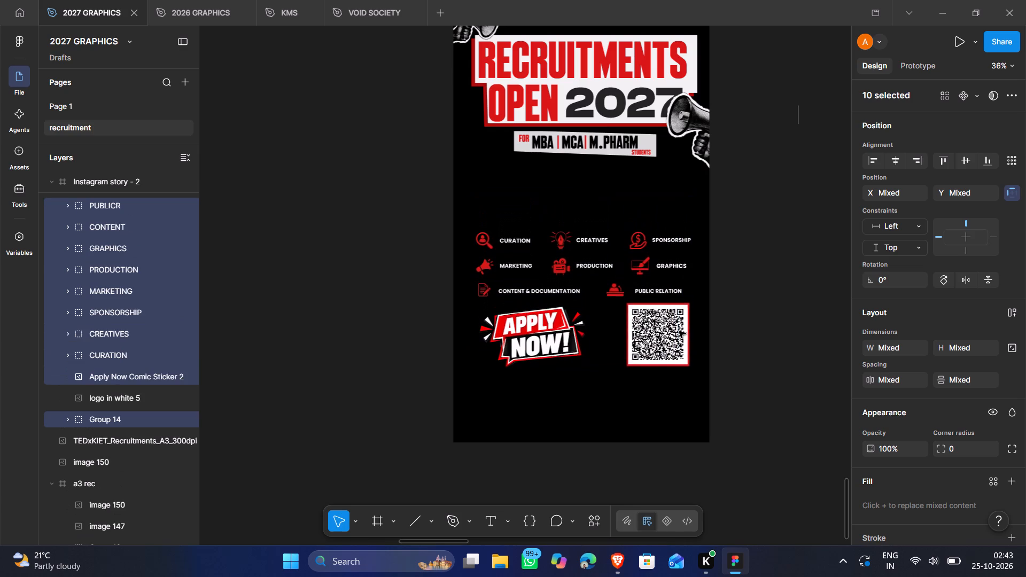
pyautogui.hotkey('shift', 'Down')
pyautogui.hotkey('shift', 'Down')
pyautogui.hotkey('shift', 'Down')
pyautogui.hotkey('shift', 'Down')
pyautogui.hotkey('shift', 'Down')
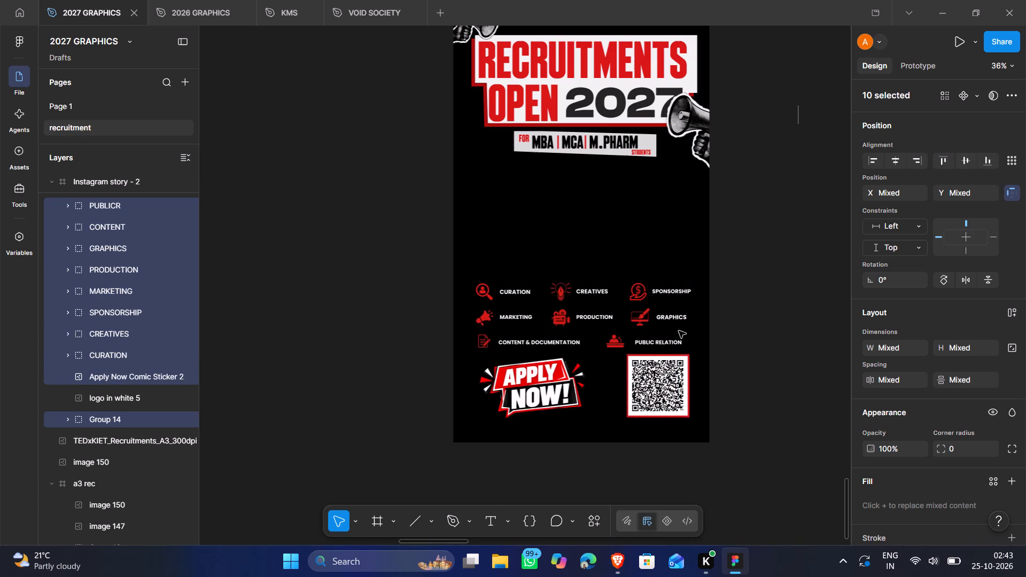
pyautogui.hotkey('shift', 'Down')
pyautogui.hotkey('shift', 'Down')
pyautogui.click(793, 253)
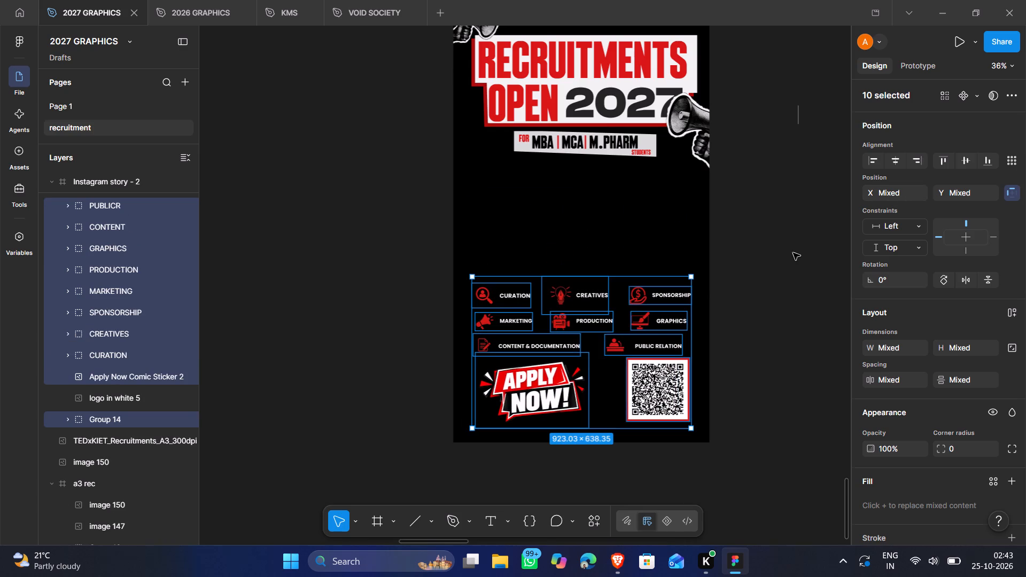
# Shrink the boardroom silhouette image to 1212 × 606 and move it into the Instagram story at X 25, Y 750.
pyautogui.scroll(4, 793, 253)
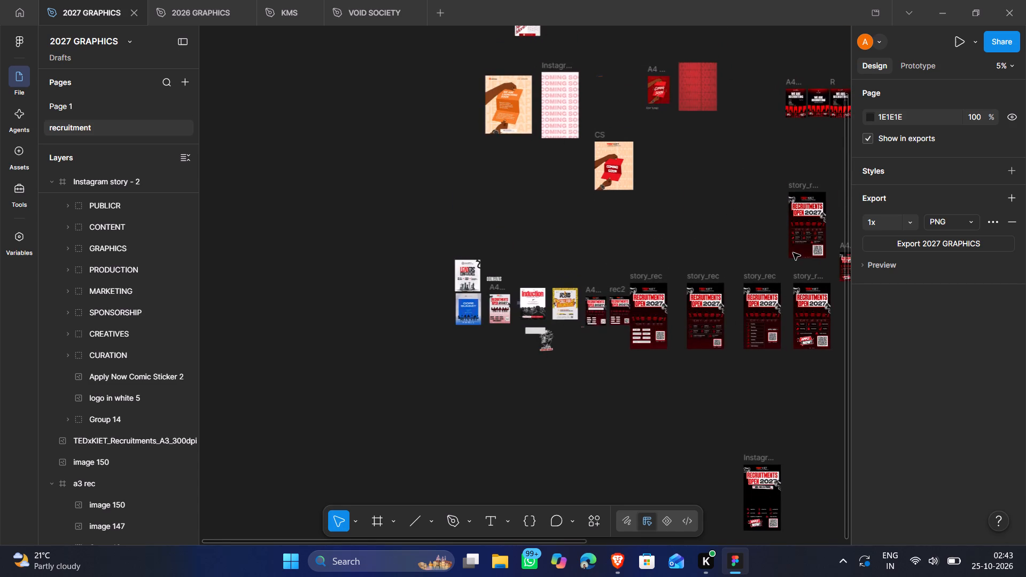
pyautogui.hscroll(-1, 793, 253)
pyautogui.click(780, 256)
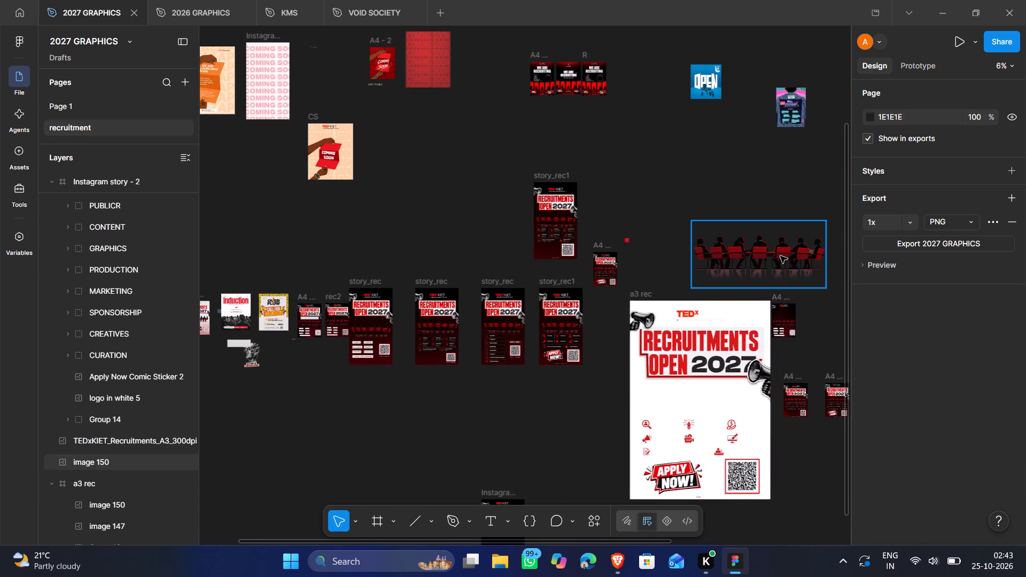
pyautogui.moveTo(780, 256); pyautogui.dragTo(537, 433)
pyautogui.scroll(-2, 537, 433)
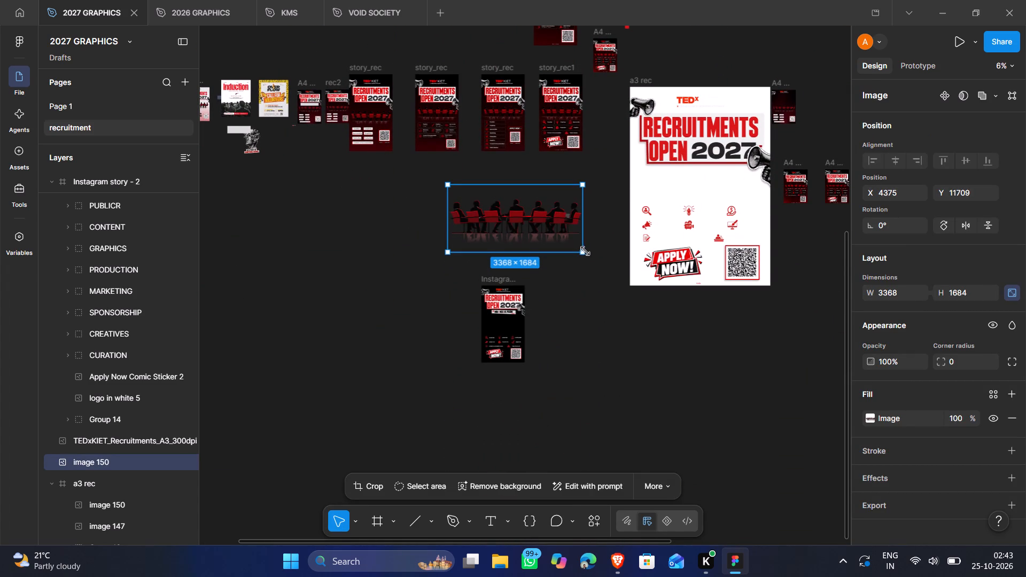
pyautogui.moveTo(584, 251); pyautogui.dragTo(496, 208)
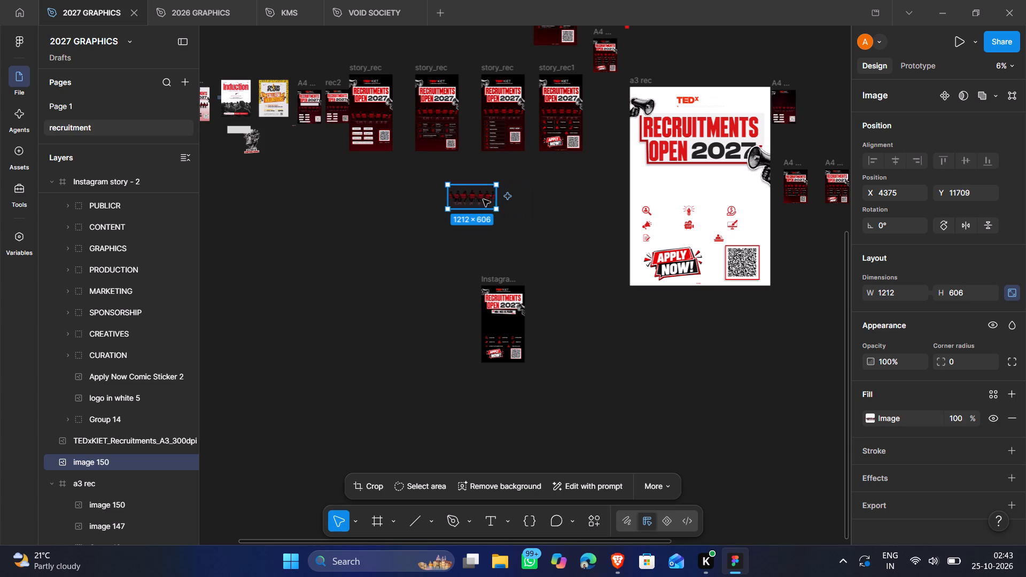
pyautogui.moveTo(480, 197); pyautogui.dragTo(515, 327)
pyautogui.click(515, 327)
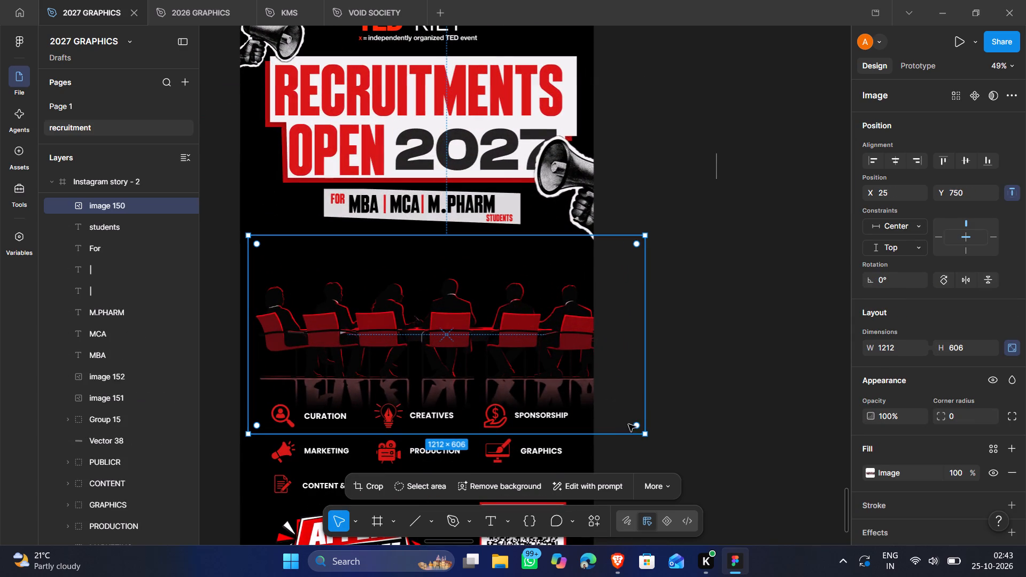
# Scale the boardroom image down to 1004 × 502 and place it between the bar and the icons at X 43, Y 709.
pyautogui.moveTo(644, 434); pyautogui.dragTo(545, 369)
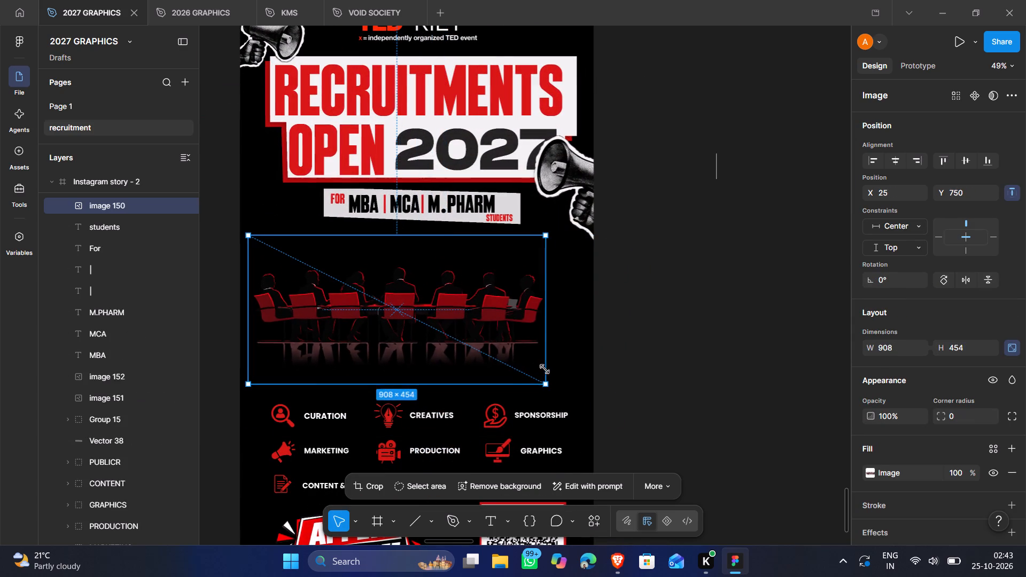
pyautogui.moveTo(545, 369); pyautogui.dragTo(576, 383)
pyautogui.moveTo(486, 354); pyautogui.dragTo(488, 340)
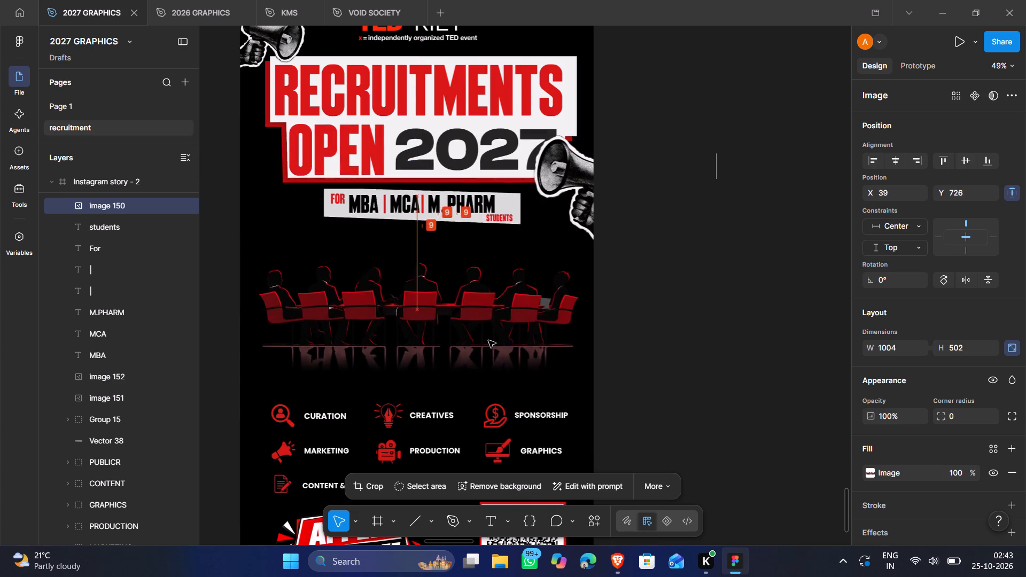
pyautogui.moveTo(488, 340); pyautogui.dragTo(492, 340)
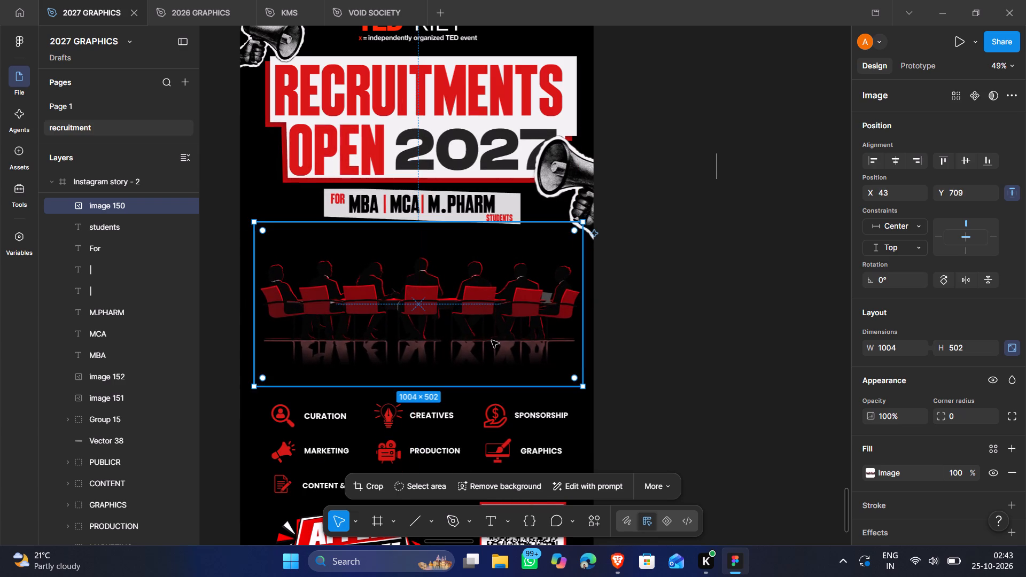
pyautogui.click(633, 324)
# Scale the icons, Apply Now sticker and QR code together to about 981 × 678 and centre them below the boardroom image.
pyautogui.scroll(-2, 633, 324)
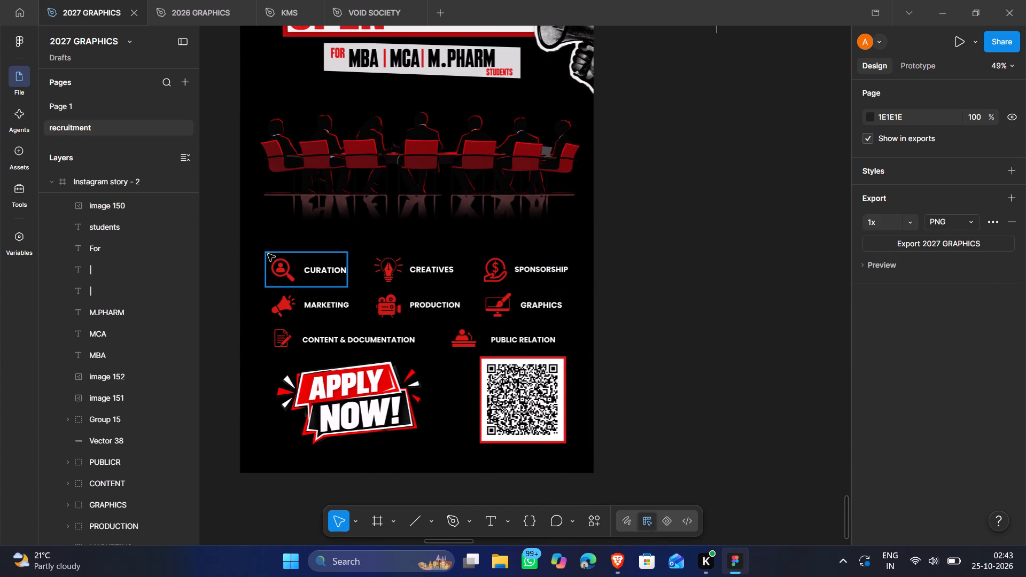
pyautogui.moveTo(259, 252); pyautogui.dragTo(517, 427)
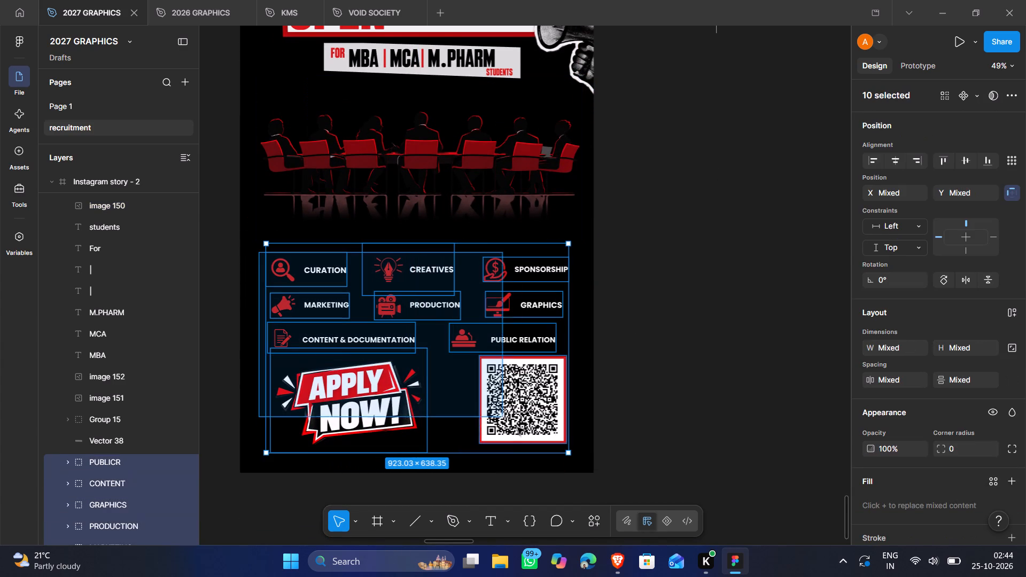
pyautogui.moveTo(517, 427); pyautogui.dragTo(529, 441)
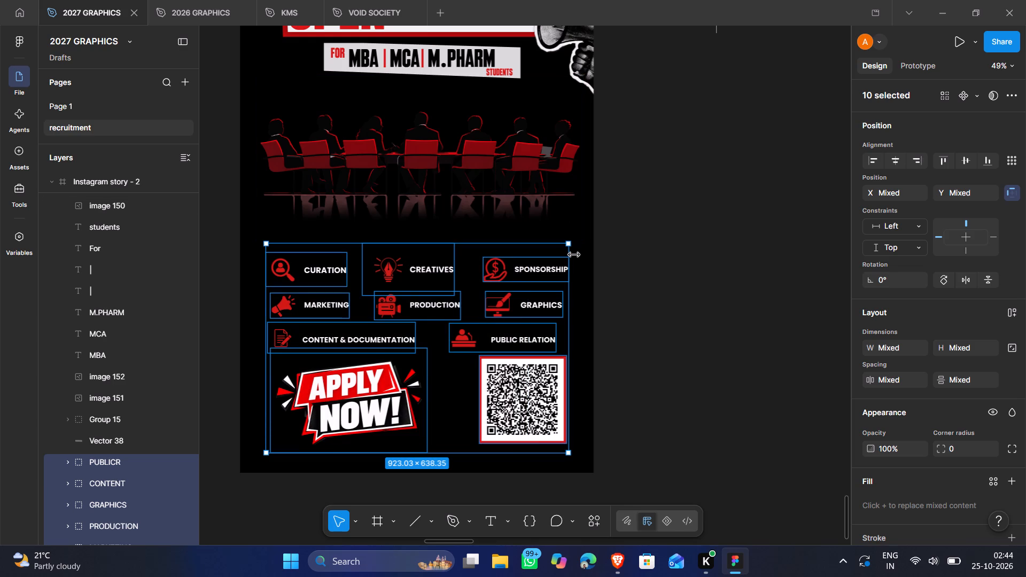
pyautogui.press('k')
pyautogui.moveTo(566, 244); pyautogui.dragTo(581, 230)
pyautogui.moveTo(537, 289); pyautogui.dragTo(518, 283)
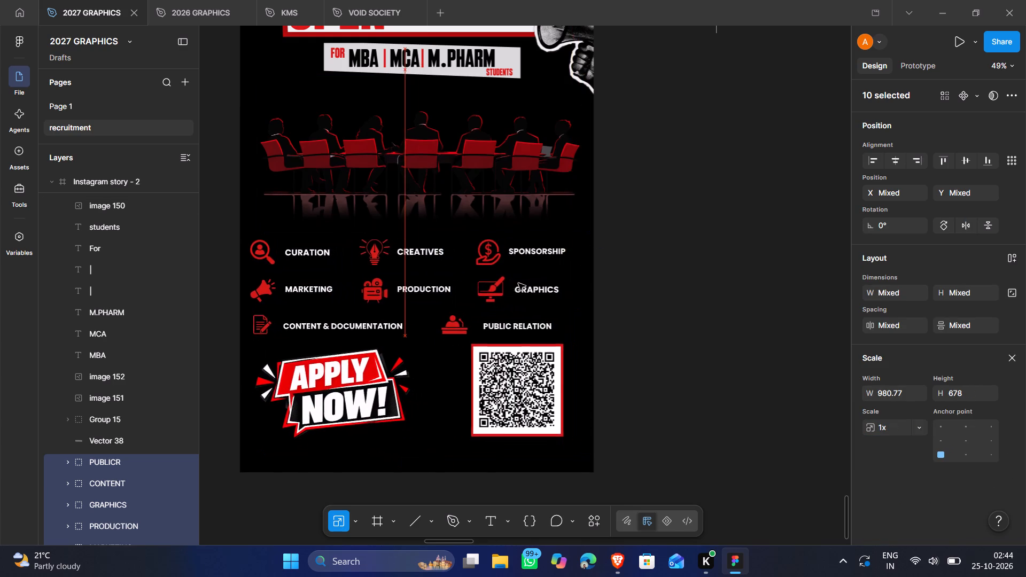
pyautogui.moveTo(518, 283); pyautogui.dragTo(525, 283)
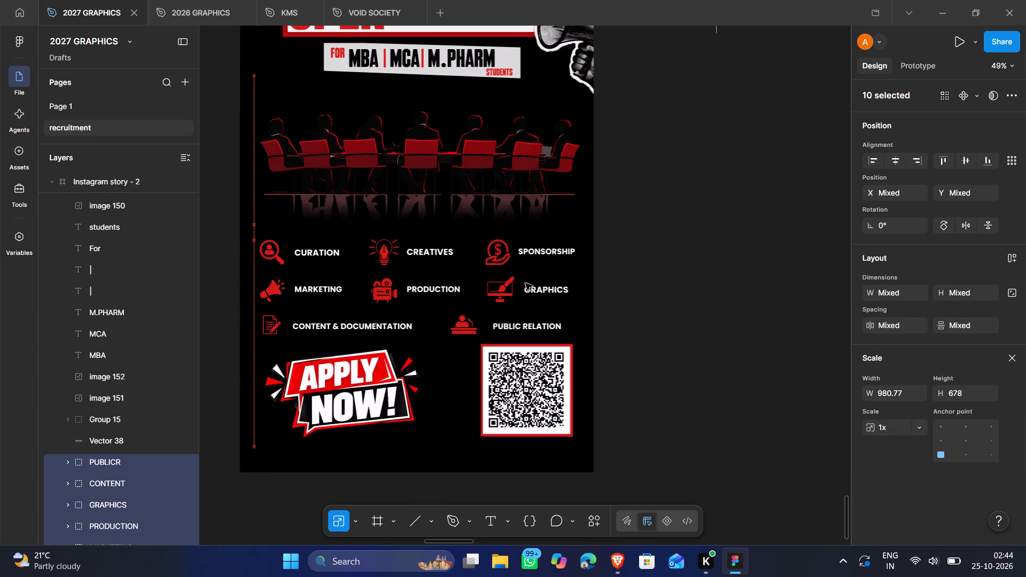
pyautogui.moveTo(525, 283); pyautogui.dragTo(526, 283)
pyautogui.click(690, 305)
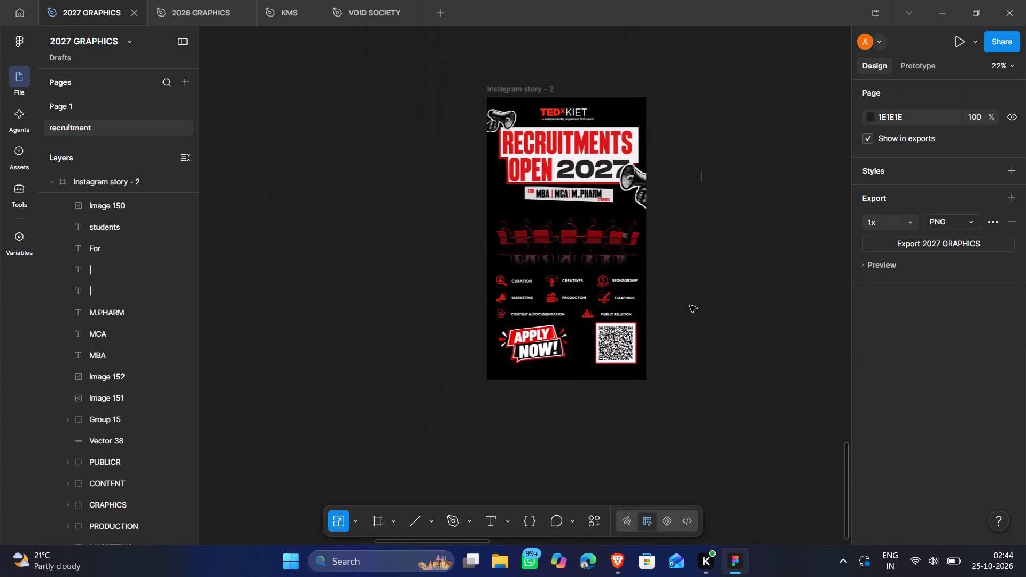
pyautogui.click(690, 305)
# Duplicate the grey bar behind the MBA | MCA | M.PHARM text and offset the copy to X 259, Y 604.
pyautogui.scroll(2, 690, 305)
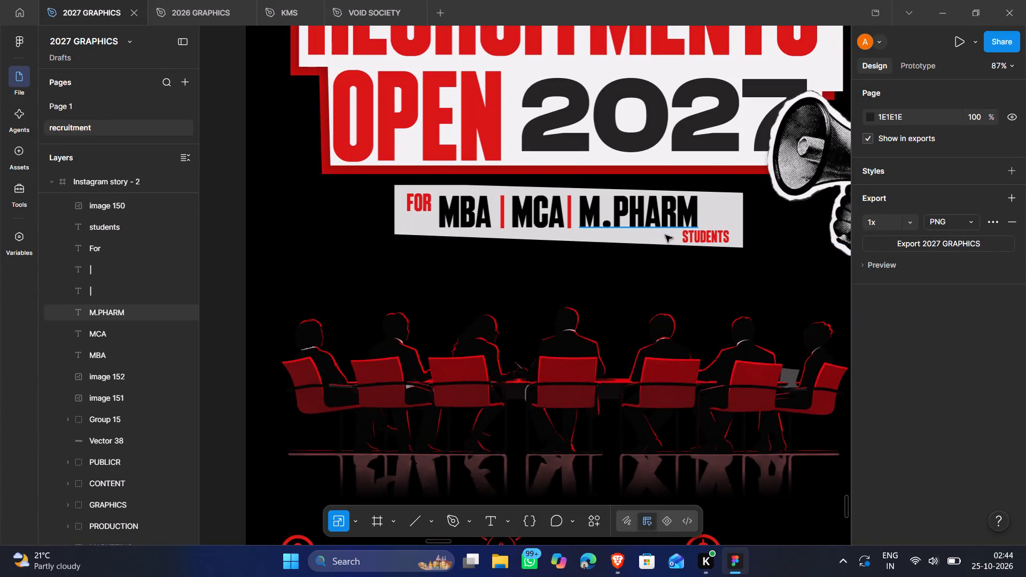
pyautogui.click(732, 214)
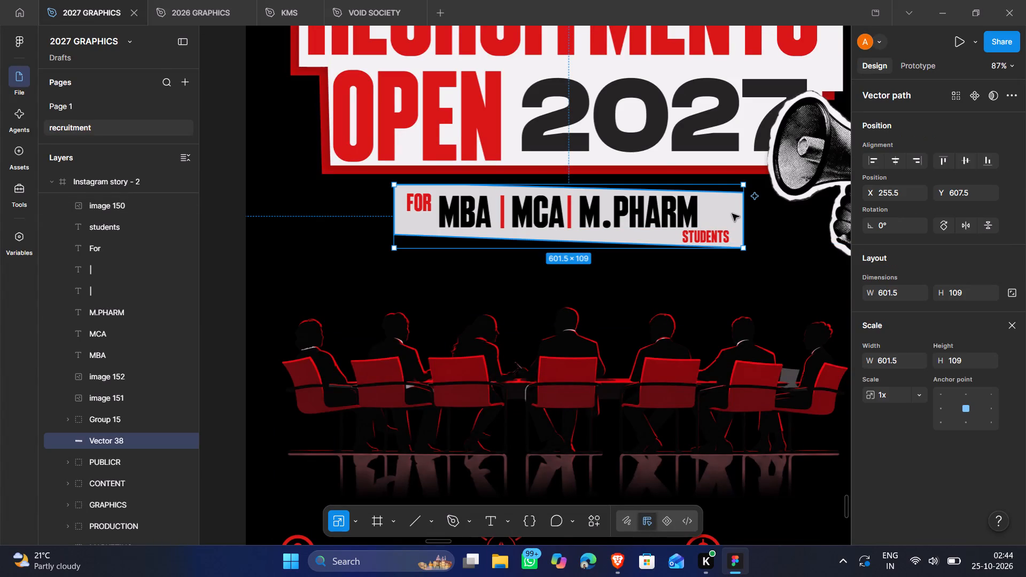
pyautogui.hotkey('ctrl', 'd')
pyautogui.click(716, 218)
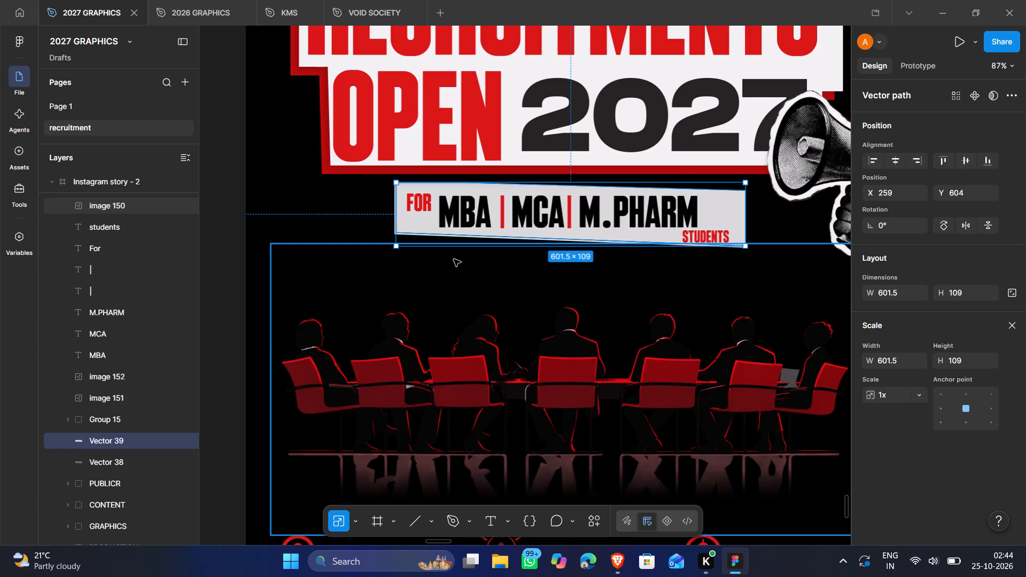
# Change the fill of the original bar, behind the copy, to red D91616.
pyautogui.click(144, 458)
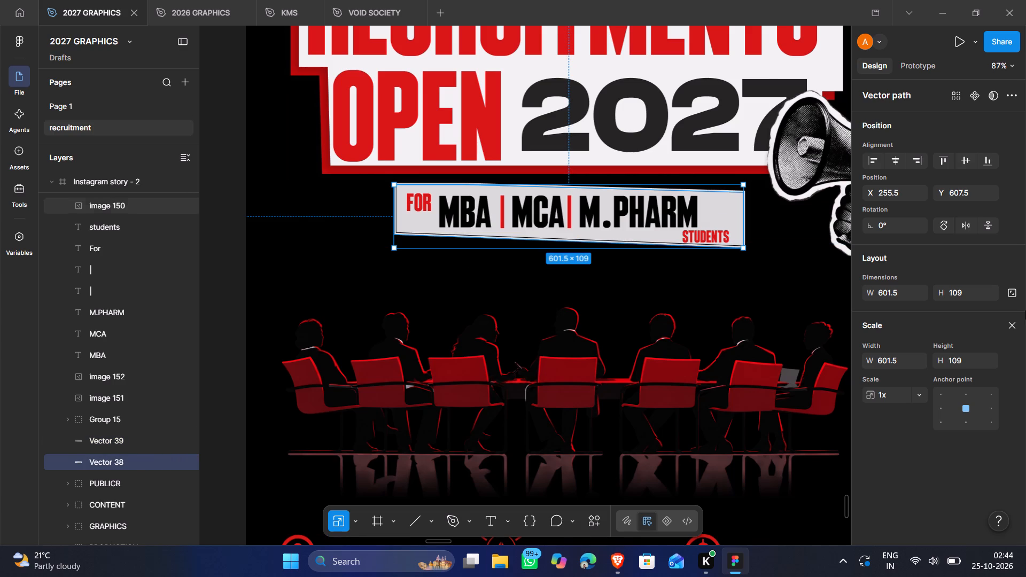
pyautogui.click(1008, 324)
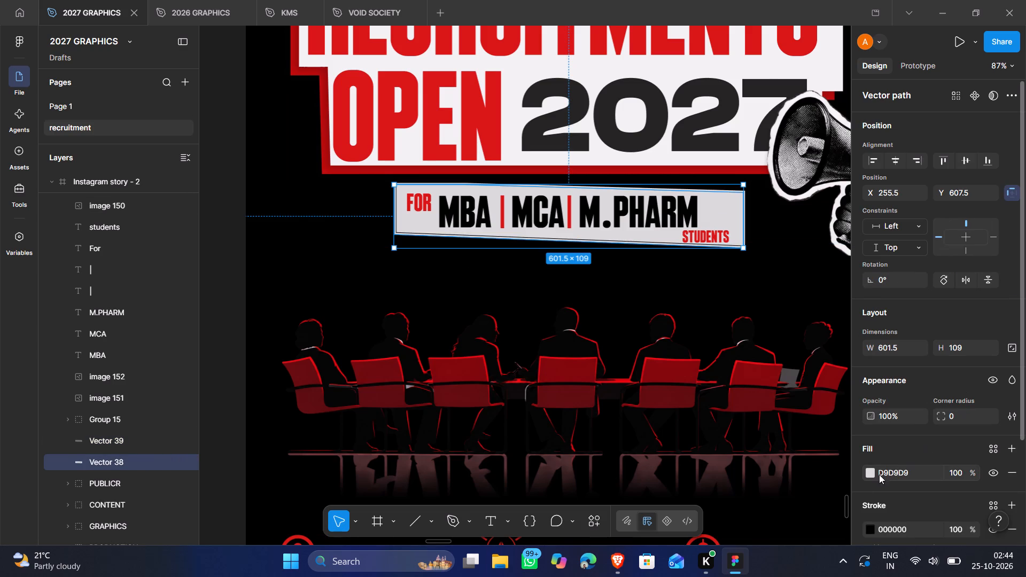
pyautogui.click(873, 474)
pyautogui.click(734, 489)
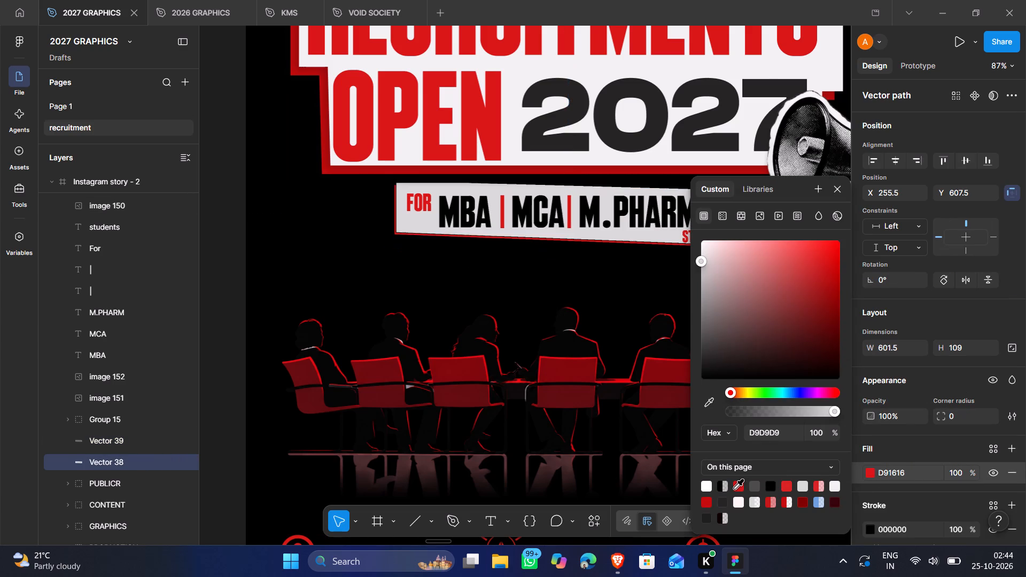
# Remove the black stroke from the front grey bar.
pyautogui.click(159, 438)
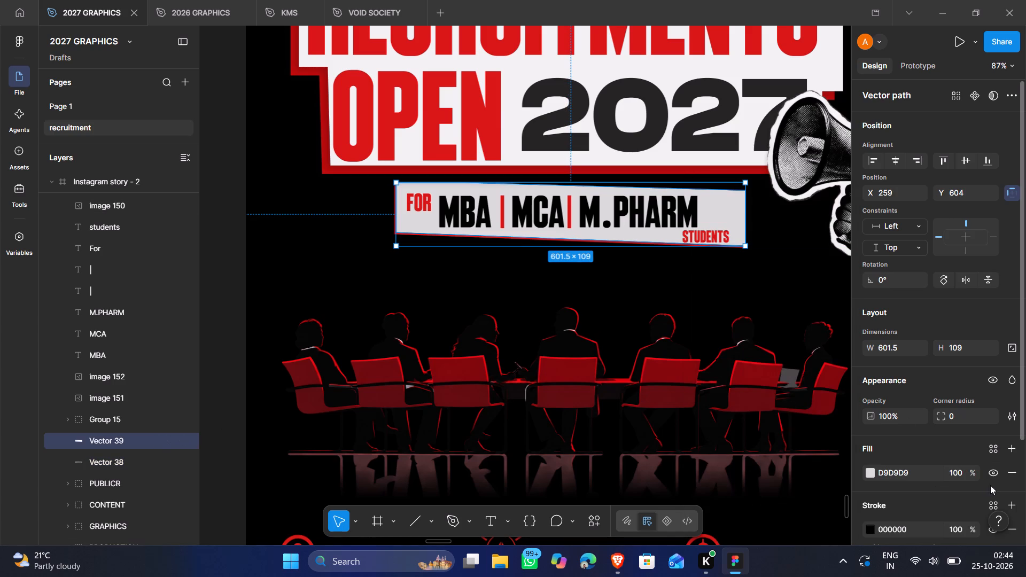
pyautogui.click(1014, 524)
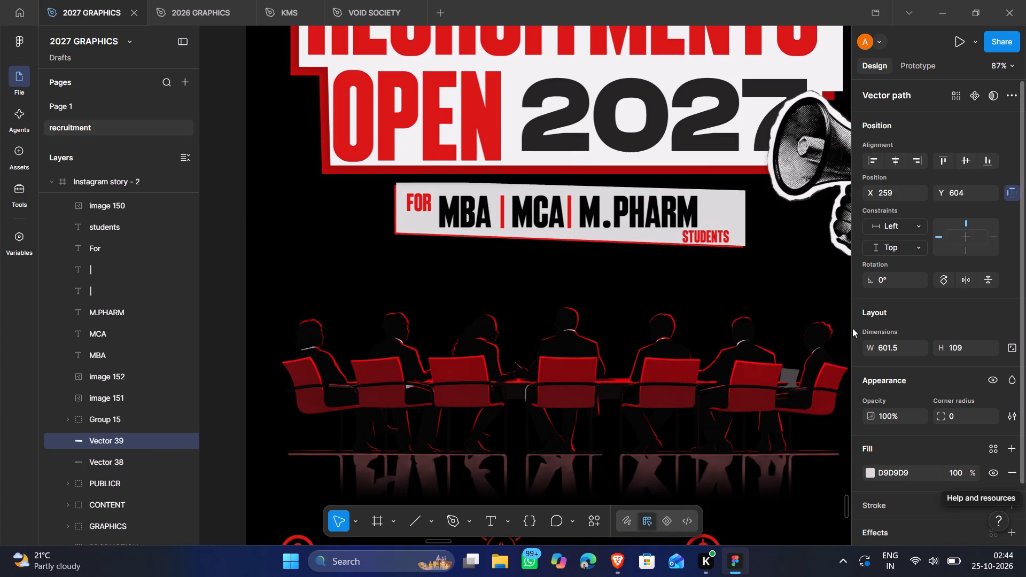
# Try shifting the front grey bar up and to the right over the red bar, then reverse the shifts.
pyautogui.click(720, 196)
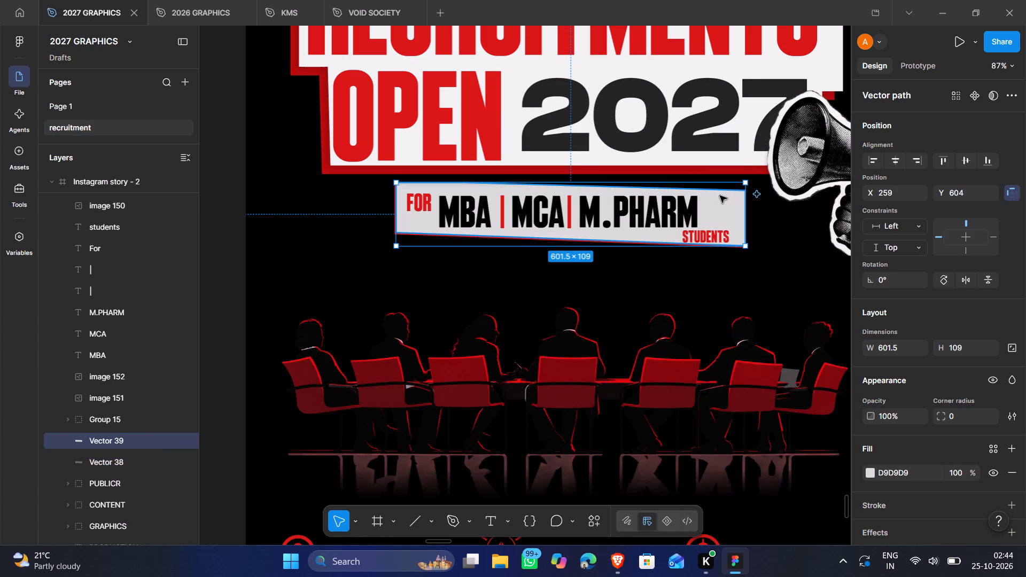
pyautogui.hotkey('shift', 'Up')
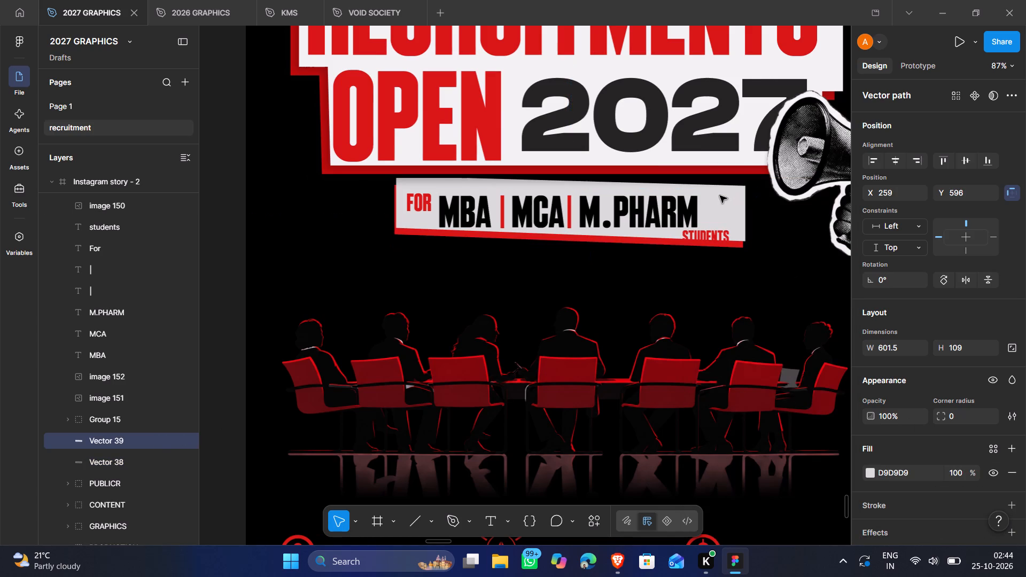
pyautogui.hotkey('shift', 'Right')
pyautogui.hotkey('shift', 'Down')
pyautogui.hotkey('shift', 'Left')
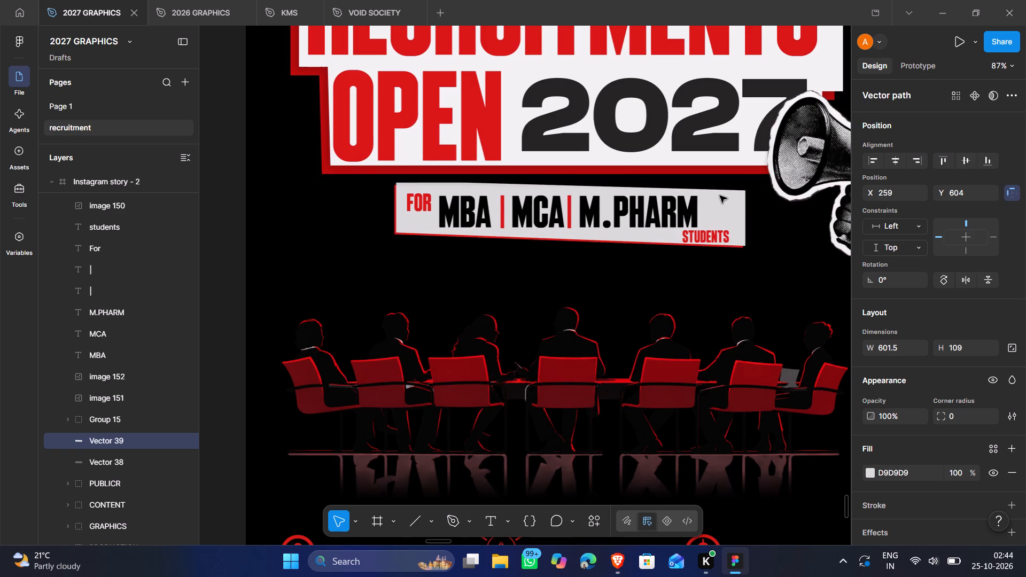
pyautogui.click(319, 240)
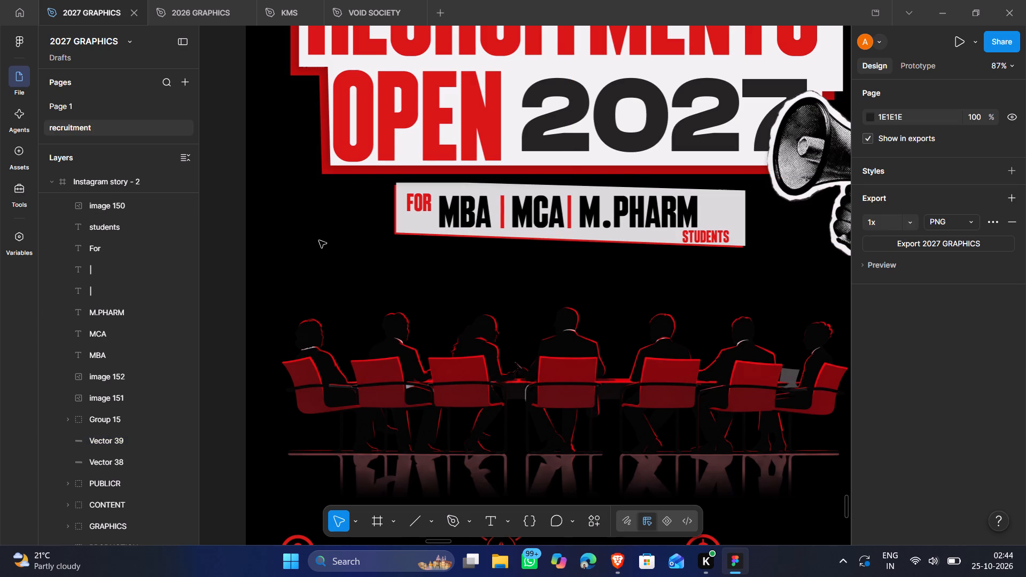
pyautogui.hscroll(2, 428, 221)
pyautogui.click(439, 221)
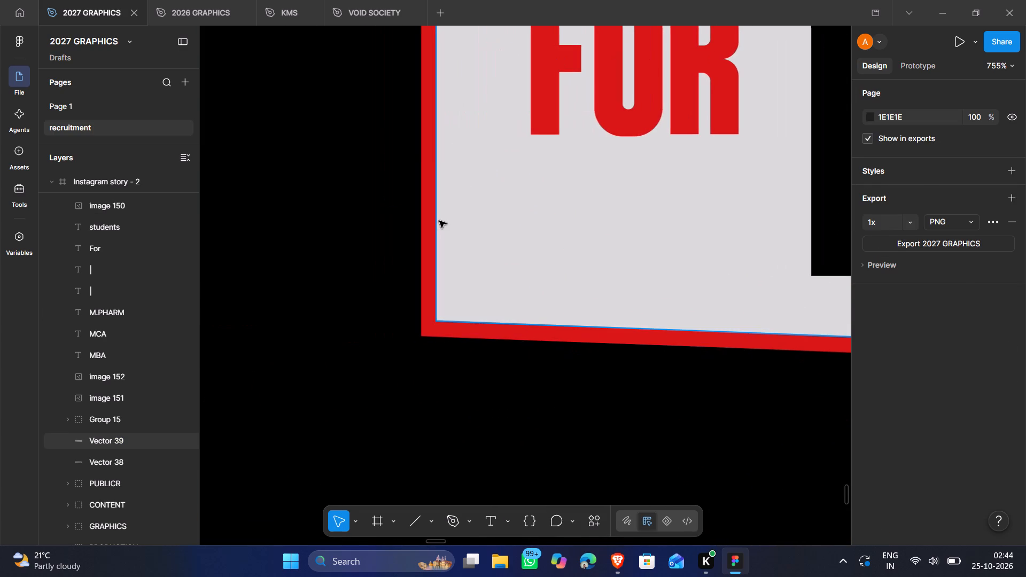
pyautogui.moveTo(454, 227); pyautogui.dragTo(461, 220)
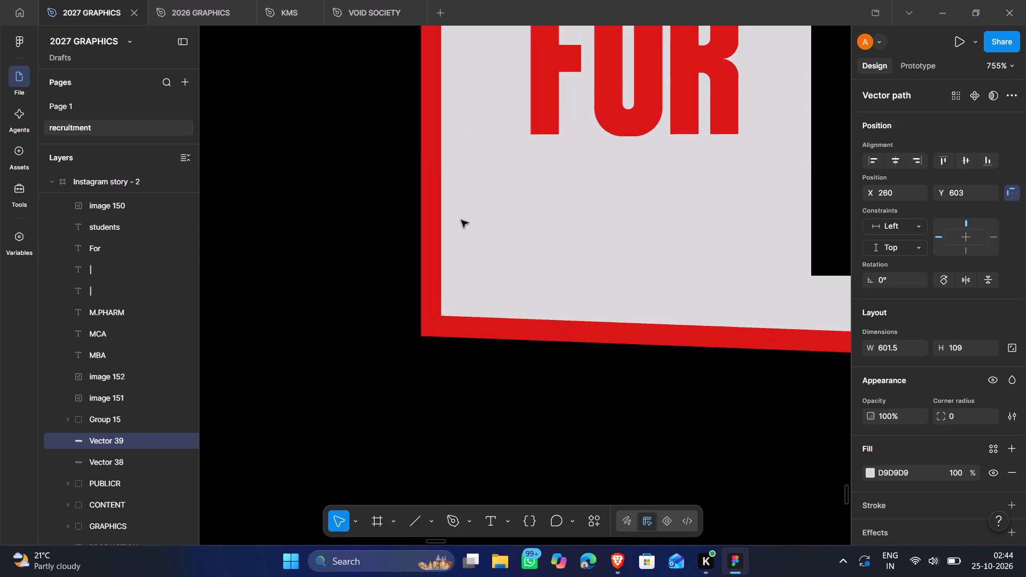
pyautogui.moveTo(461, 220); pyautogui.dragTo(457, 219)
pyautogui.click(347, 232)
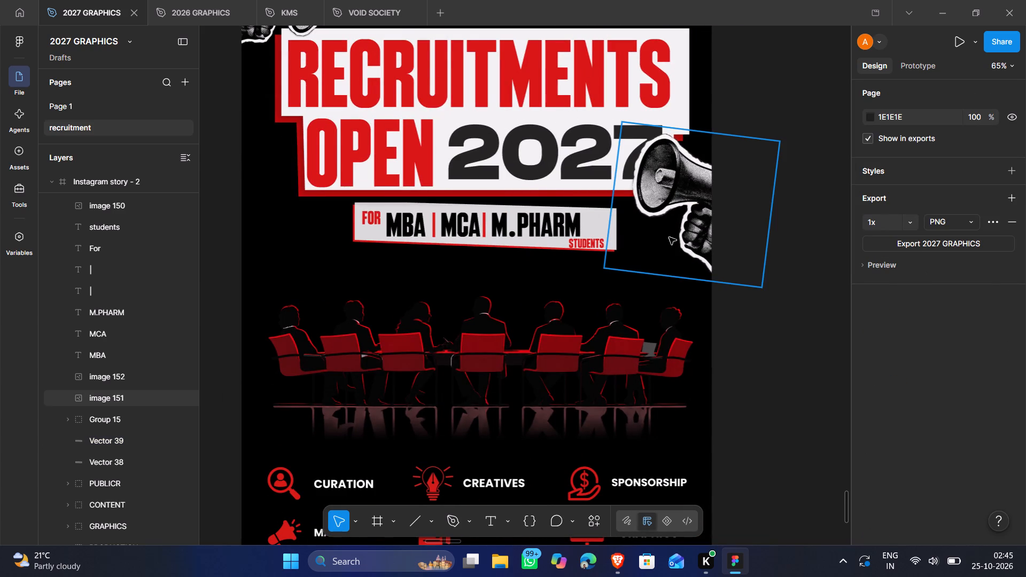
pyautogui.click(764, 310)
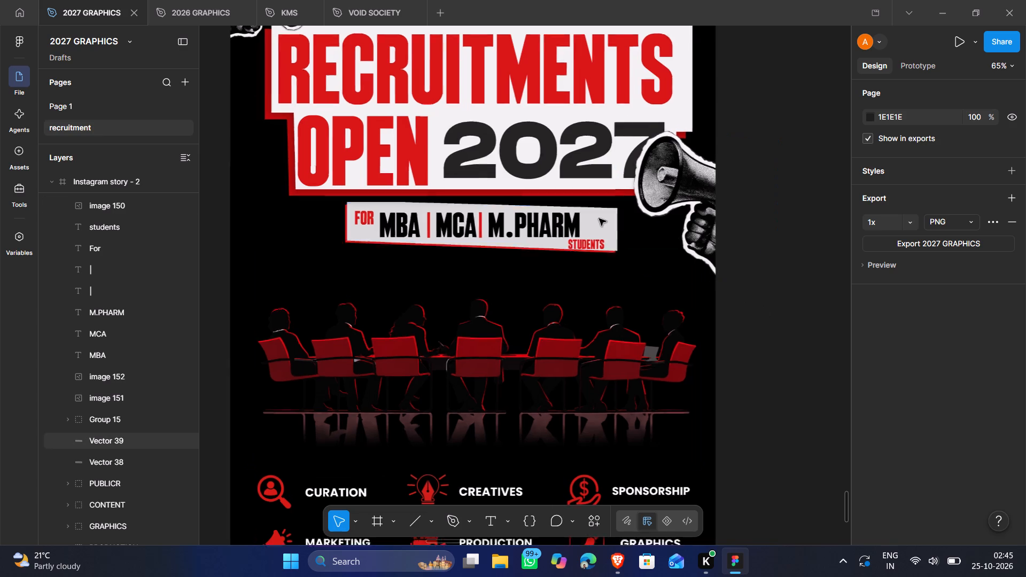
pyautogui.moveTo(598, 224); pyautogui.dragTo(602, 217)
pyautogui.click(586, 342)
pyautogui.moveTo(572, 348); pyautogui.dragTo(575, 342)
pyautogui.click(735, 332)
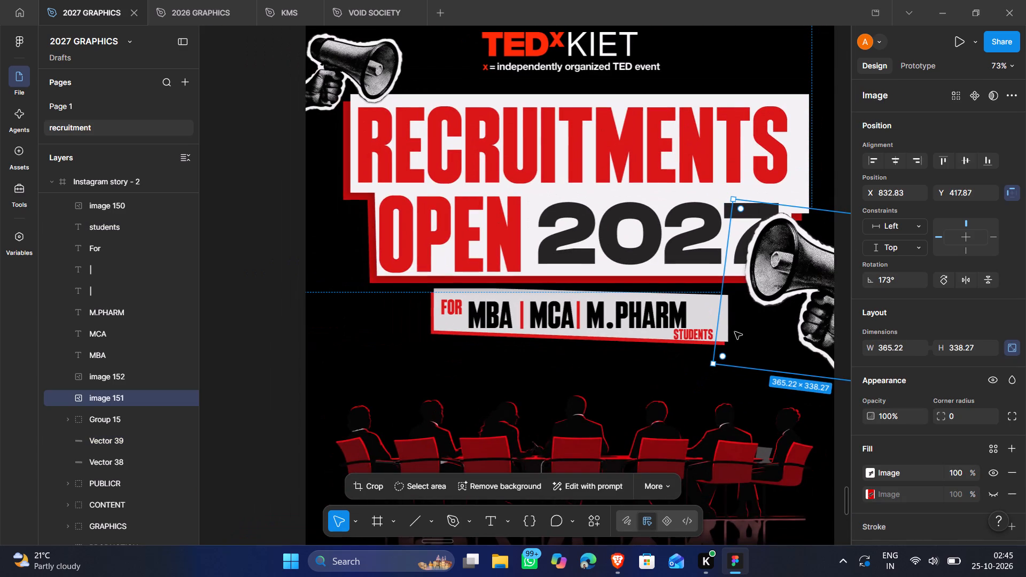
pyautogui.click(691, 375)
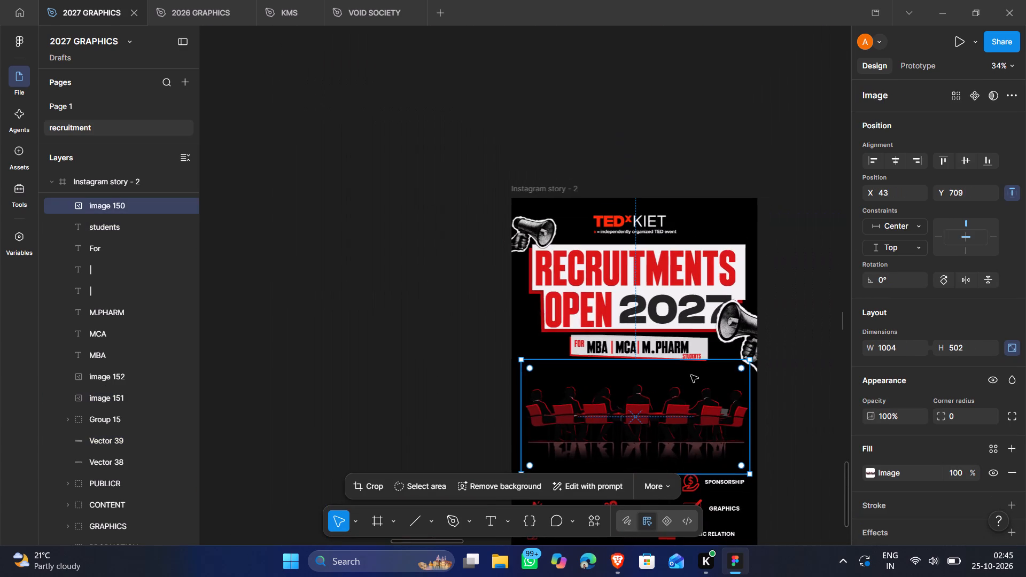
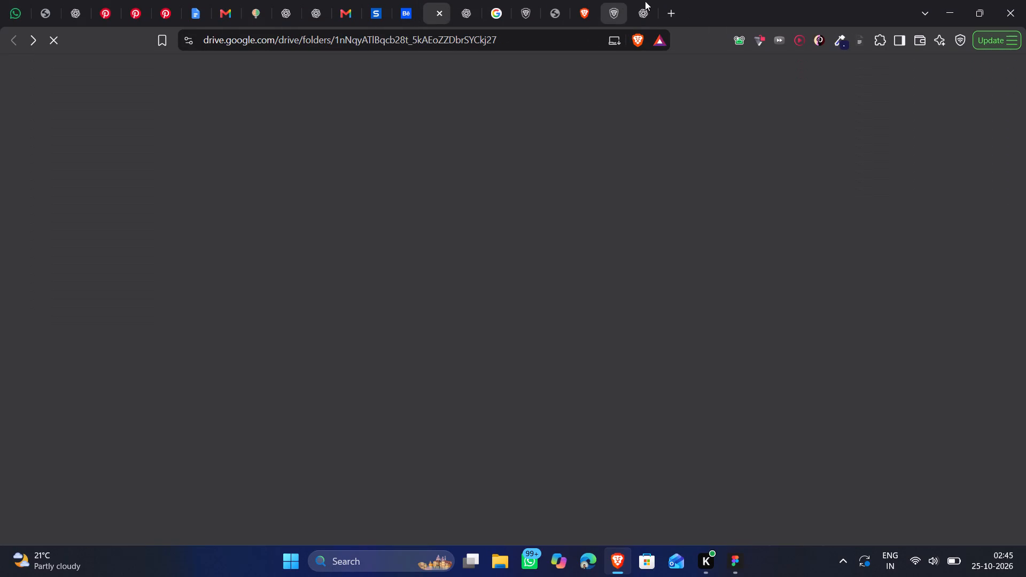
# Open Pinterest in a new browser tab and search it for "red black background".
pyautogui.click(669, 6)
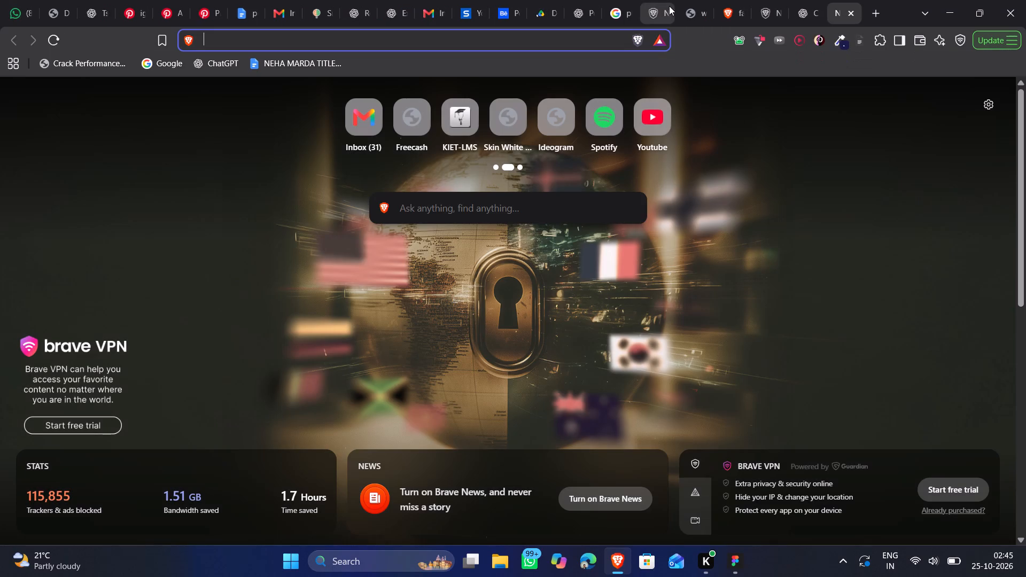
pyautogui.write('pi')
pyautogui.press('Return')
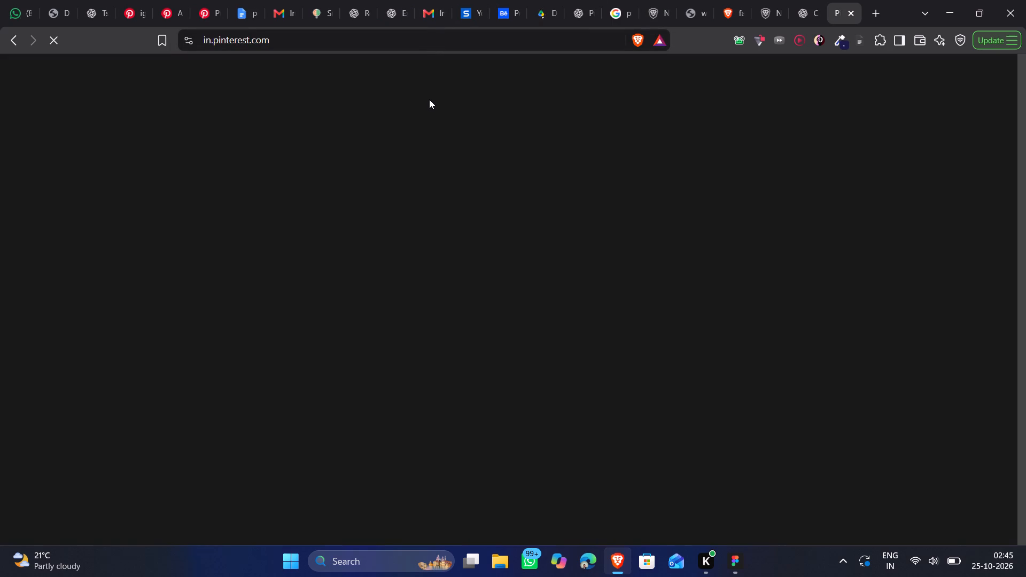
pyautogui.click(430, 108)
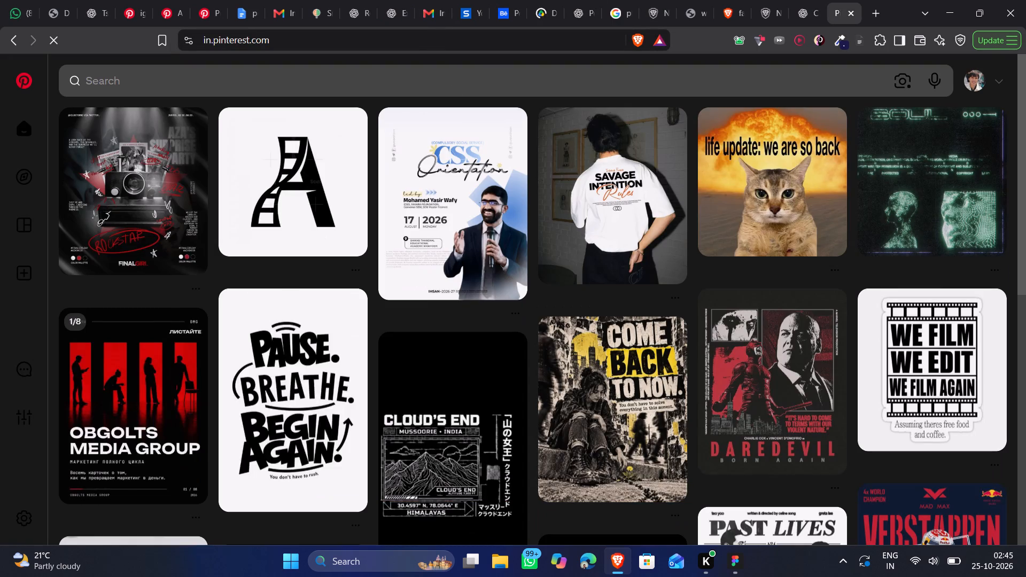
pyautogui.click(454, 84)
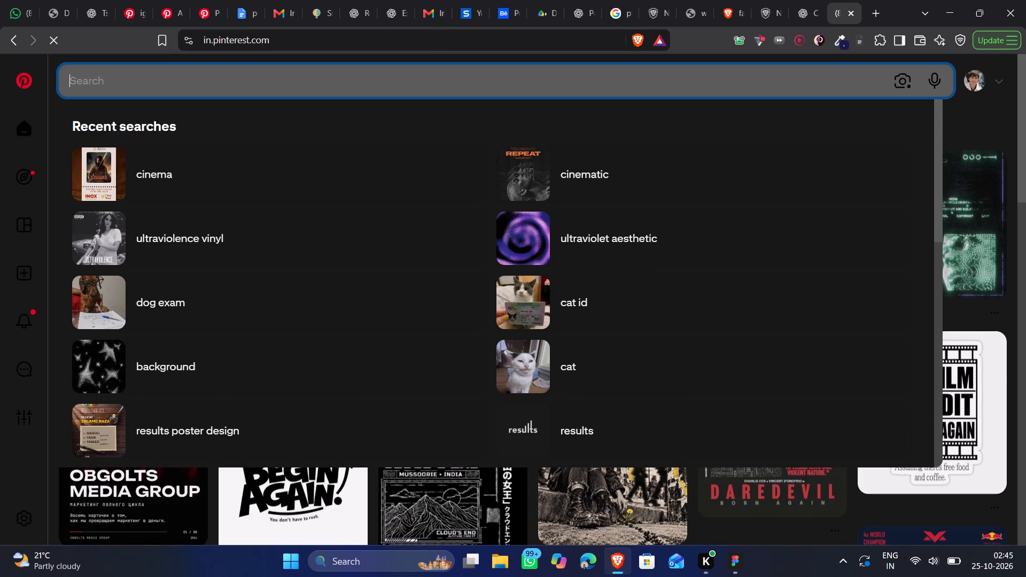
pyautogui.write('red black')
pyautogui.press('space')
pyautogui.write('background')
pyautogui.press('Return')
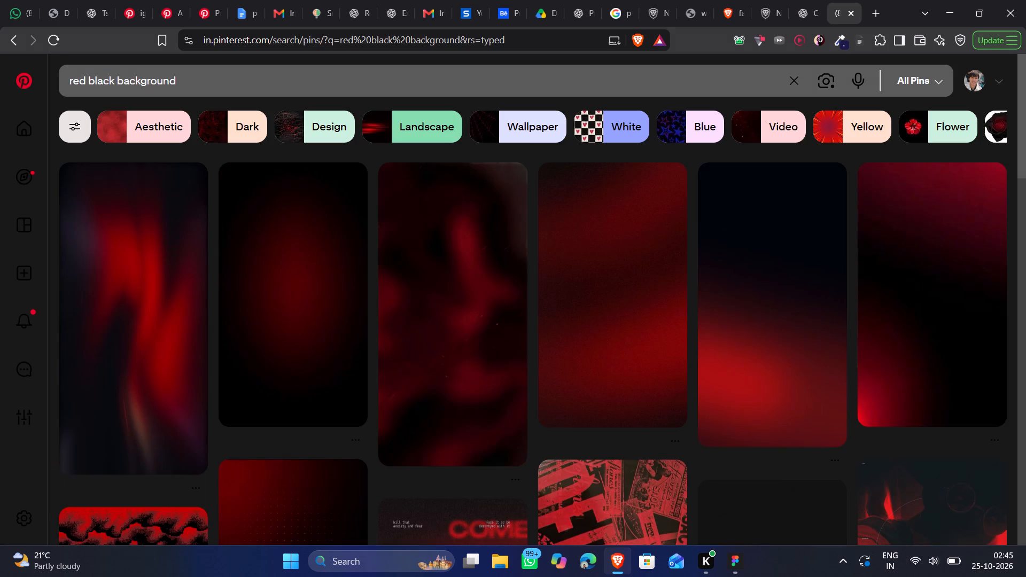
# Inspect a red-black gradient pin, return to the search results and browse more background options.
pyautogui.click(592, 313)
pyautogui.scroll(-1, 592, 313)
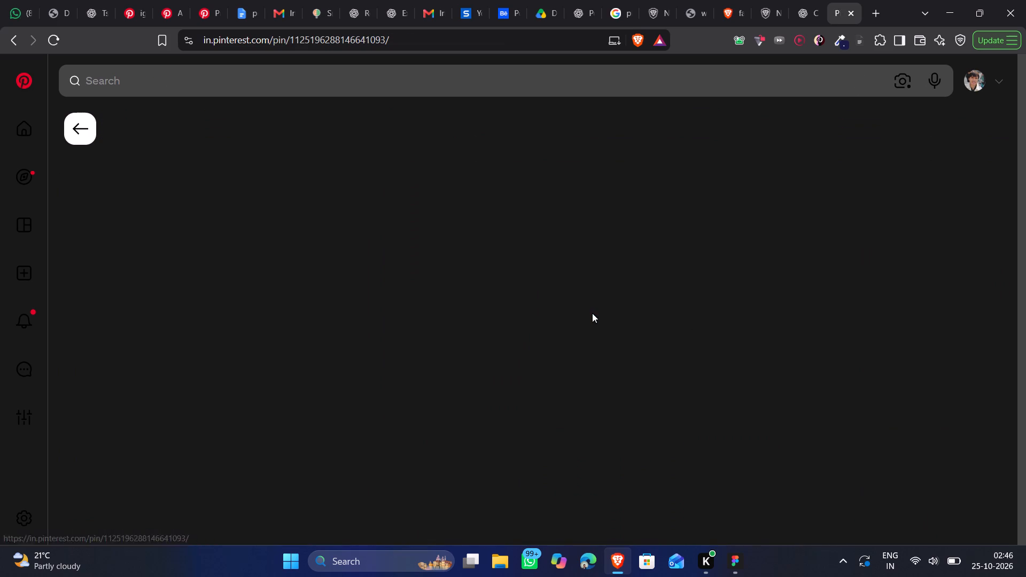
pyautogui.click(89, 126)
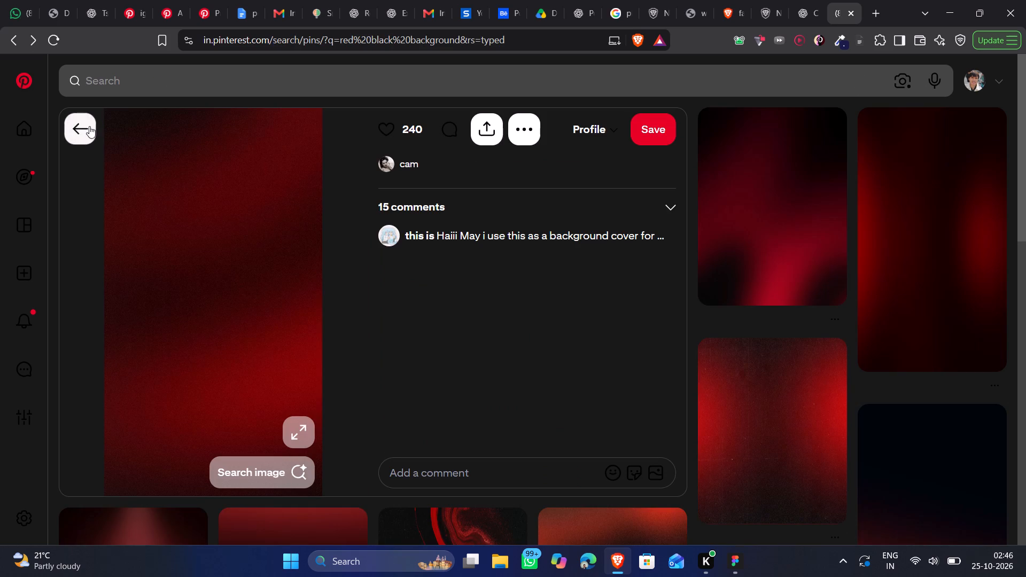
pyautogui.scroll(-4, 255, 284)
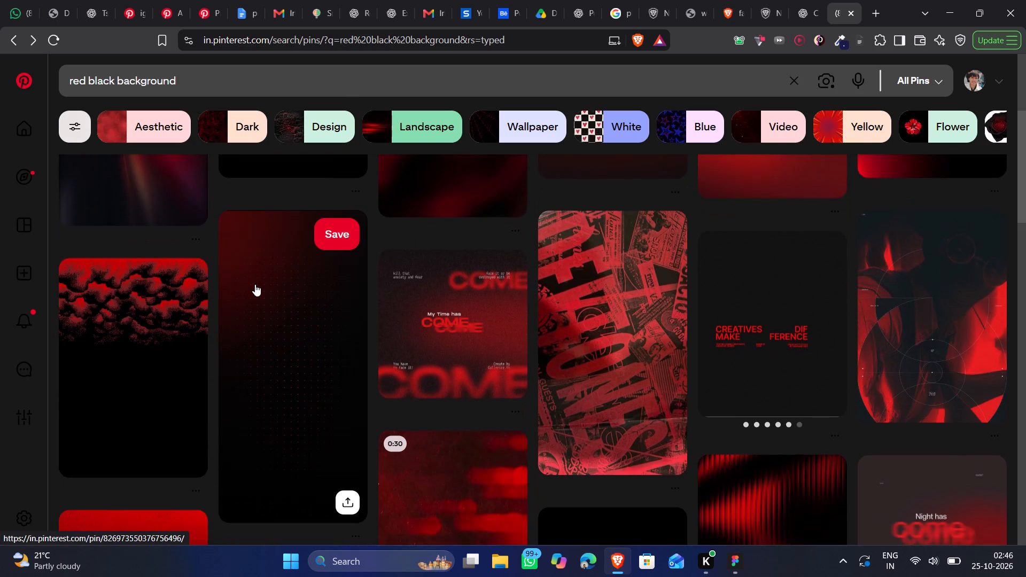
pyautogui.scroll(-9, 255, 284)
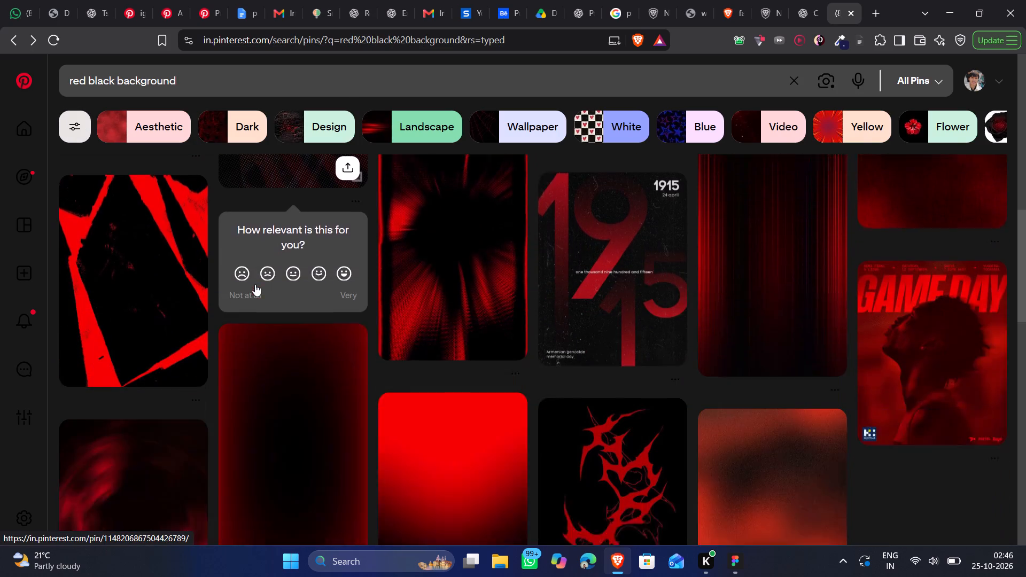
# Browse the red-black background results, then examine the Unveiling Red Enigma wallpaper pin and its related pins.
pyautogui.scroll(-3, 255, 284)
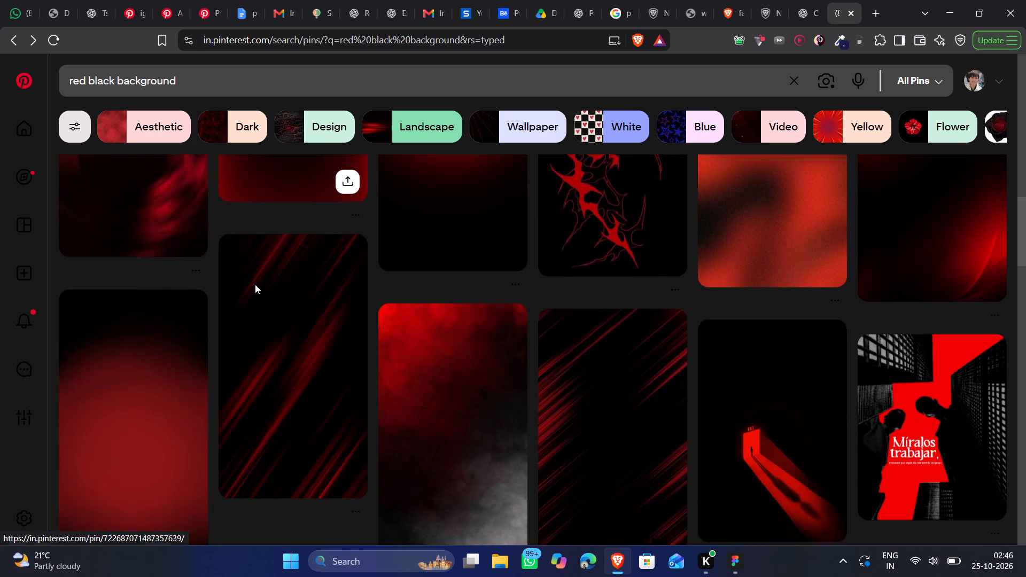
pyautogui.scroll(-1, 255, 284)
pyautogui.scroll(1, 255, 284)
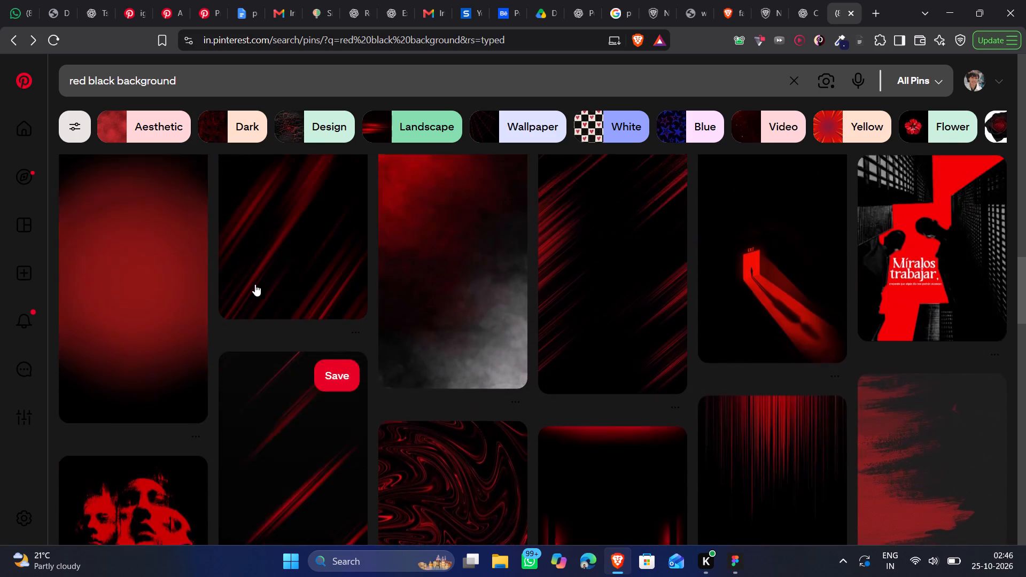
pyautogui.scroll(10, 255, 284)
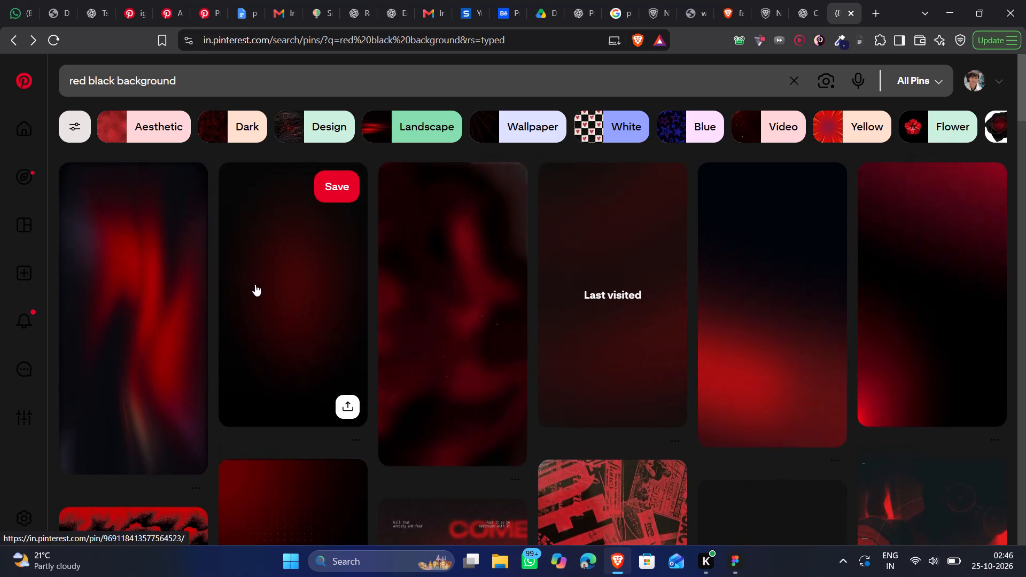
pyautogui.click(885, 260)
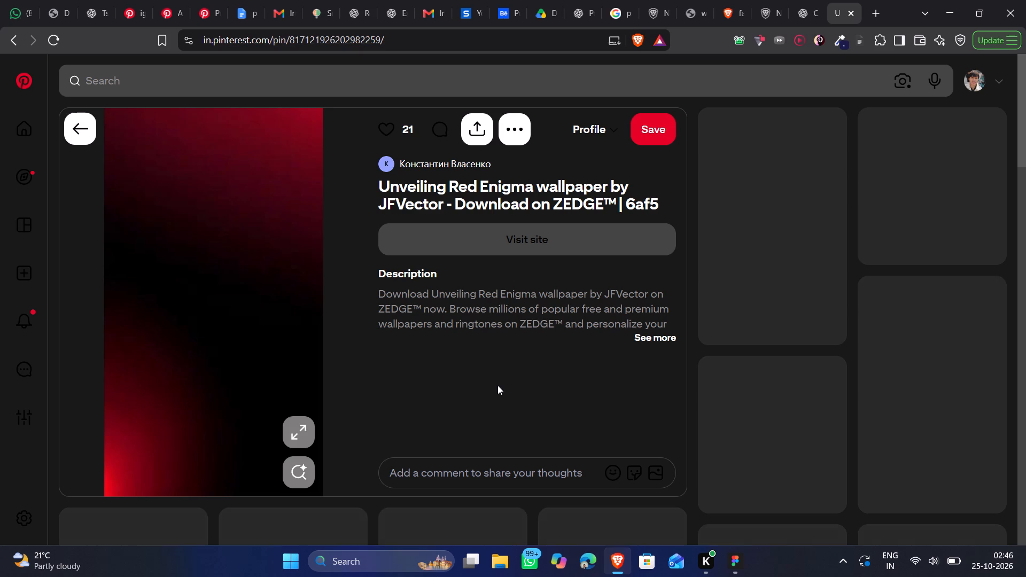
pyautogui.scroll(-1, 498, 385)
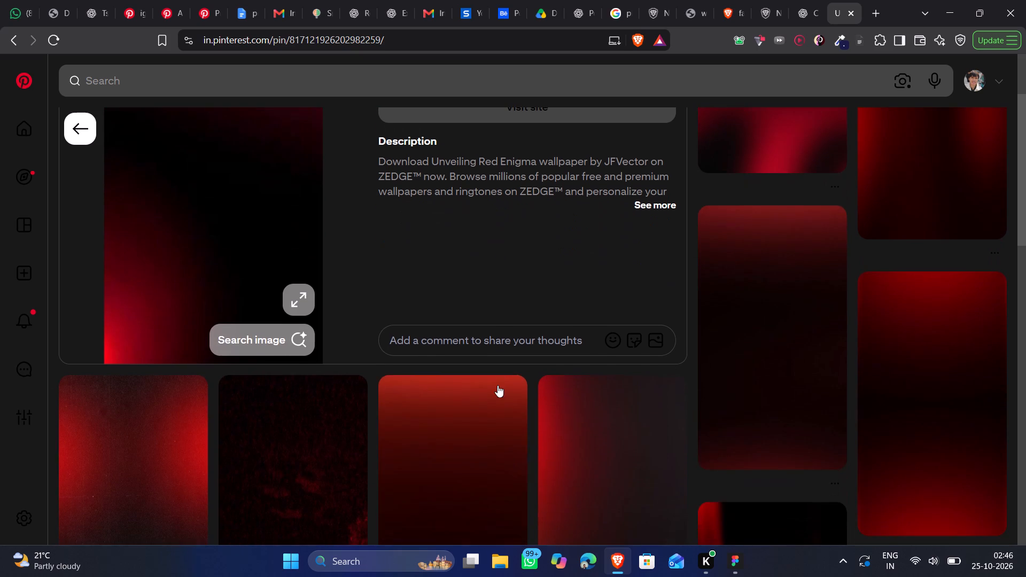
pyautogui.scroll(-3, 498, 385)
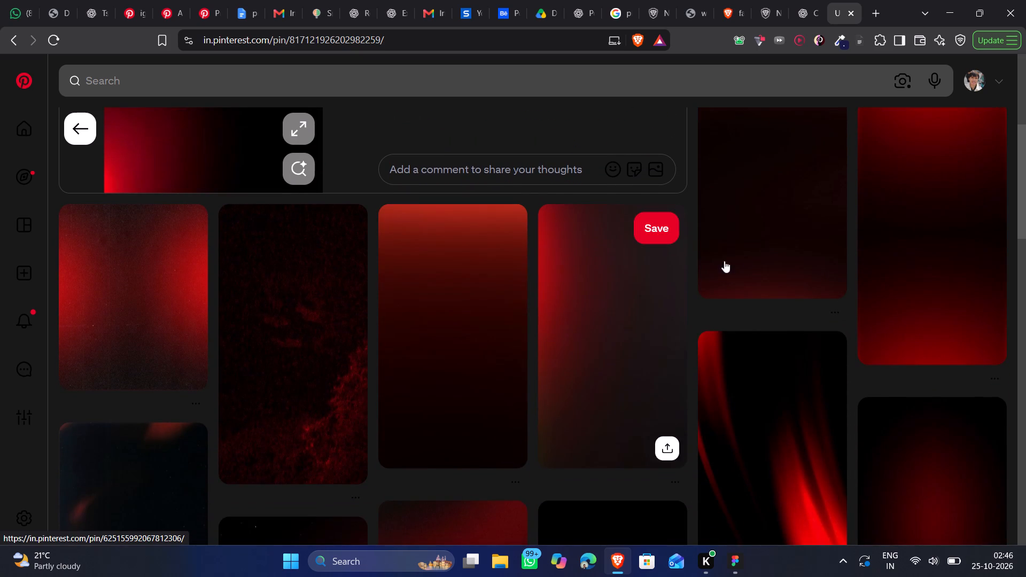
# Open the related pin with dark red fading at top and bottom, and copy its image.
pyautogui.click(745, 255)
pyautogui.rightClick(245, 280)
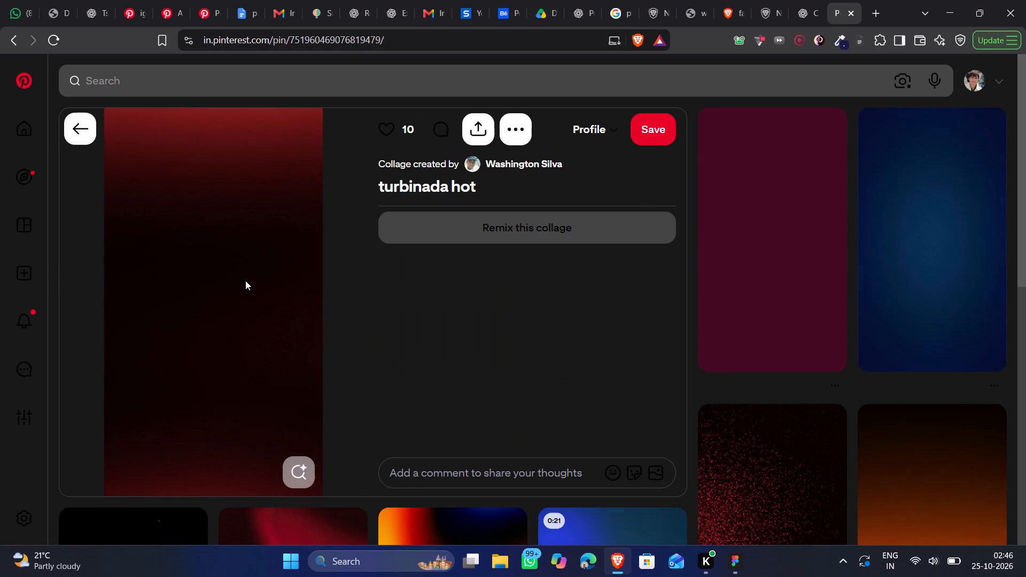
pyautogui.click(269, 314)
# Switch to Figma, paste the gradient image and place it over the Instagram story - 2 frame at X -31, Y -16.
pyautogui.hotkey('alt', 'Tab')
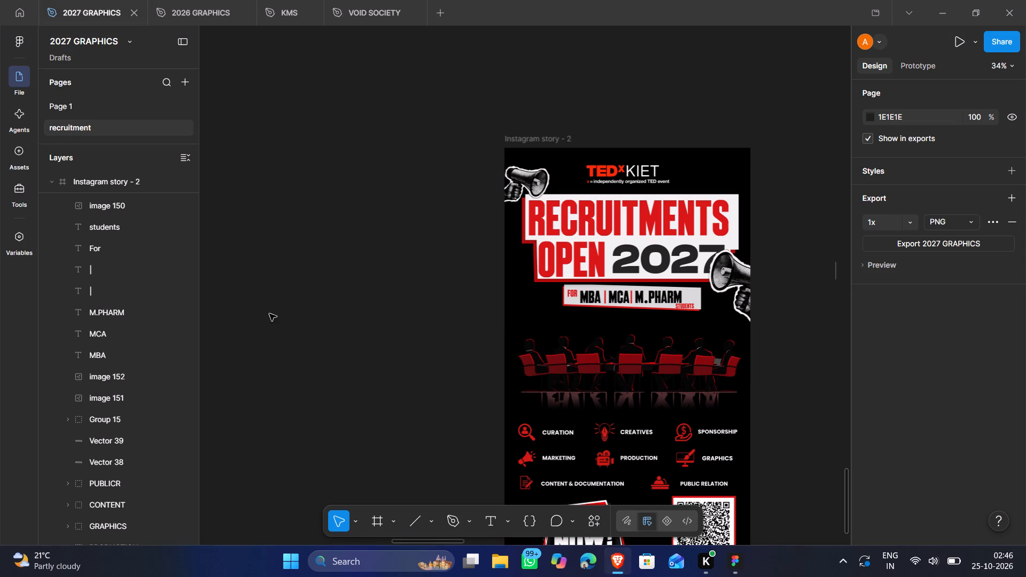
pyautogui.click(351, 363)
pyautogui.hotkey('ctrl', 'v')
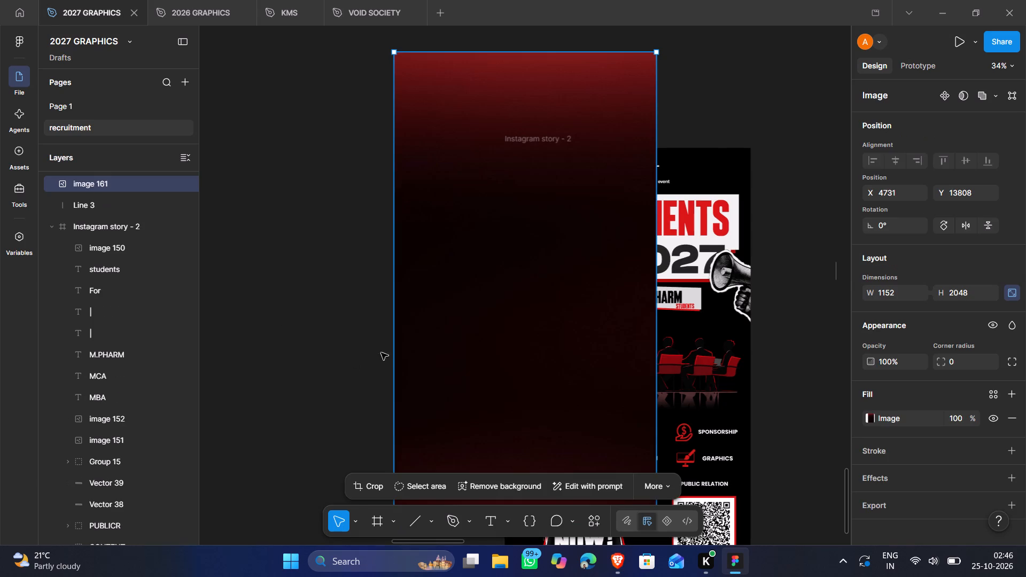
pyautogui.moveTo(483, 308); pyautogui.dragTo(587, 402)
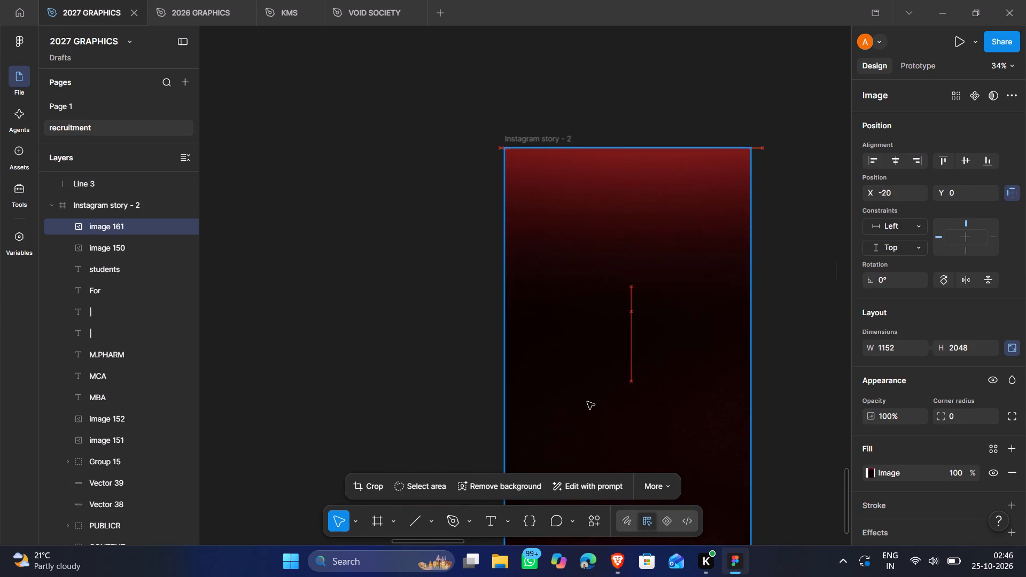
pyautogui.moveTo(587, 402); pyautogui.dragTo(586, 400)
# Send the gradient image backward behind all other elements of the Instagram story - 2 frame.
pyautogui.scroll(-2, 327, 326)
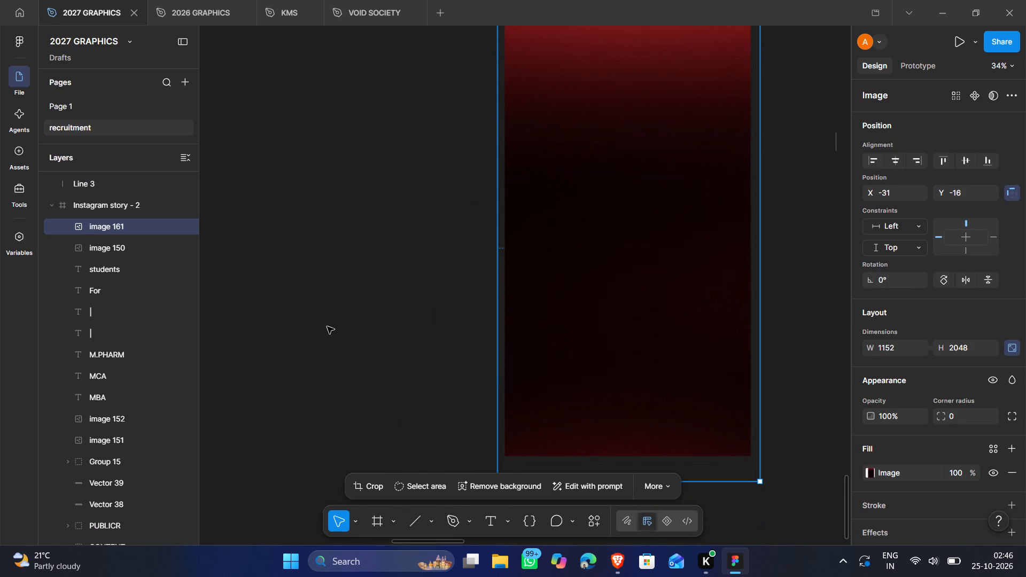
pyautogui.hotkey('ctrl', '[')
pyautogui.hotkey('ctrl', '[')
pyautogui.hotkey('ctrl', '[')
pyautogui.hotkey('ctrl', '[')
pyautogui.hotkey('ctrl', '[')
pyautogui.hotkey('ctrl', '[')
pyautogui.hotkey('ctrl', '[')
pyautogui.hotkey('ctrl', '[')
pyautogui.hotkey('ctrl', '[')
pyautogui.hotkey('ctrl', '[')
pyautogui.hotkey('ctrl', '[')
pyautogui.hotkey('ctrl', '[')
pyautogui.hotkey('ctrl', '[')
pyautogui.hotkey('ctrl', '[')
pyautogui.hotkey('ctrl', '[')
pyautogui.hotkey('ctrl', '[')
pyautogui.hotkey('ctrl', '[')
pyautogui.hotkey('ctrl', '[')
pyautogui.hotkey('ctrl', '[')
pyautogui.hotkey('ctrl', '[')
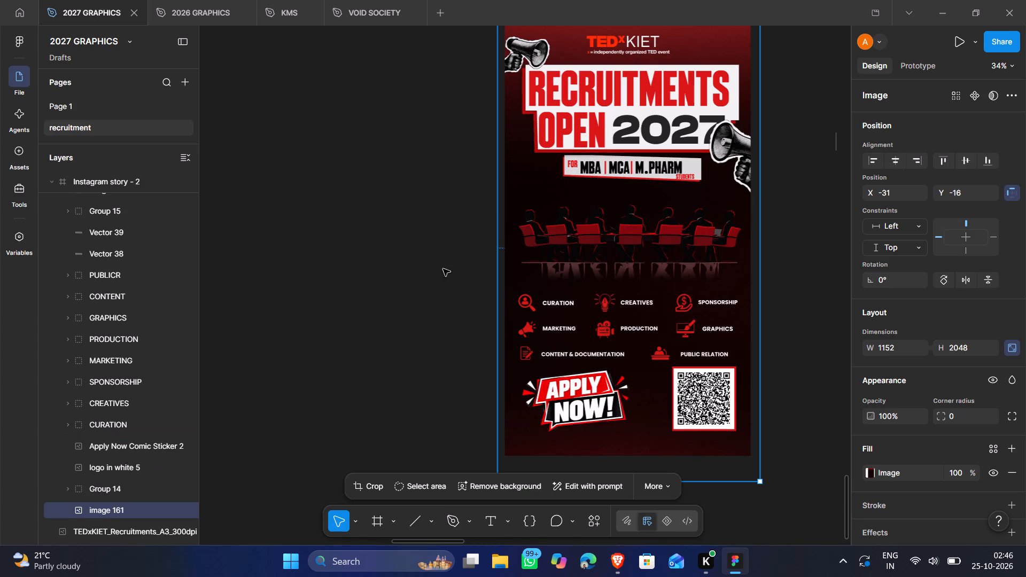
pyautogui.click(425, 273)
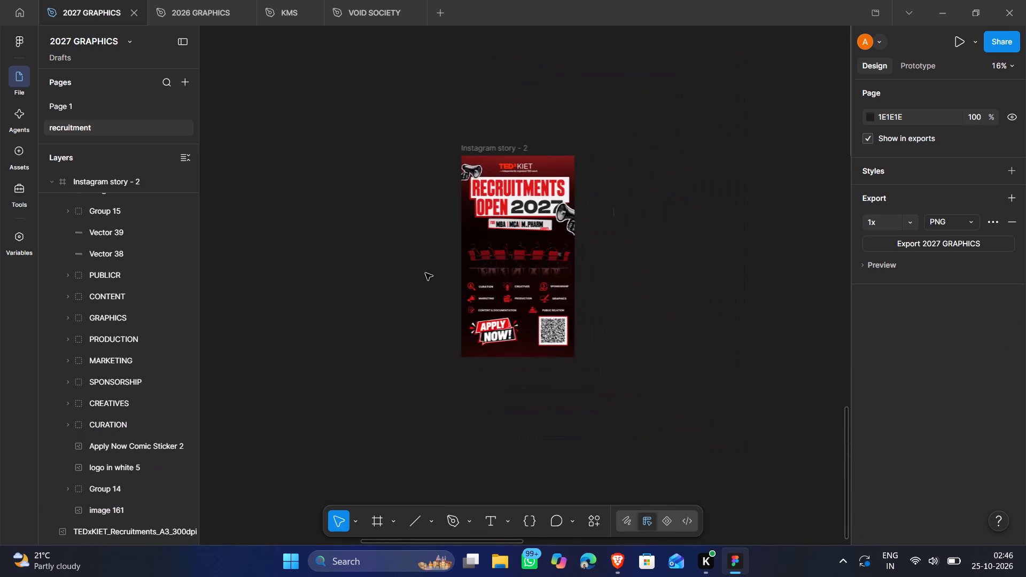
# Move the large TEDxKIET Recruitments A3 poster image to X 18177, Y 8662 and check its image fill settings.
pyautogui.hscroll(-1, 602, 226)
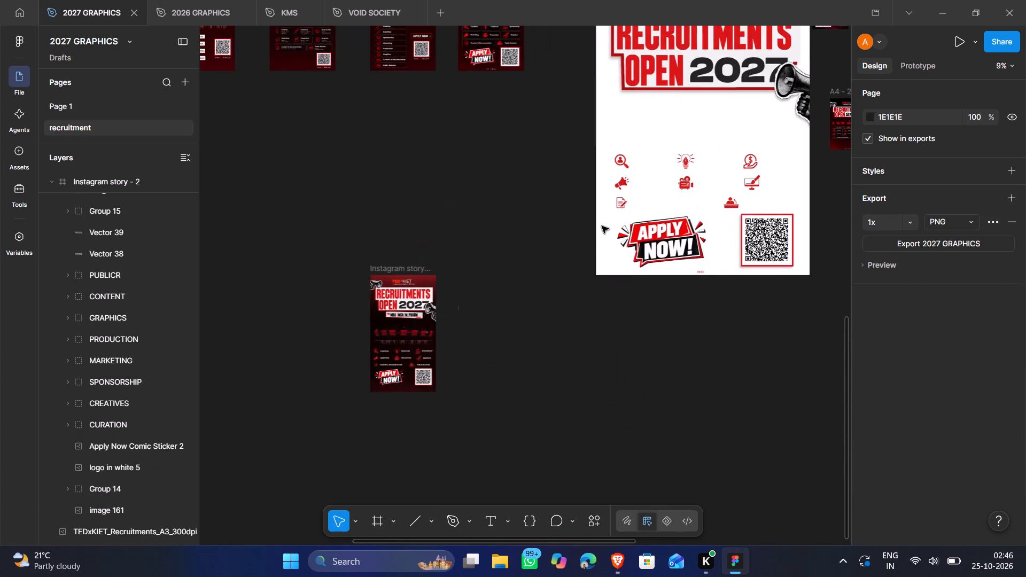
pyautogui.scroll(1, 602, 226)
pyautogui.hscroll(-4, 602, 226)
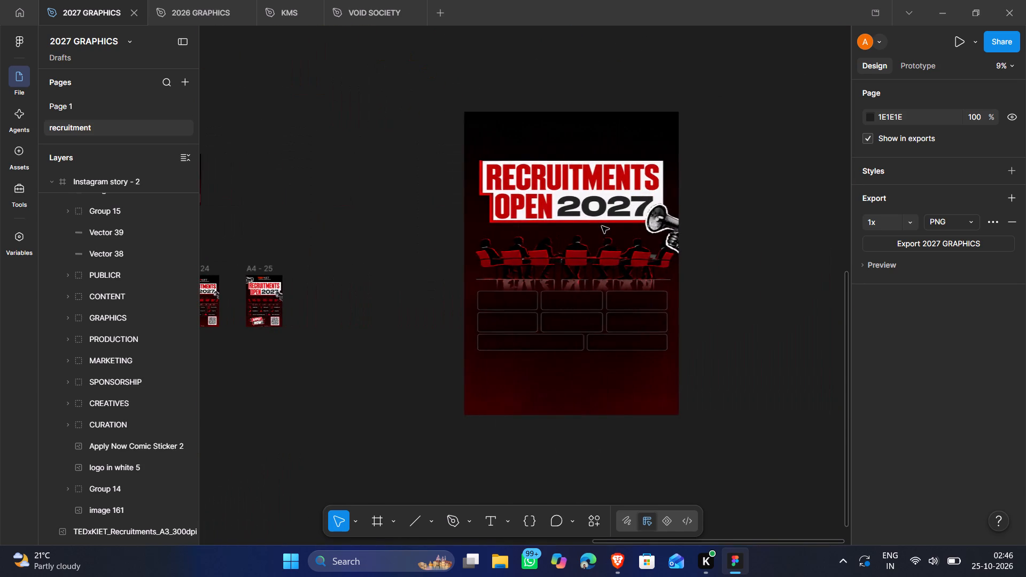
pyautogui.click(590, 318)
pyautogui.click(590, 318)
pyautogui.moveTo(590, 318); pyautogui.dragTo(639, 318)
pyautogui.doubleClick(639, 318)
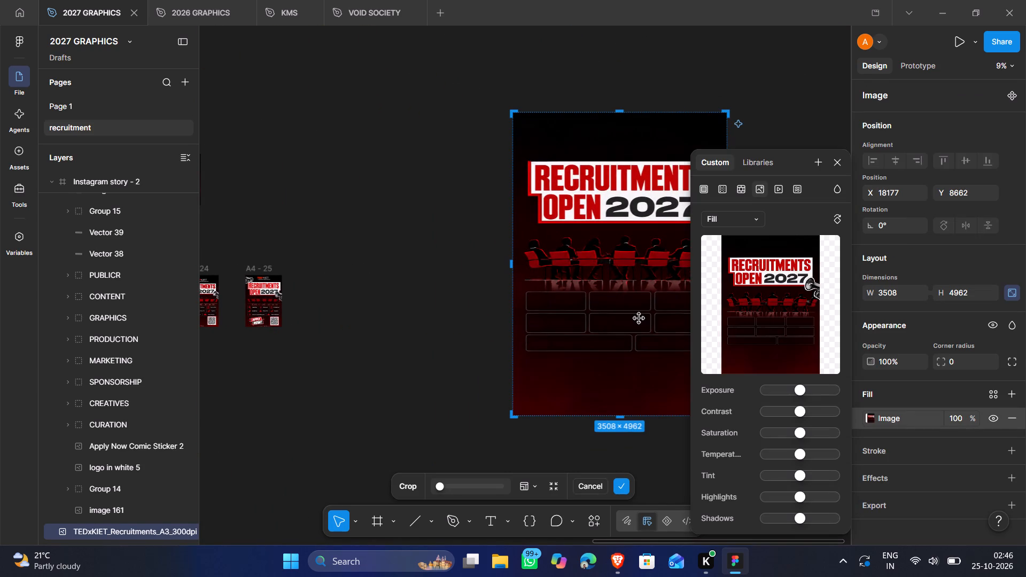
pyautogui.click(840, 167)
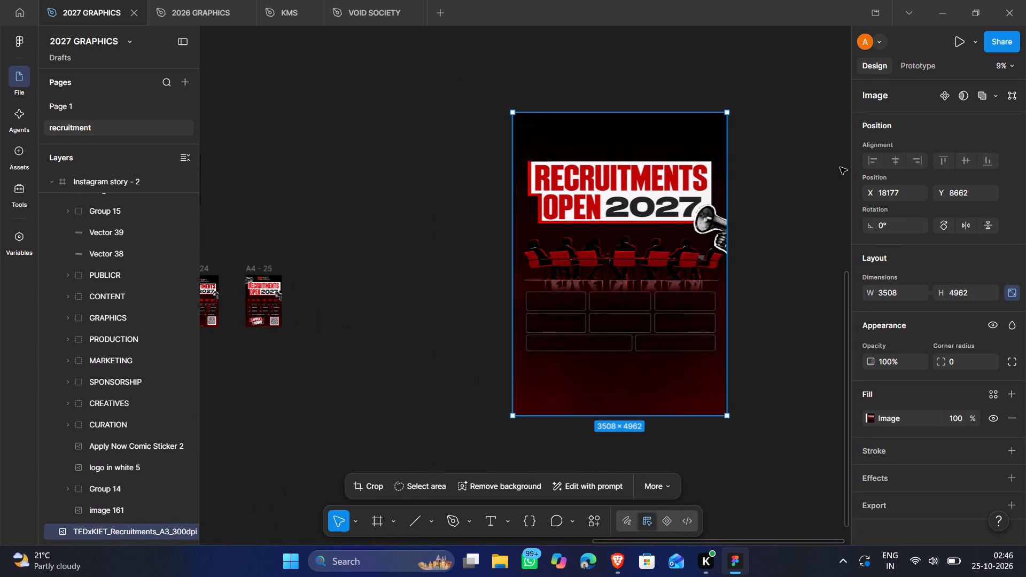
pyautogui.click(470, 293)
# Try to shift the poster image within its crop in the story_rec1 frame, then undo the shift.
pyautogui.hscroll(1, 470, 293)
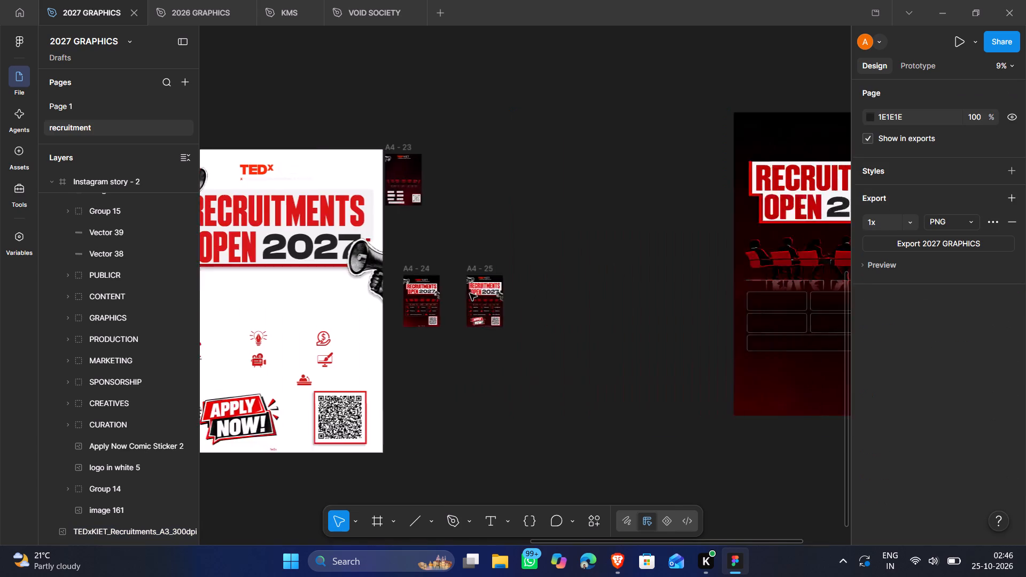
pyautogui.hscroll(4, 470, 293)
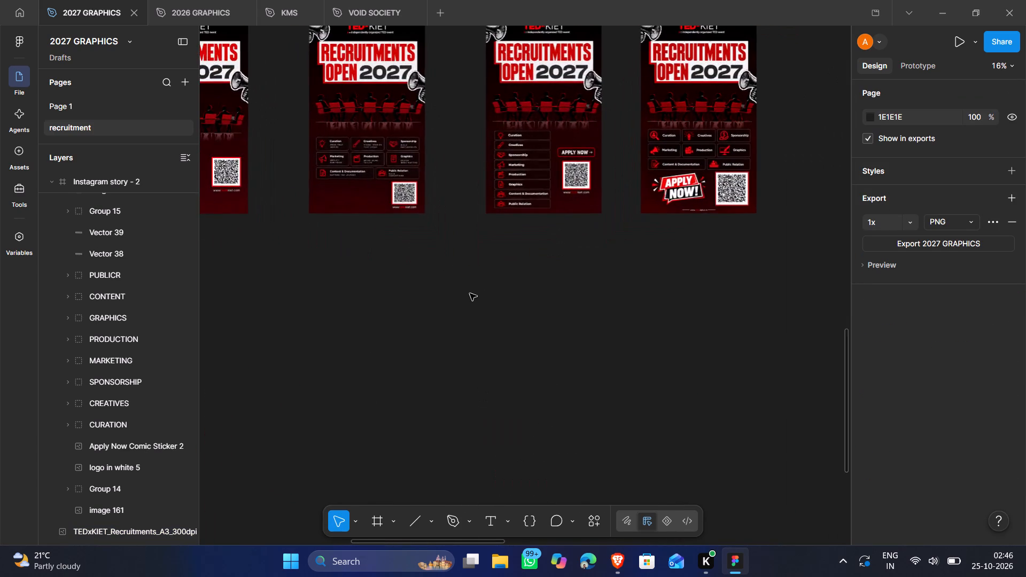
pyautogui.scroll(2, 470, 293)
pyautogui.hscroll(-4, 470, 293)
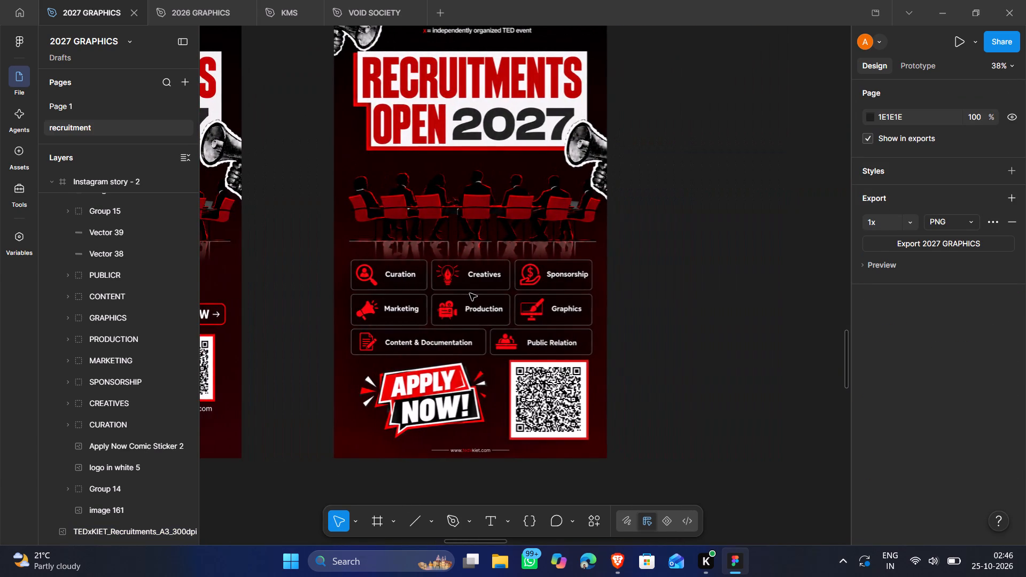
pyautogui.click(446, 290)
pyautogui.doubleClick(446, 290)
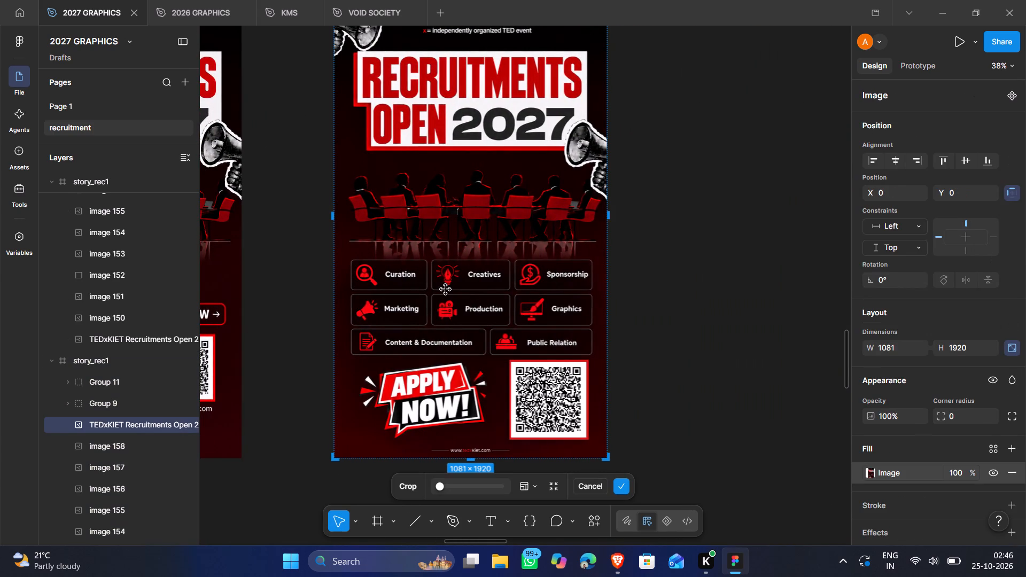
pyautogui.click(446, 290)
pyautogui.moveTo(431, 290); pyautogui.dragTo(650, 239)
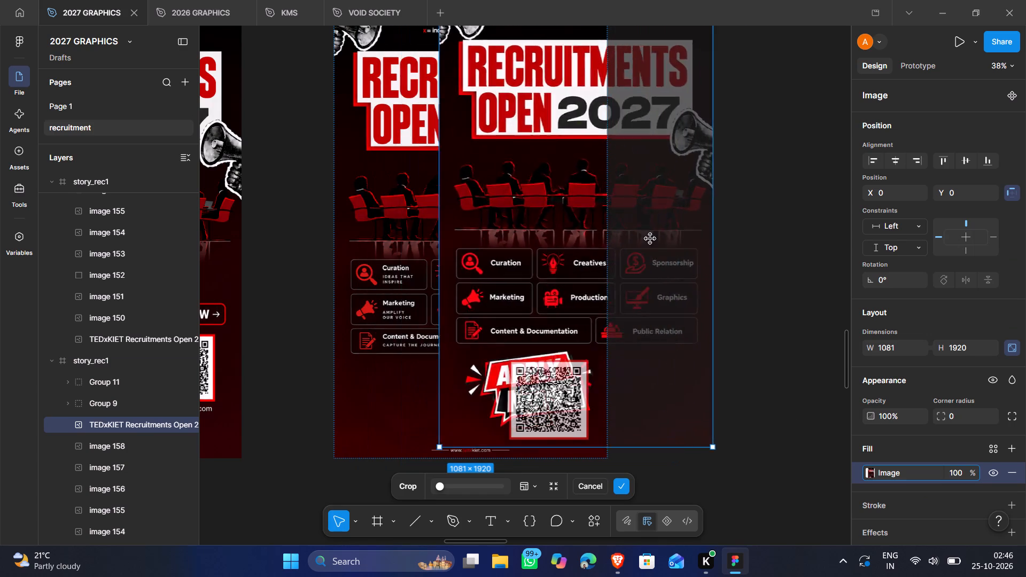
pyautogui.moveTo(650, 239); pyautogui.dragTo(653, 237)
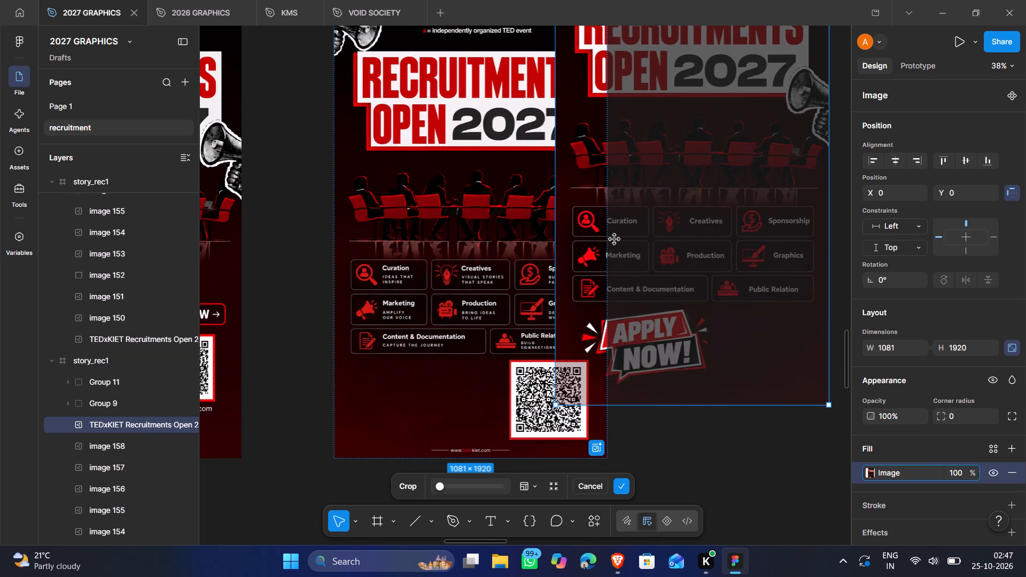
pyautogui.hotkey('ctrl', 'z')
# Examine the Instagram story - 2 design with its gradient background alongside the earlier story_rec versions.
pyautogui.scroll(-4, 721, 399)
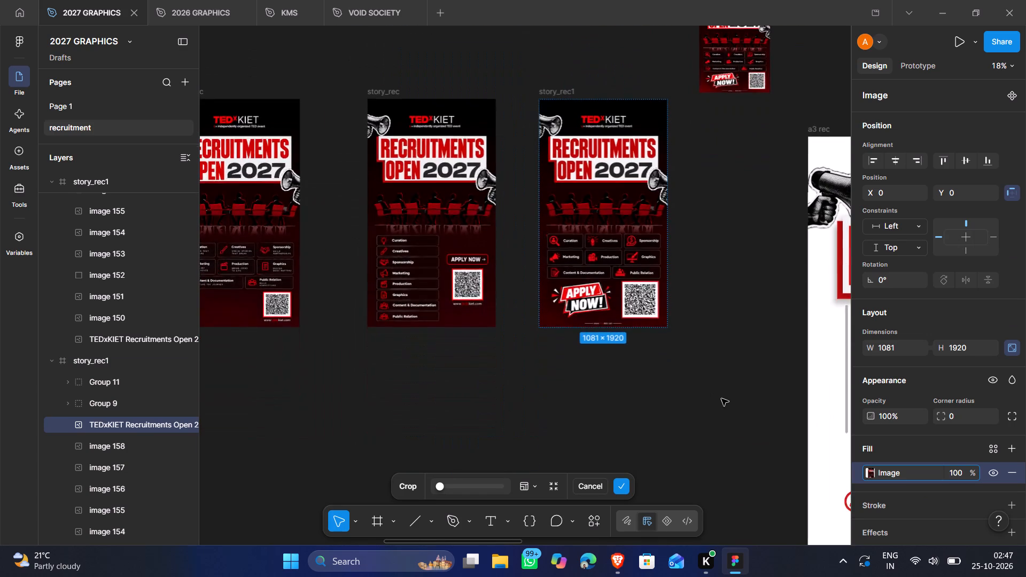
pyautogui.scroll(-6, 721, 399)
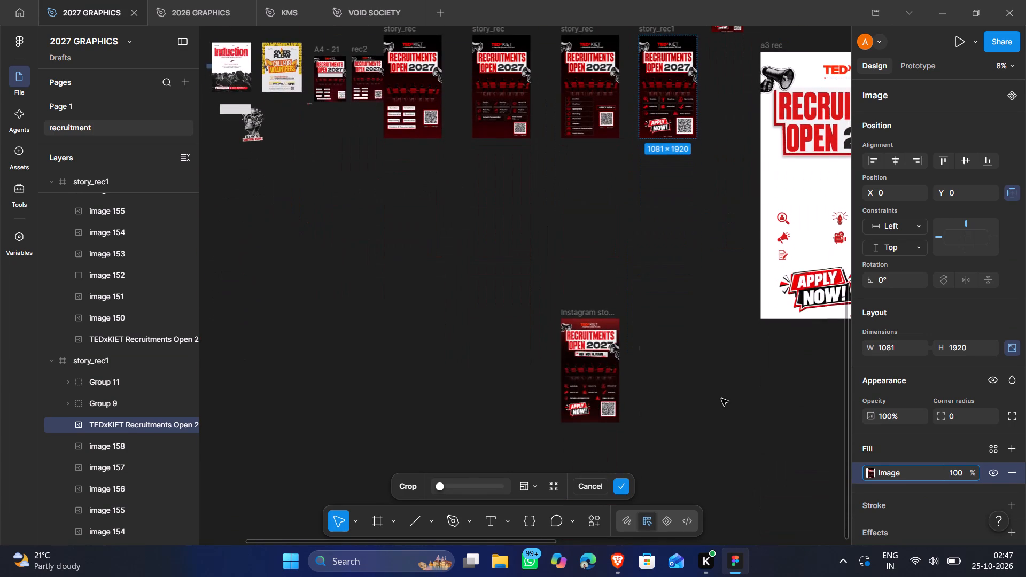
pyautogui.hscroll(3, 721, 399)
pyautogui.hscroll(-1, 721, 399)
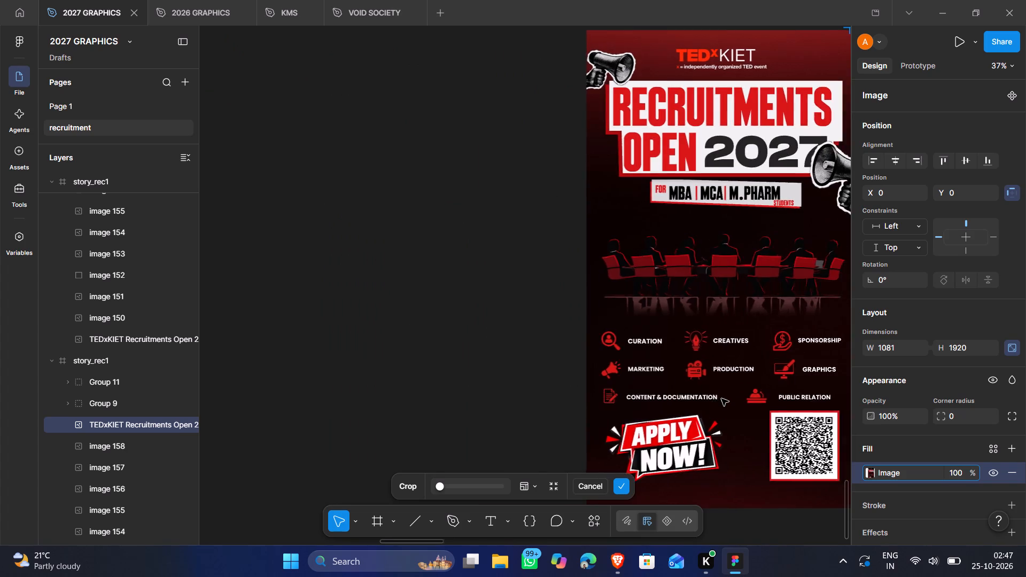
pyautogui.hscroll(-2, 721, 399)
pyautogui.hscroll(1, 721, 399)
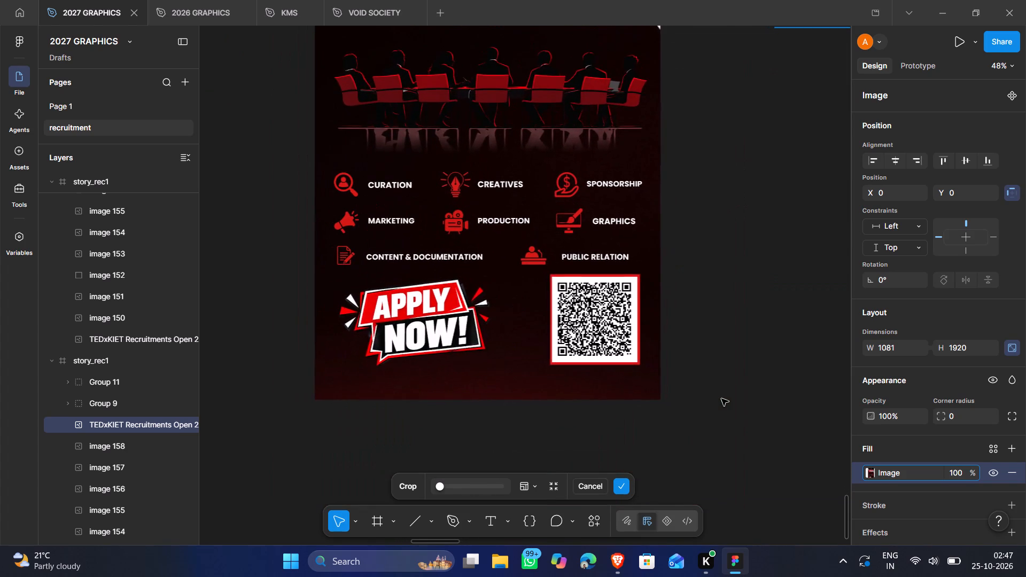
pyautogui.hscroll(1, 721, 399)
pyautogui.scroll(1, 721, 399)
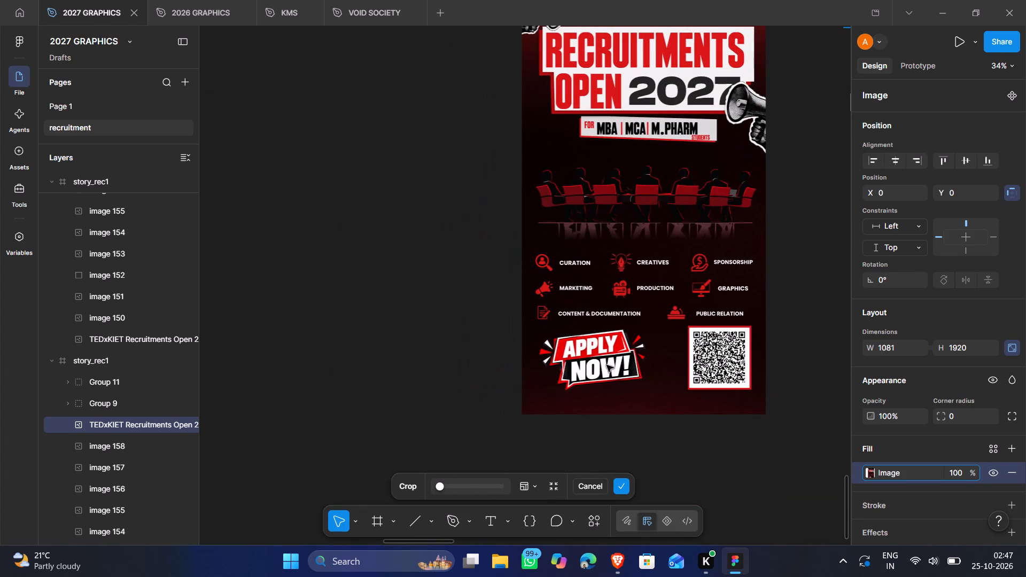
# Move the APPLY NOW sticker near the story's bottom edge down to Y 1542.78.
pyautogui.click(599, 363)
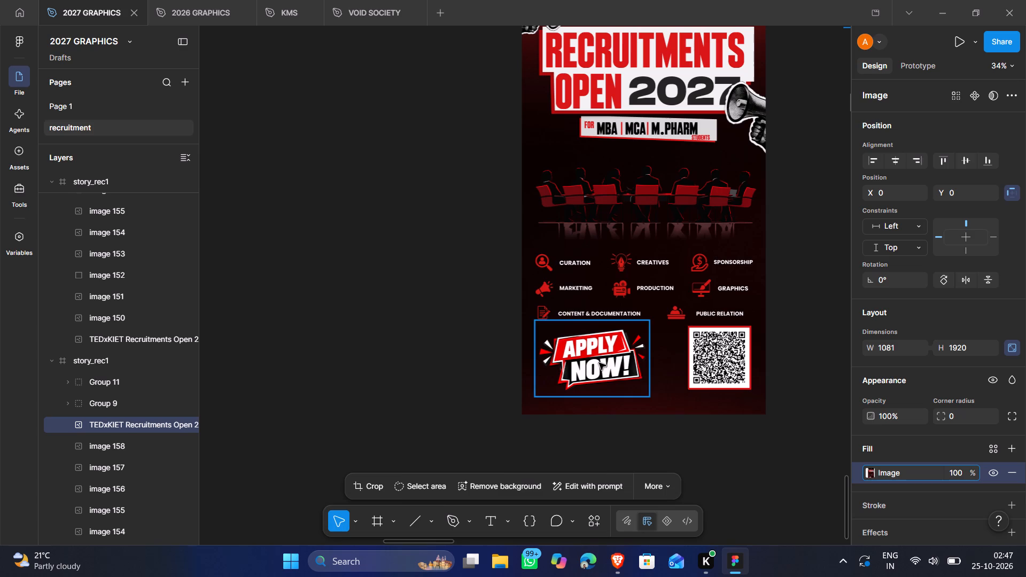
pyautogui.hotkey('shift', 'Down')
pyautogui.hotkey('shift', 'Down')
pyautogui.click(658, 448)
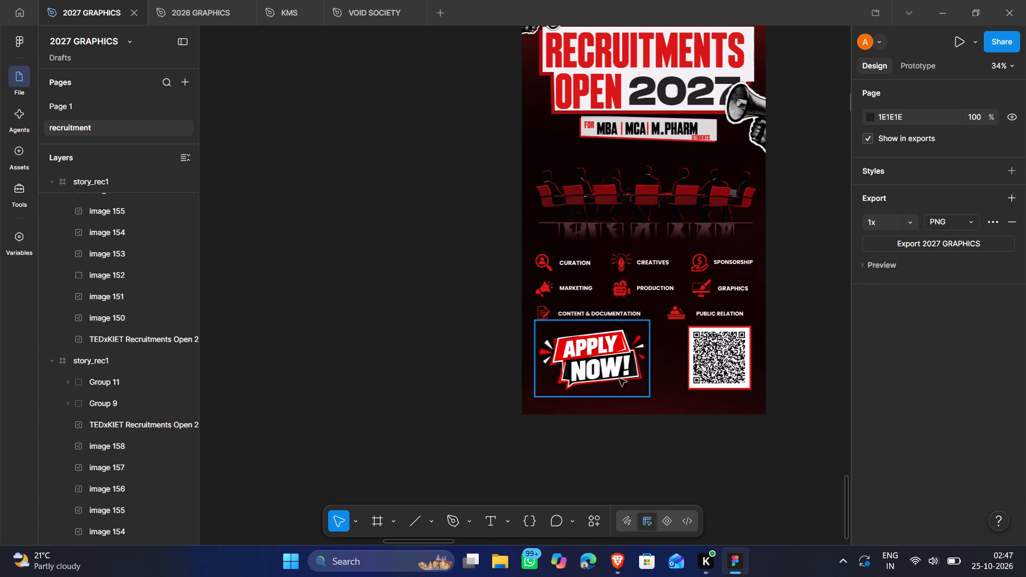
pyautogui.doubleClick(617, 375)
pyautogui.click(837, 153)
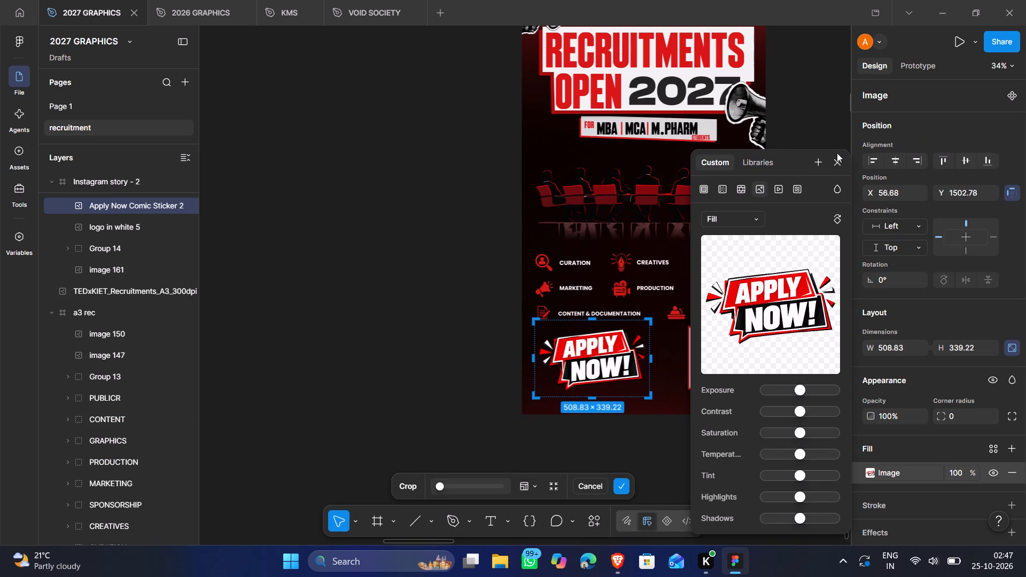
pyautogui.click(838, 156)
pyautogui.hotkey('shift', 'Down')
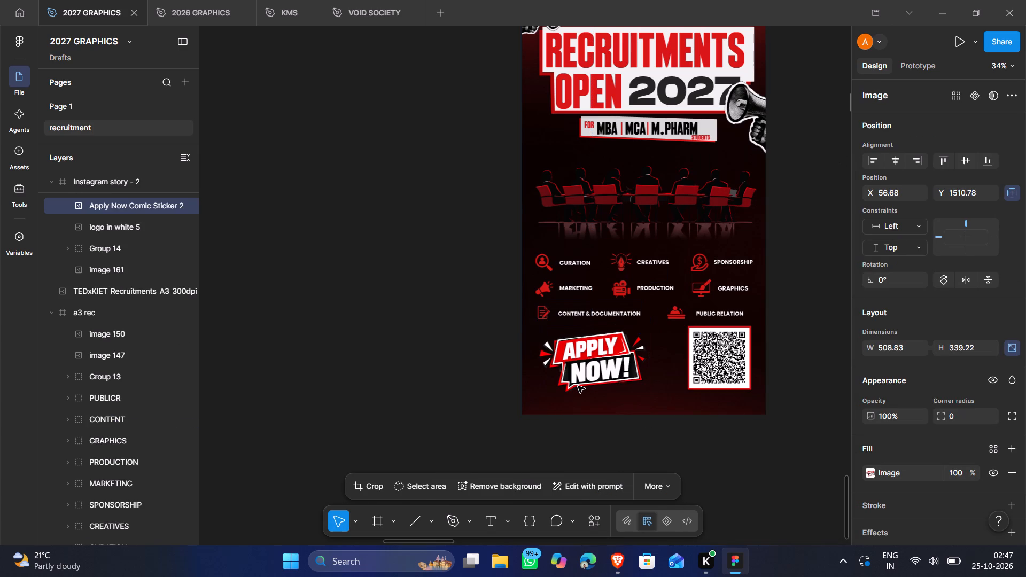
pyautogui.hotkey('shift', 'Down')
pyautogui.hotkey('shift', 'Down')
pyautogui.hotkey('shift', 'Down')
pyautogui.hotkey('shift', 'Down')
# Move the QR code group beside the APPLY NOW sticker down to Y 1575.92.
pyautogui.click(711, 373)
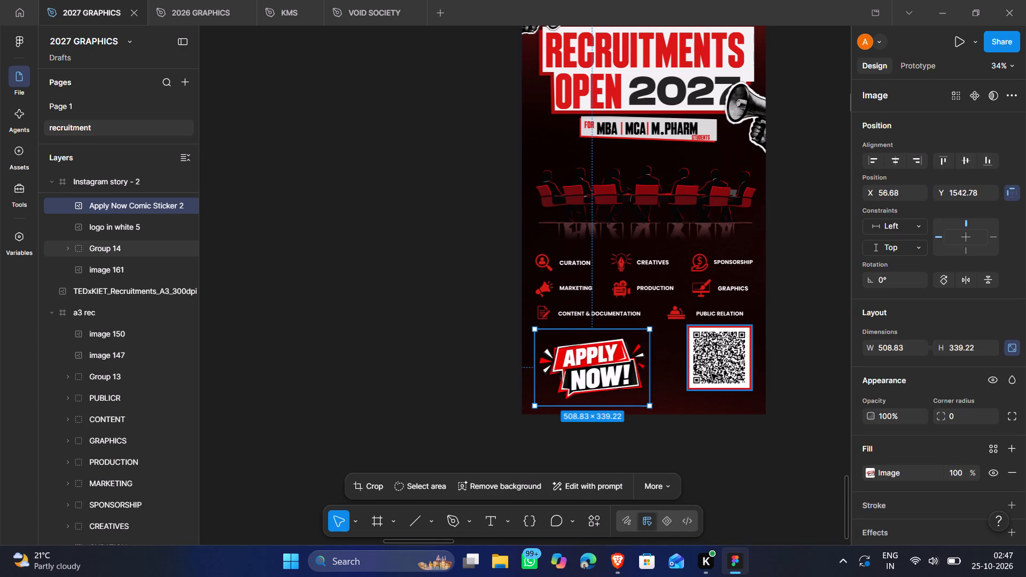
pyautogui.hotkey('shift', 'Down')
pyautogui.hotkey('shift', 'Down')
pyautogui.hotkey('shift', 'Down')
pyautogui.hotkey('shift', 'Down')
pyautogui.hotkey('shift', 'Down')
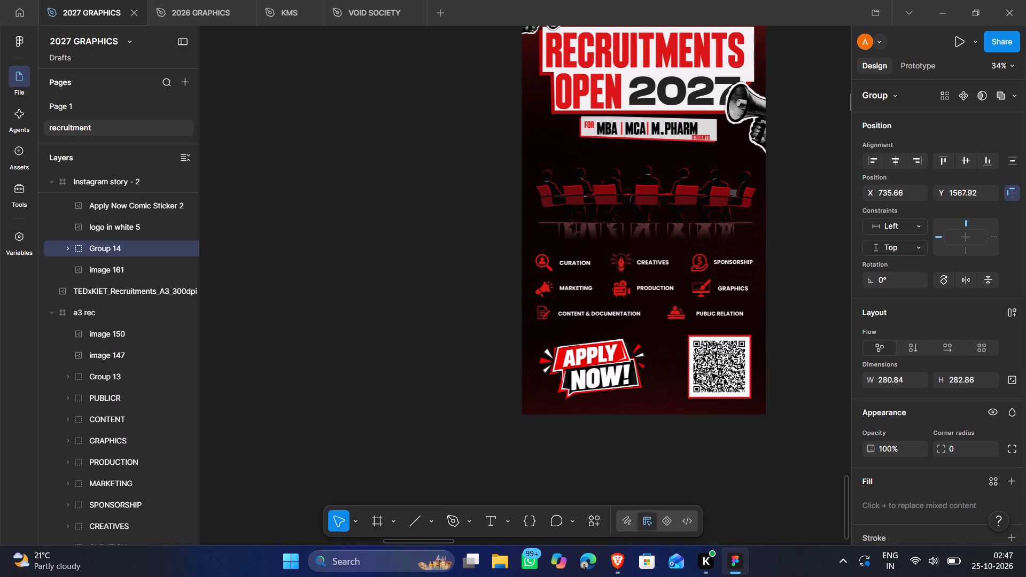
pyautogui.hotkey('shift', 'Down')
pyautogui.click(825, 340)
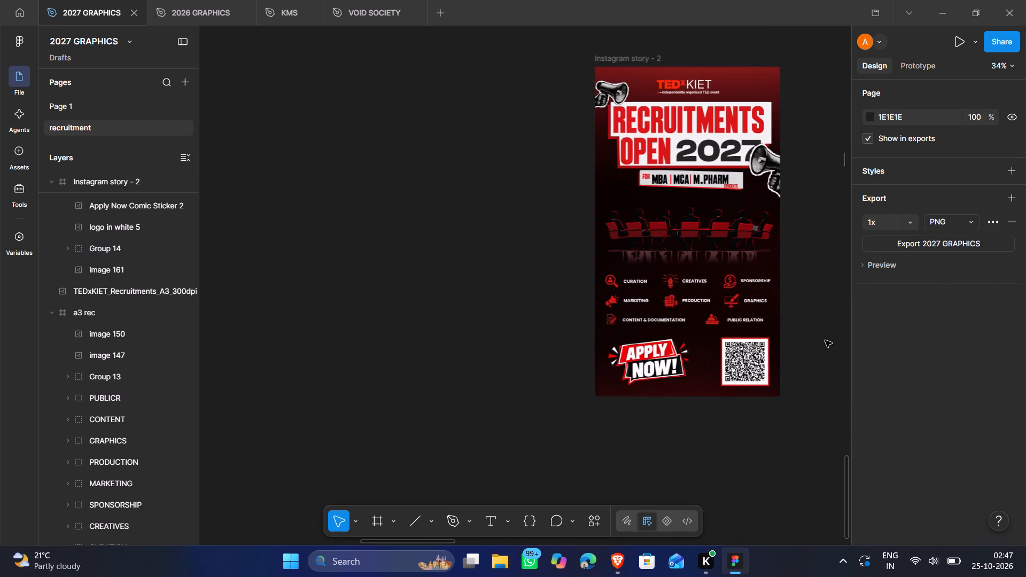
# Raise the QR code group by about 16 px so it sits level with the APPLY NOW sticker.
pyautogui.scroll(1, 825, 340)
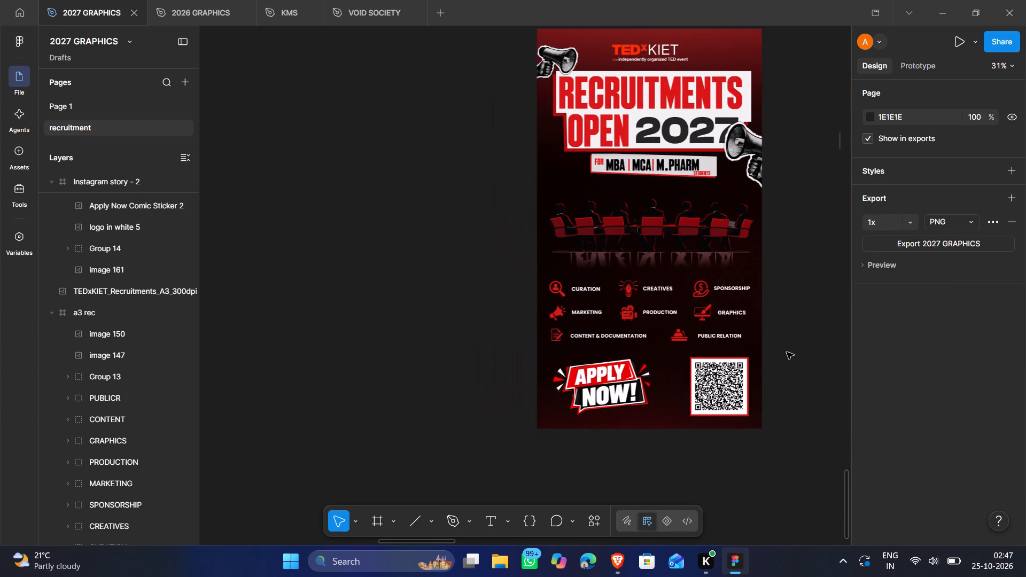
pyautogui.click(733, 392)
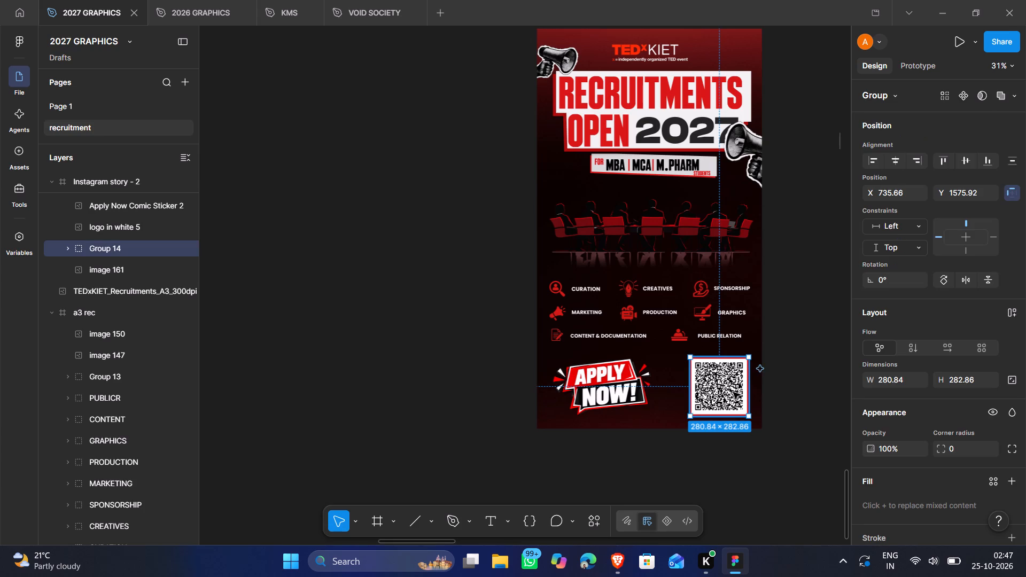
pyautogui.hotkey('shift', 'Up')
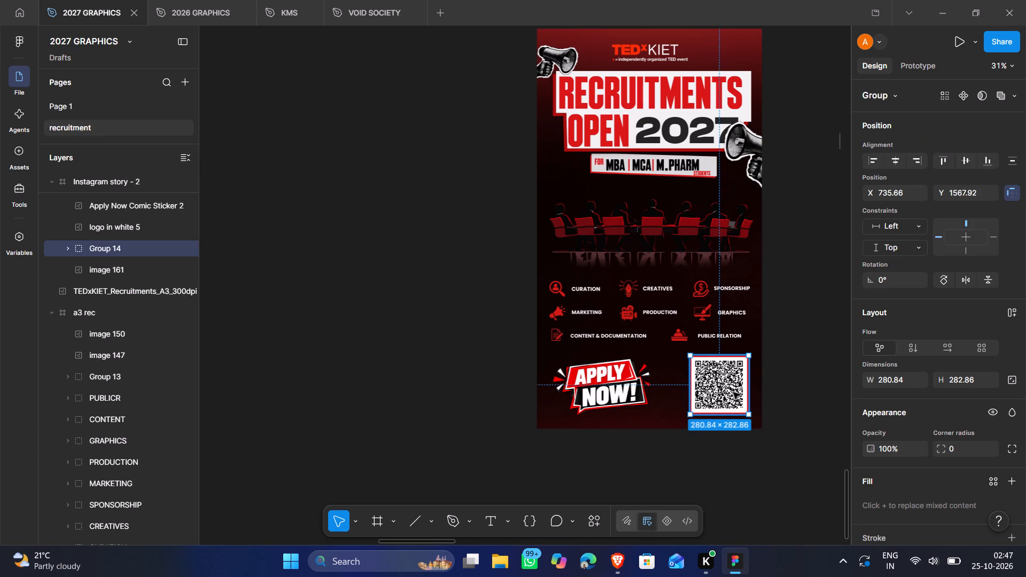
pyautogui.hotkey('shift', 'Up')
pyautogui.click(798, 462)
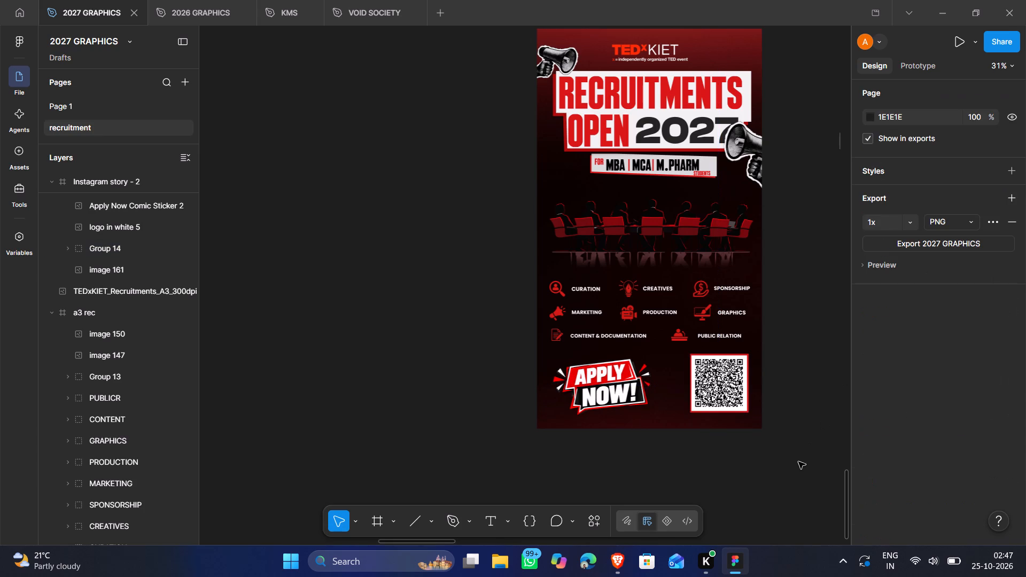
# Scale the red STUDENTS text down to 67 × 21 and place it inside the grey bar's lower-right corner, just past M.PHARM.
pyautogui.scroll(3, 798, 462)
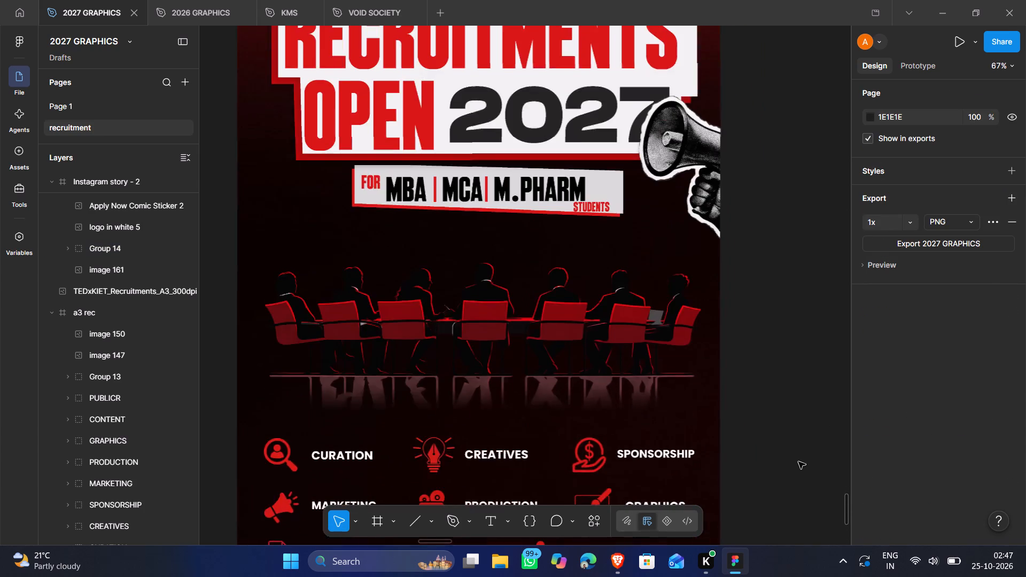
pyautogui.scroll(1, 798, 462)
pyautogui.hscroll(2, 798, 462)
pyautogui.scroll(2, 798, 462)
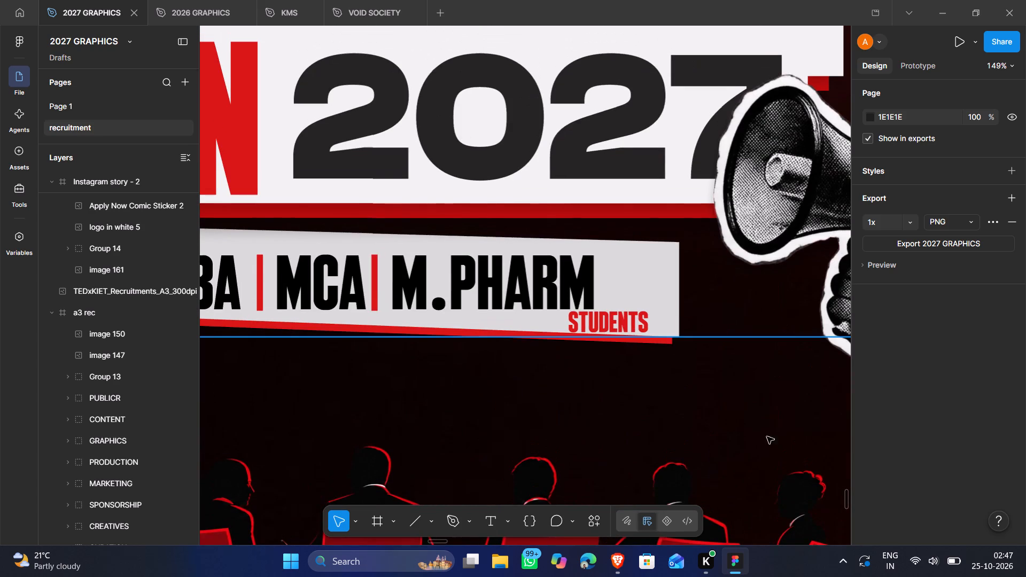
pyautogui.click(629, 327)
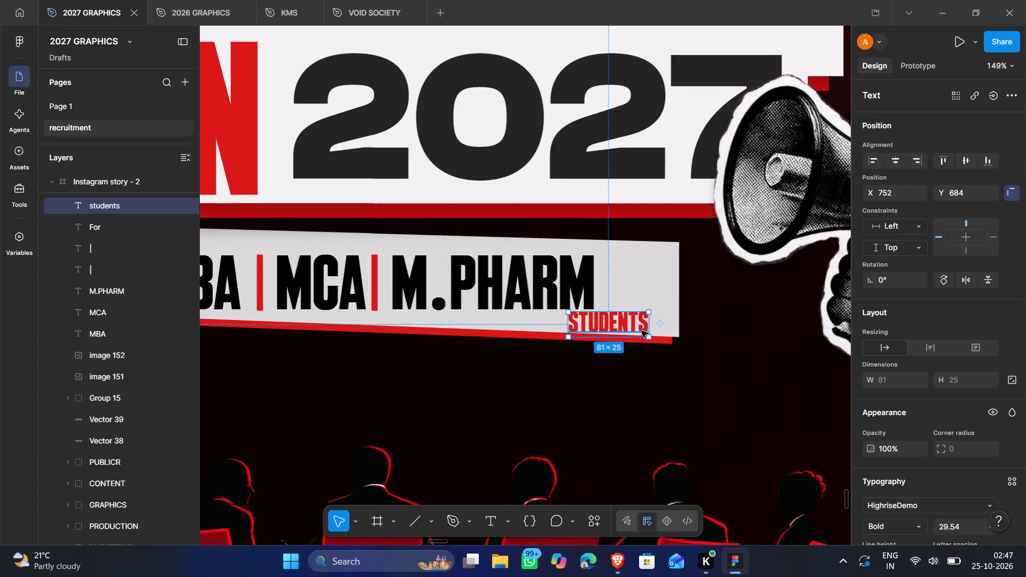
pyautogui.press('k')
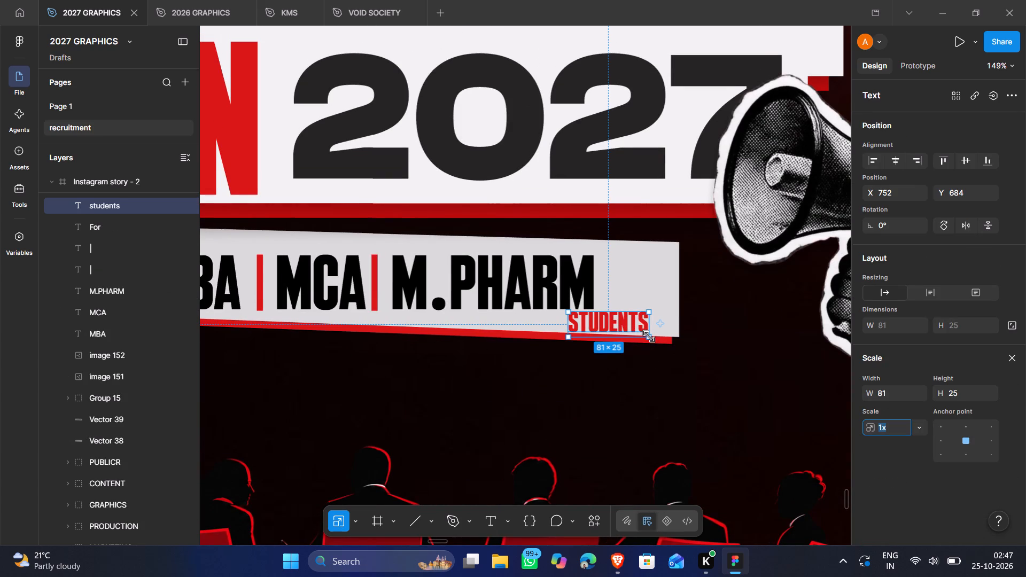
pyautogui.moveTo(649, 337); pyautogui.dragTo(635, 331)
pyautogui.moveTo(614, 324); pyautogui.dragTo(643, 294)
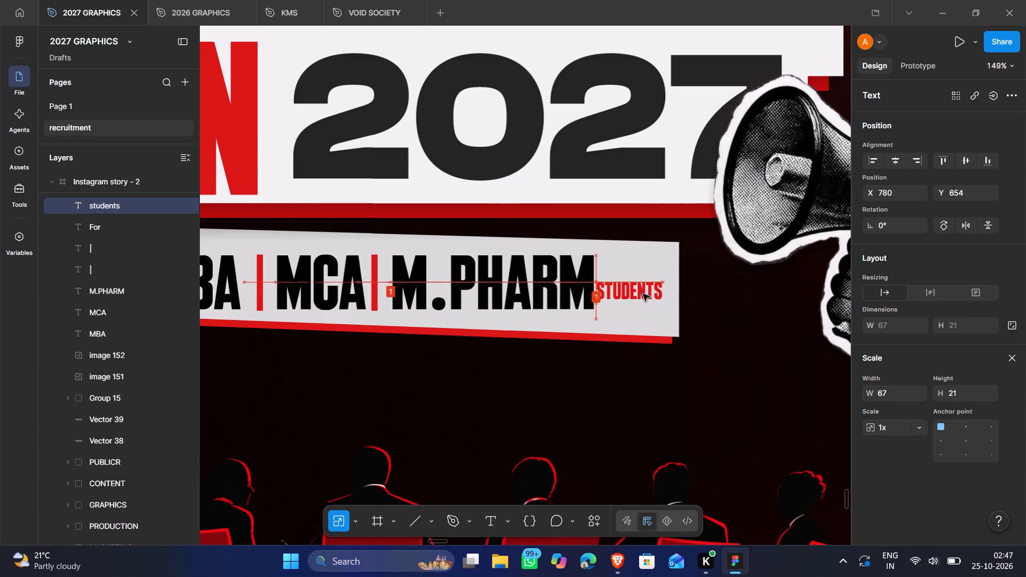
pyautogui.moveTo(643, 294); pyautogui.dragTo(646, 316)
pyautogui.click(696, 317)
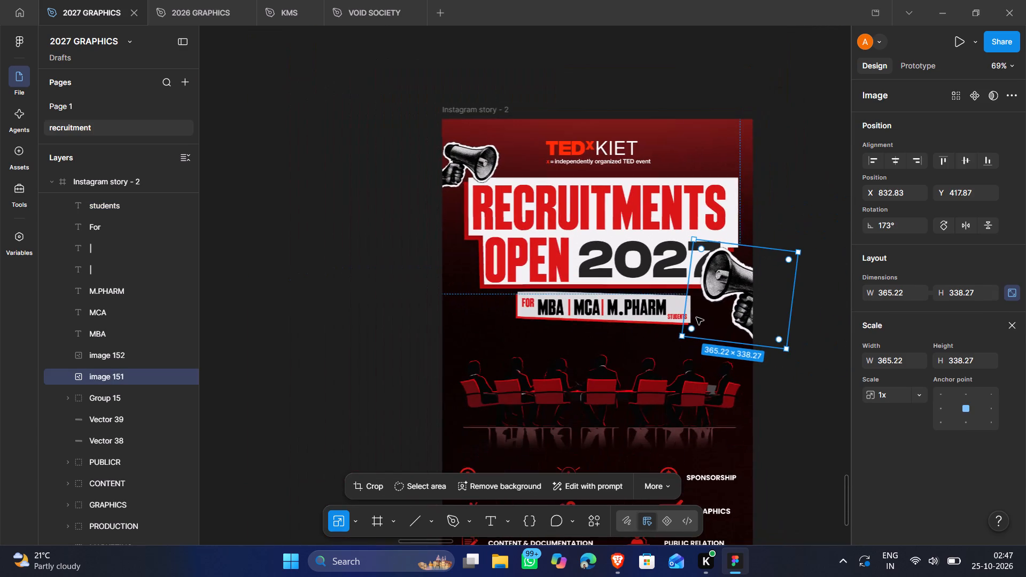
pyautogui.click(779, 392)
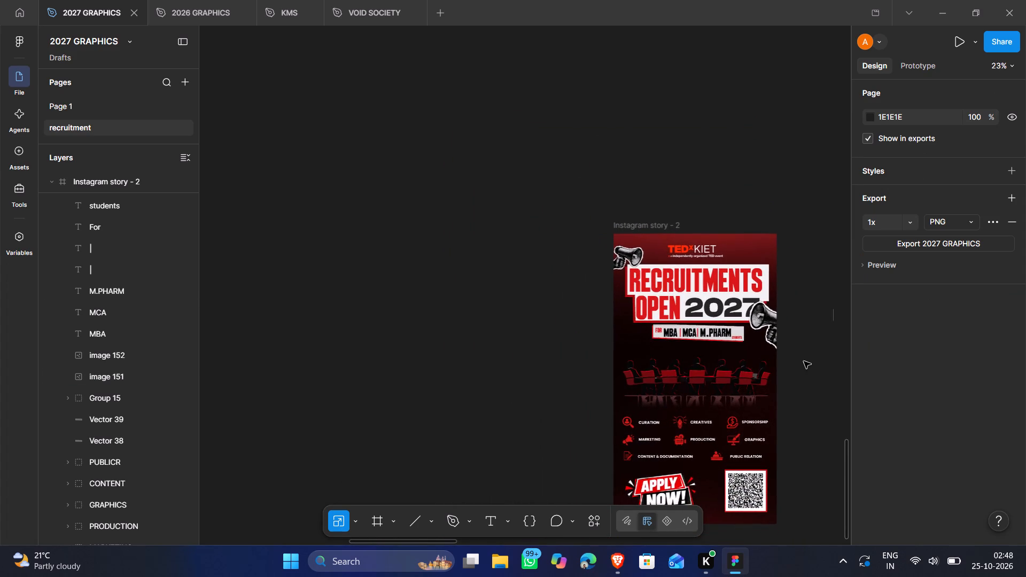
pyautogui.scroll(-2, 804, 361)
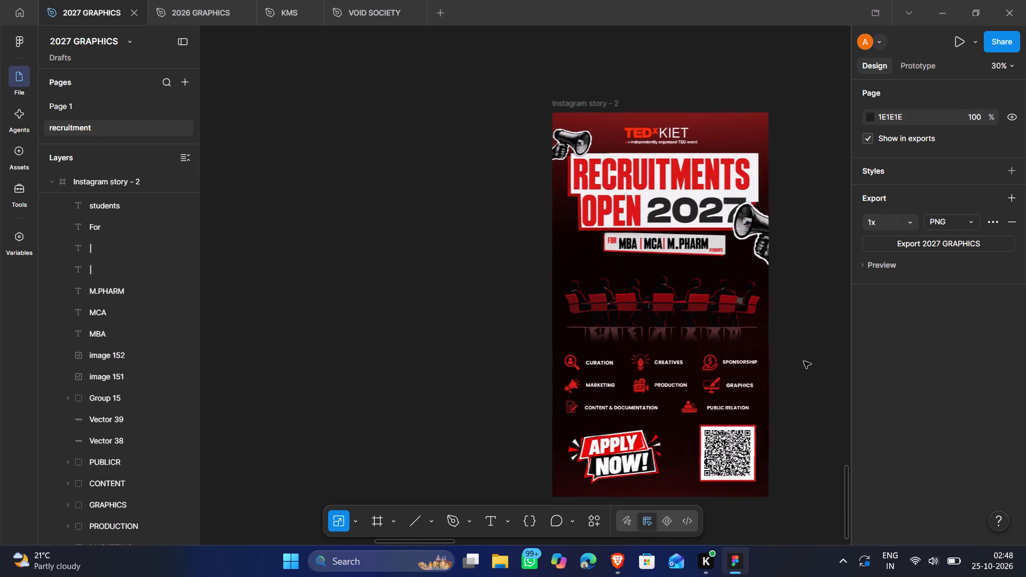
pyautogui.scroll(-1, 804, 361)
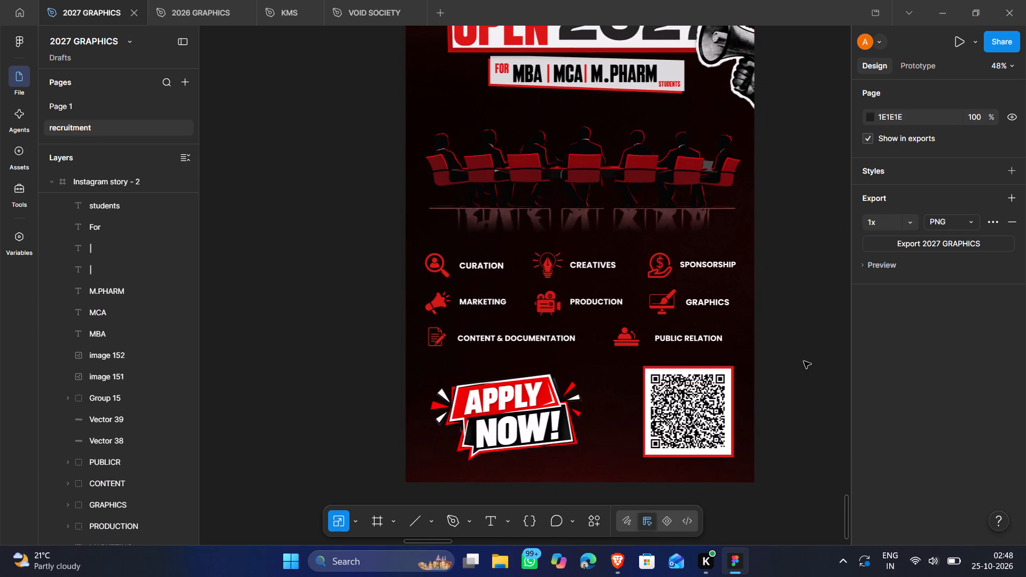
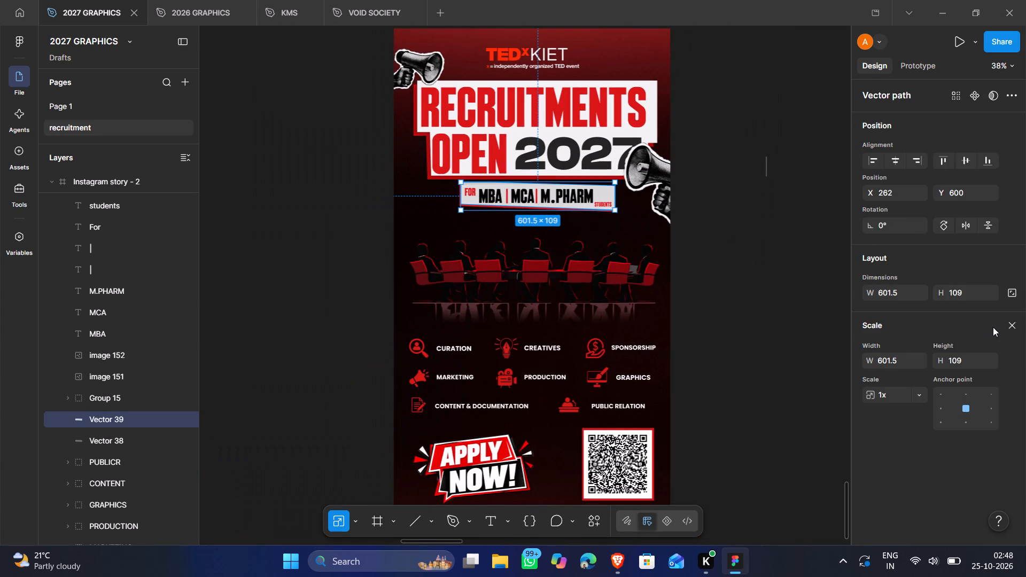
# Leave scaling and open the fill colour settings of the grey bar behind MBA | MCA | M.PHARM.
pyautogui.click(1009, 328)
pyautogui.click(877, 471)
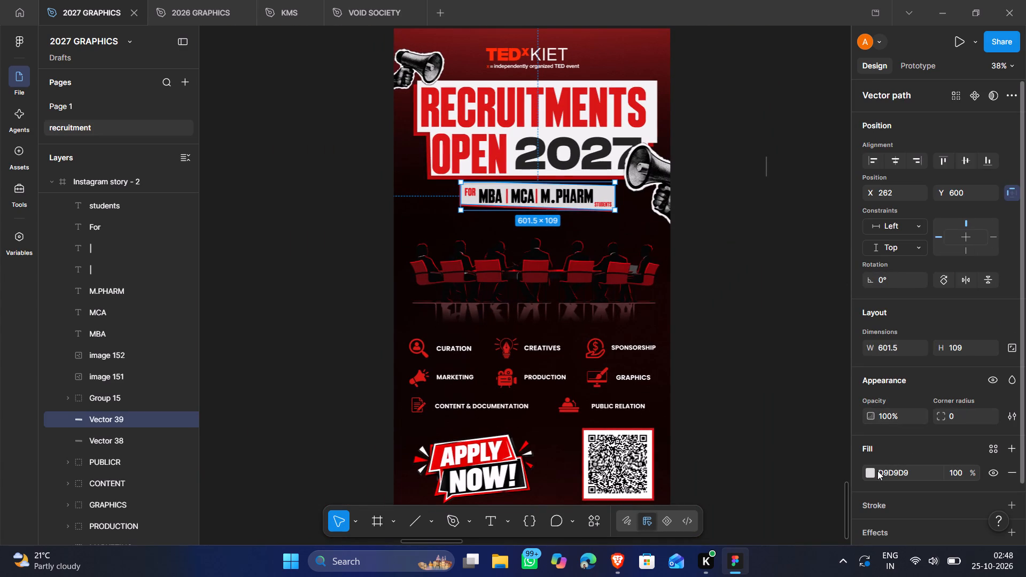
pyautogui.click(870, 471)
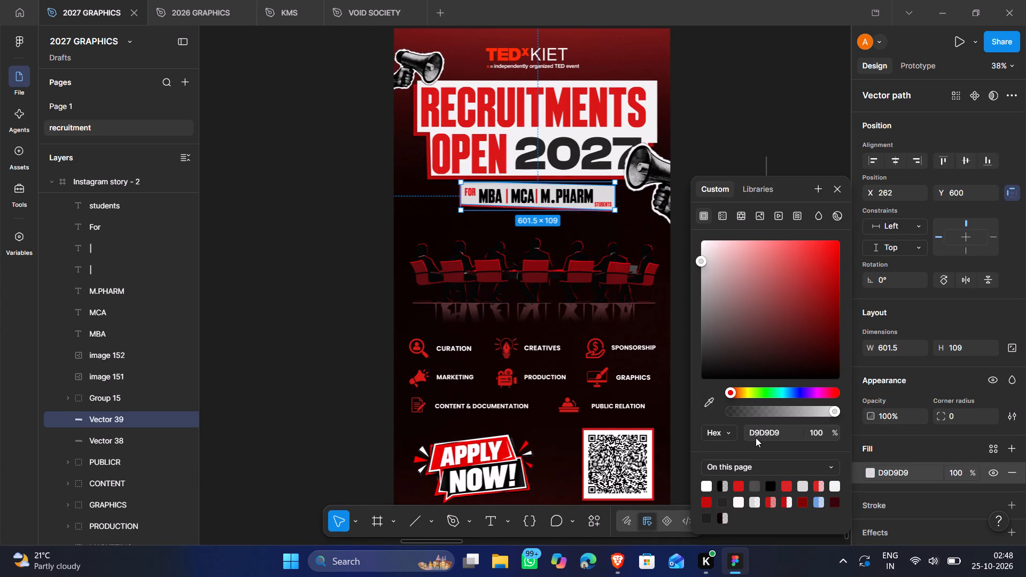
# Recolour the bar behind MBA | MCA | M.PHARM from the colour picker, trying yellow and grey-olive before settling on a near-white fill.
pyautogui.moveTo(732, 393); pyautogui.dragTo(750, 393)
pyautogui.moveTo(719, 258); pyautogui.dragTo(784, 242)
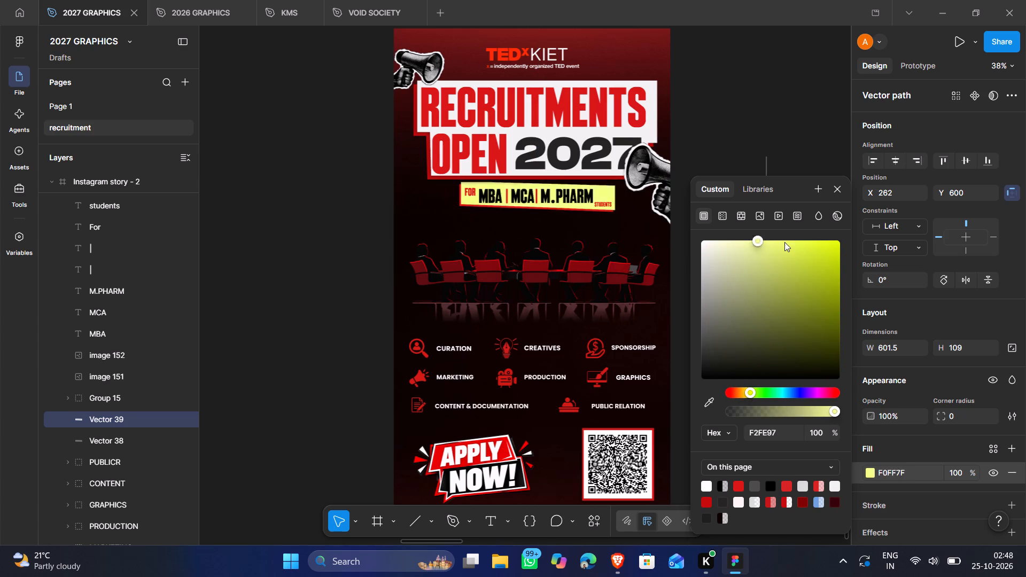
pyautogui.moveTo(784, 242); pyautogui.dragTo(716, 305)
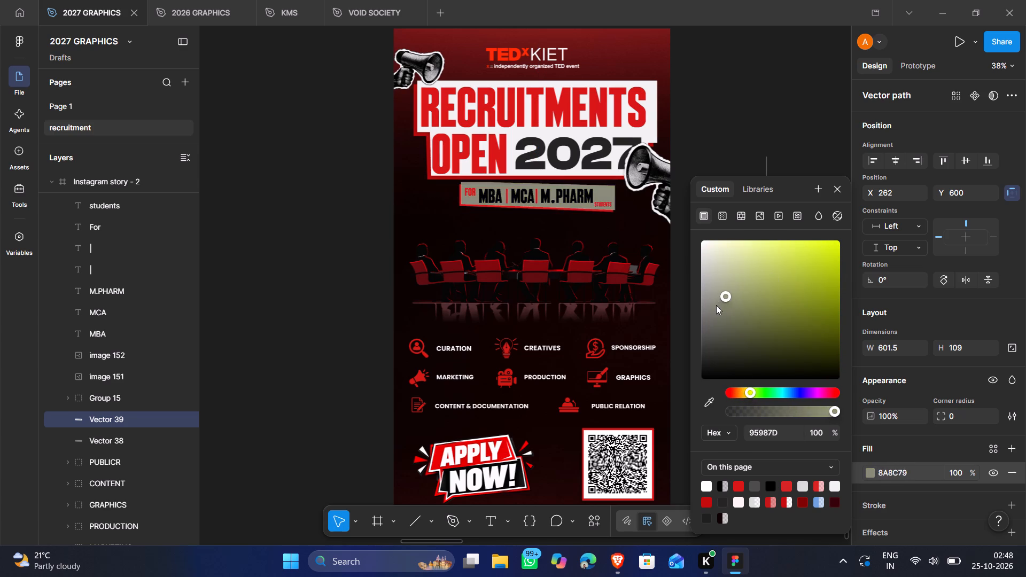
pyautogui.moveTo(716, 305); pyautogui.dragTo(703, 248)
pyautogui.doubleClick(763, 141)
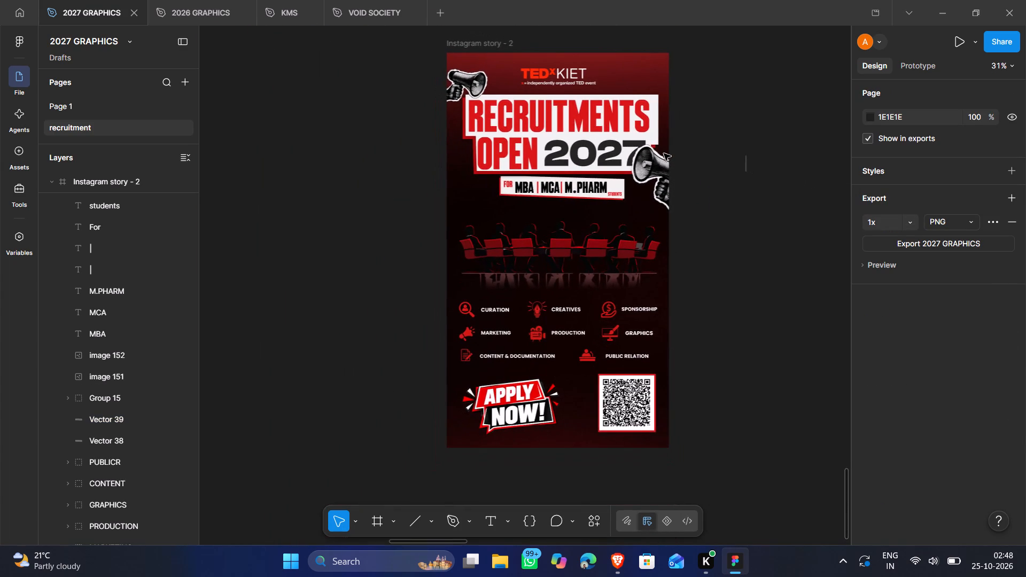
# Add a 1x PNG export setting to the Instagram story - 2 frame and expand its export preview.
pyautogui.scroll(1, 664, 153)
pyautogui.click(506, 93)
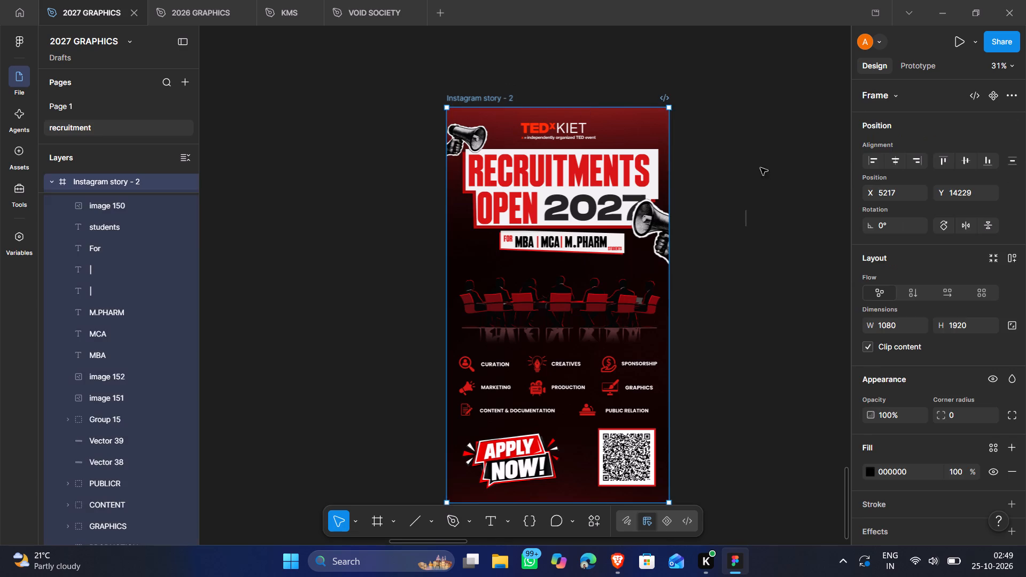
pyautogui.scroll(-4, 976, 373)
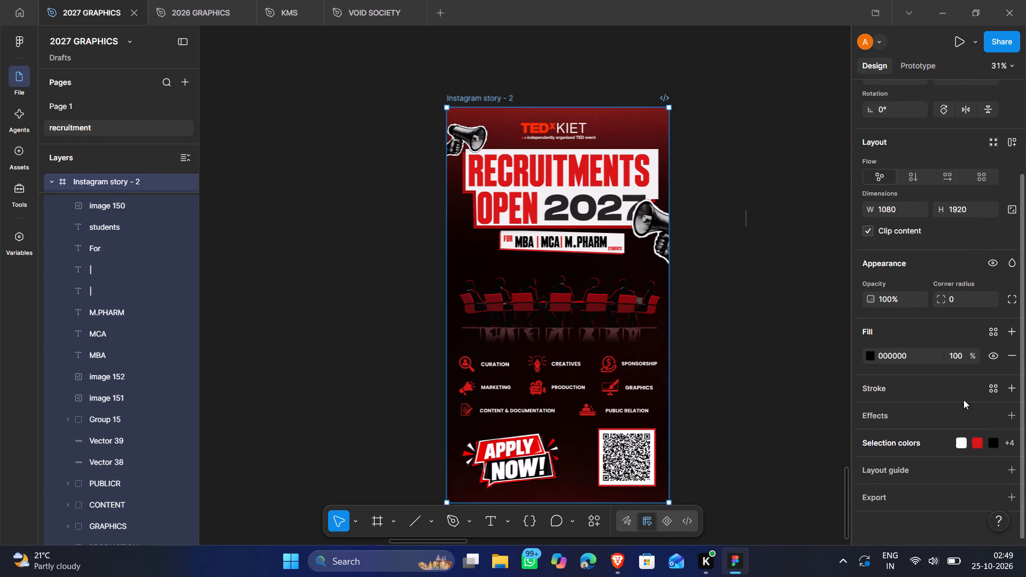
pyautogui.click(958, 493)
pyautogui.scroll(-2, 958, 493)
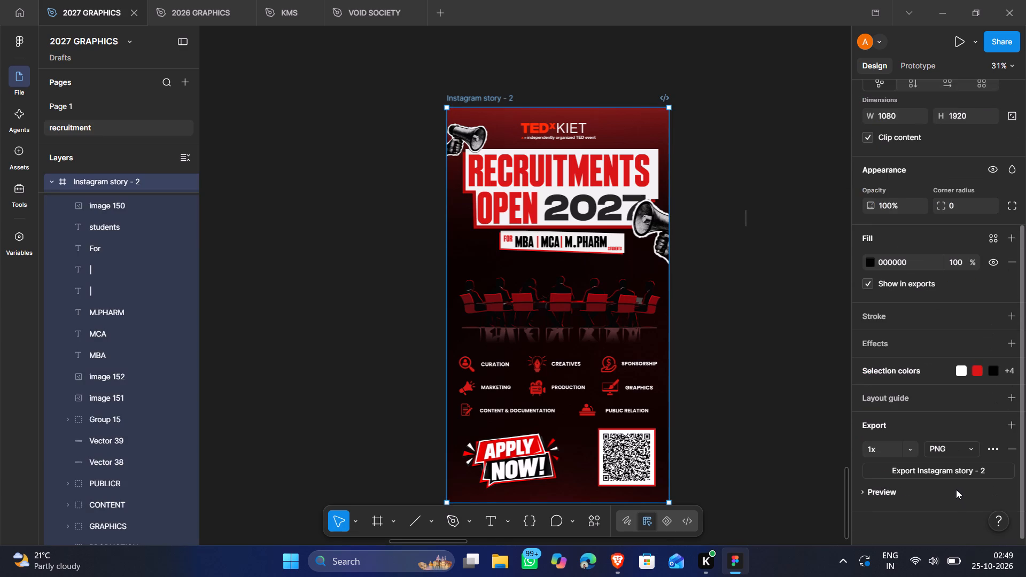
pyautogui.click(901, 497)
pyautogui.scroll(-2, 901, 497)
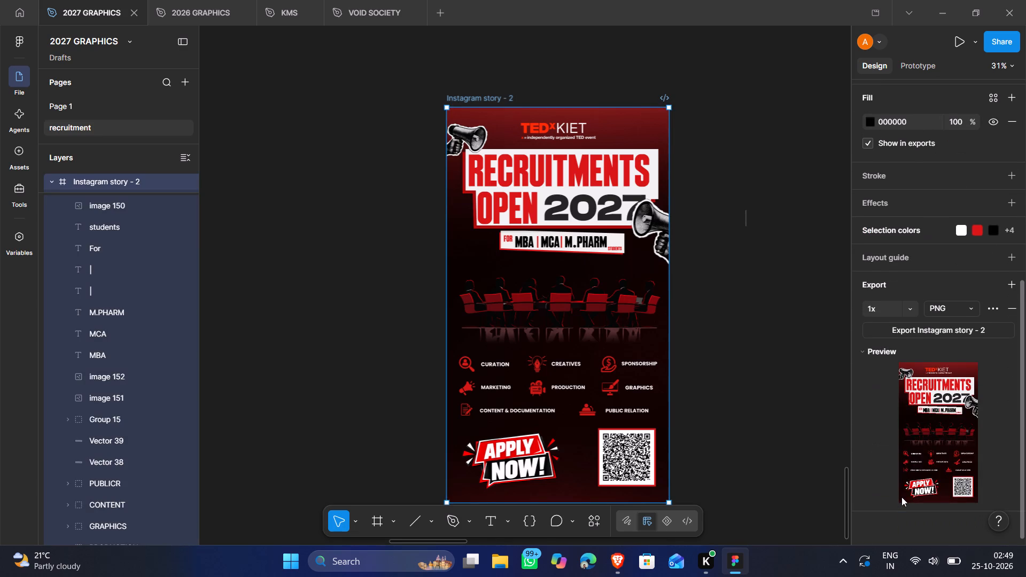
pyautogui.click(835, 447)
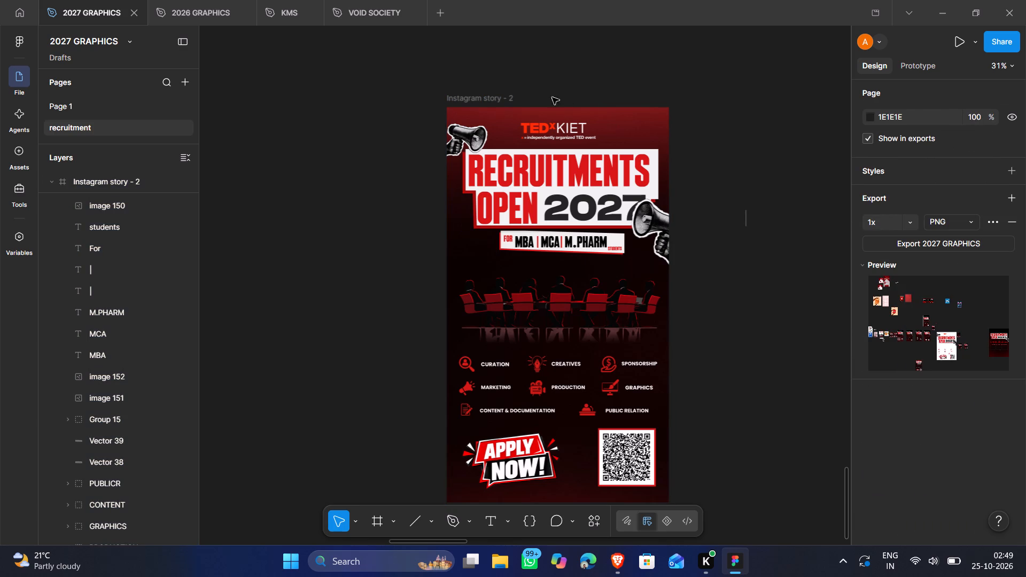
# Export the Instagram story - 2 frame as PNG to Downloads, declining to replace the existing file.
pyautogui.click(500, 97)
pyautogui.scroll(-5, 908, 416)
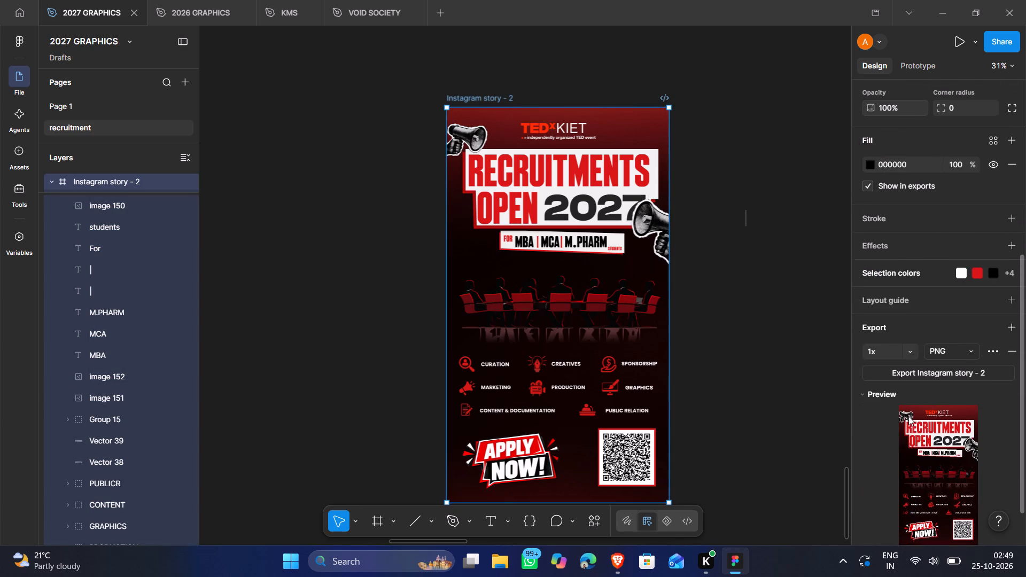
pyautogui.scroll(-2, 898, 434)
pyautogui.click(906, 329)
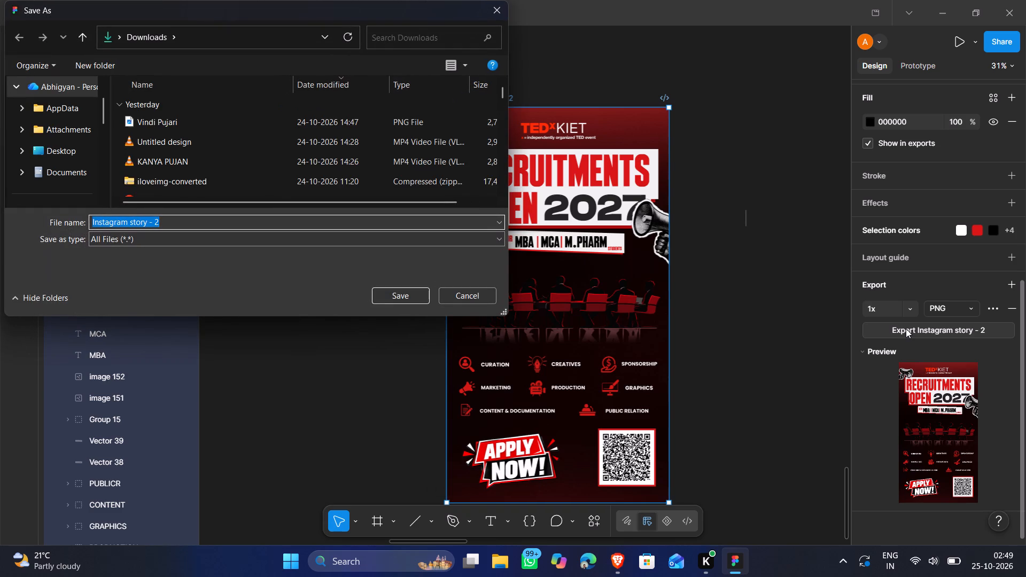
pyautogui.click(422, 302)
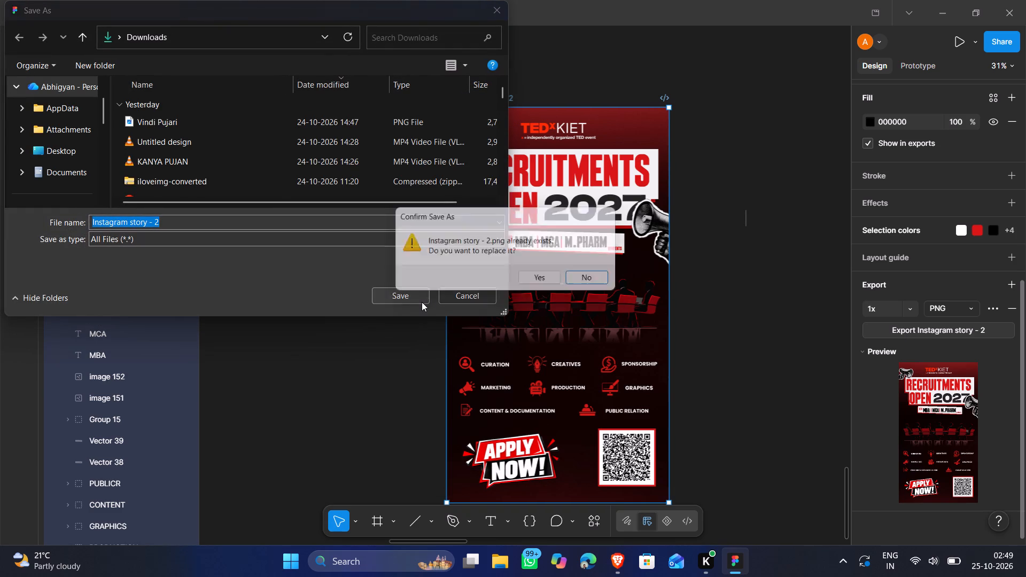
pyautogui.click(584, 285)
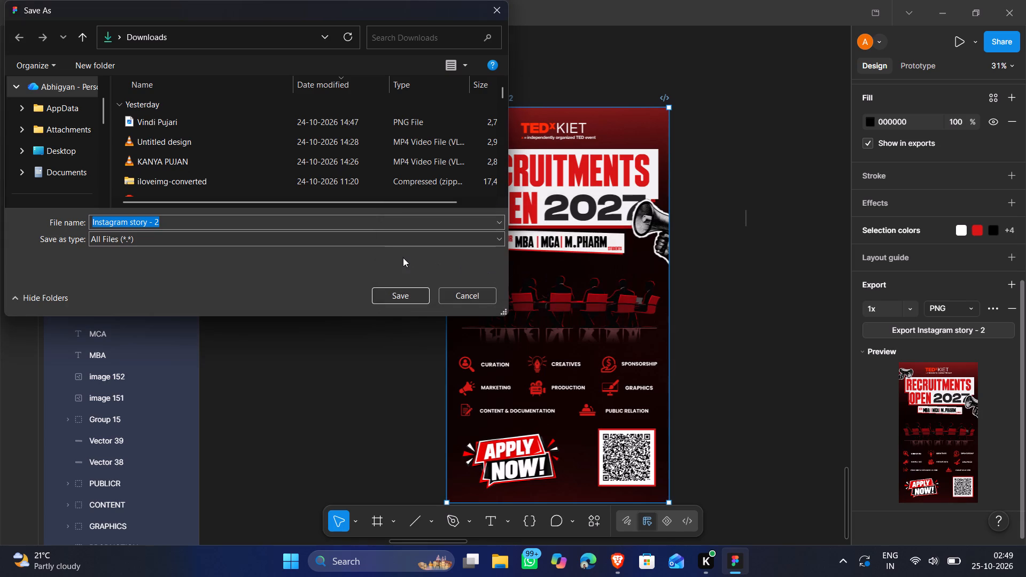
# Extend the export's file name with a space after "Instagram story - 2".
pyautogui.press('Right')
pyautogui.click(371, 220)
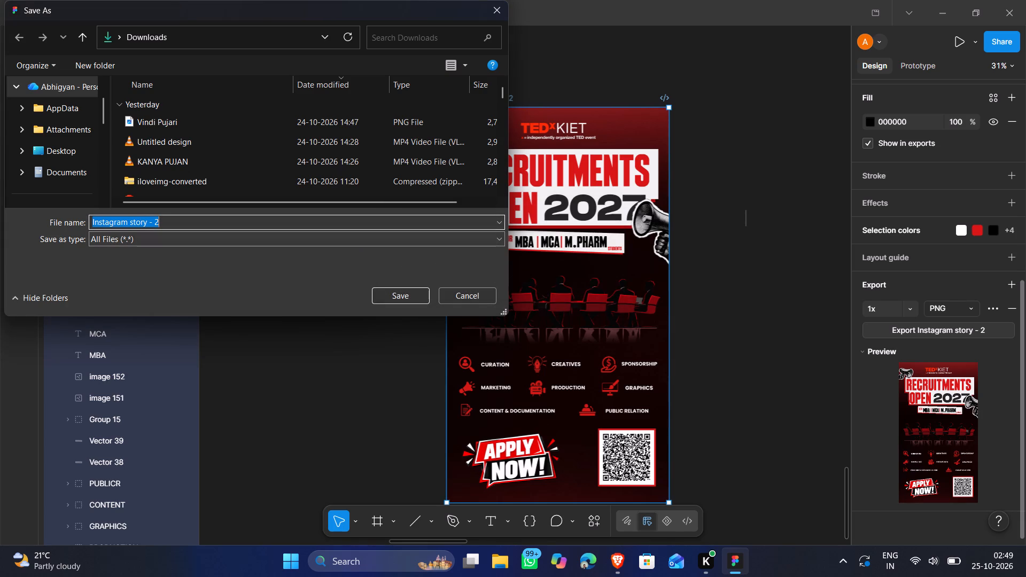
pyautogui.click(371, 220)
pyautogui.click(371, 220)
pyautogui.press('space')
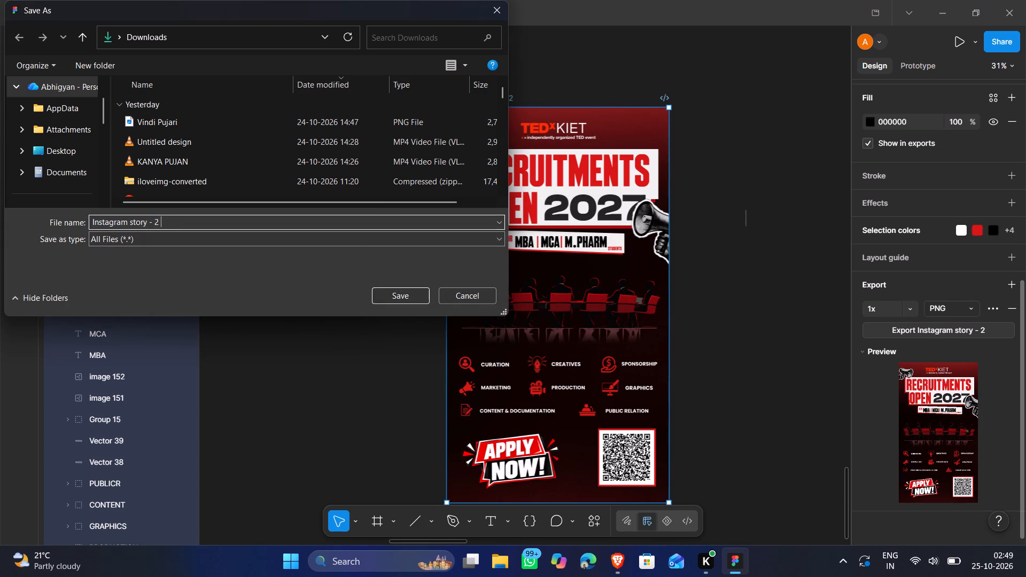
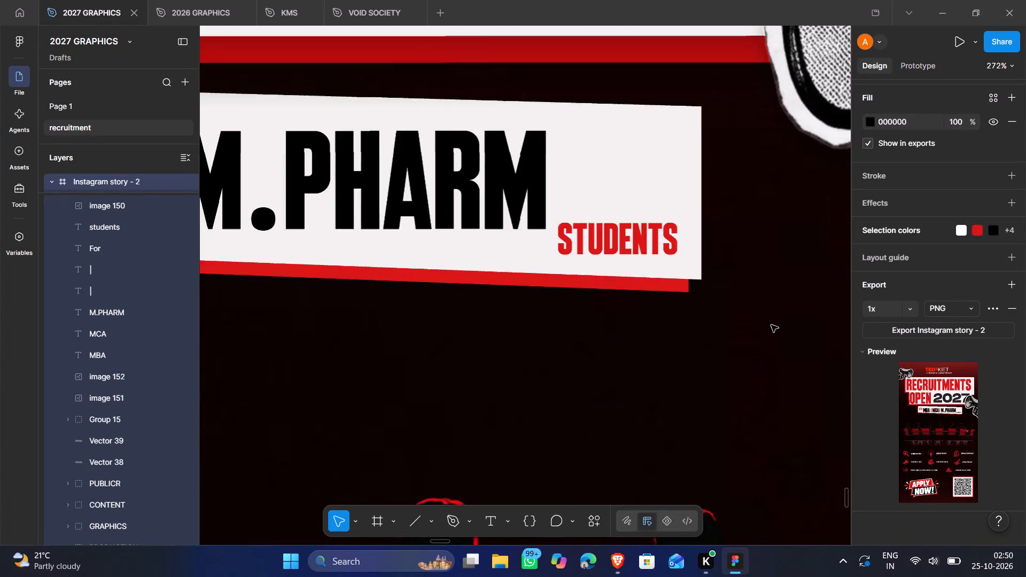
# Move the red STUDENTS text up from the bar's lower corner to sit beside M.PHARM, slightly below its mid-height.
pyautogui.scroll(1, 771, 325)
pyautogui.click(644, 274)
pyautogui.moveTo(644, 274); pyautogui.dragTo(646, 236)
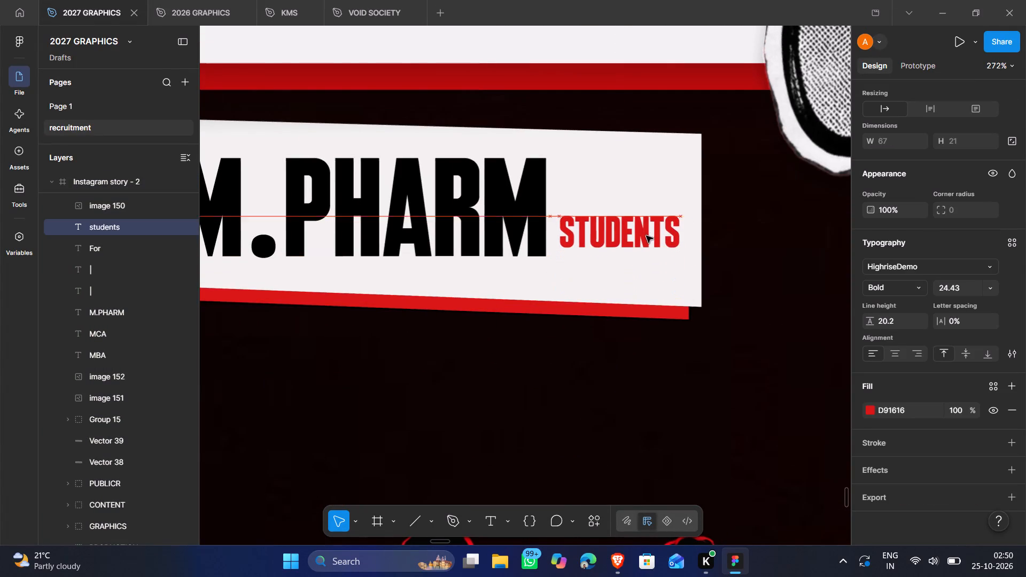
pyautogui.moveTo(646, 236); pyautogui.dragTo(650, 240)
# Open the red STUDENTS text for editing with its whole wording selected.
pyautogui.doubleClick(650, 240)
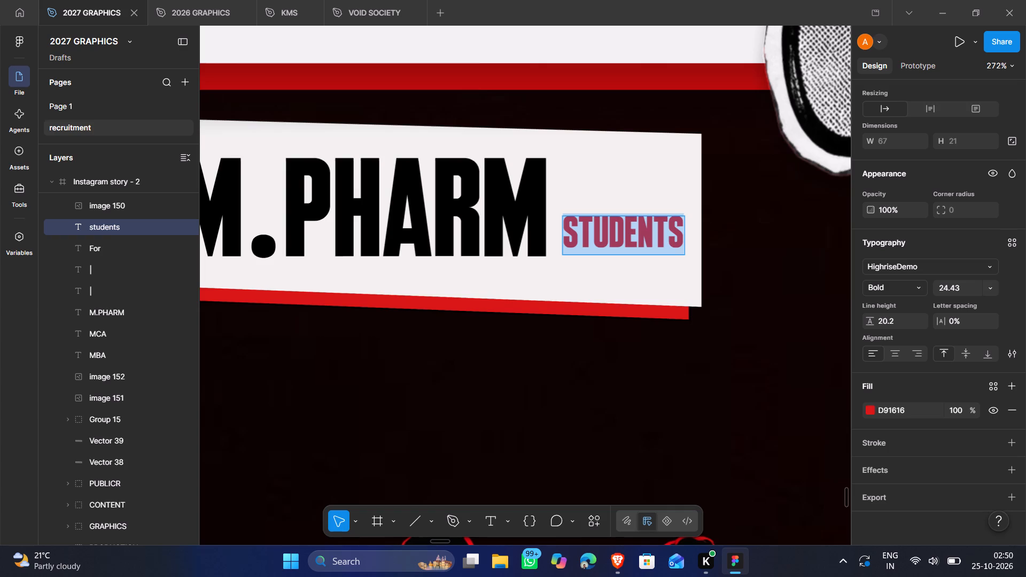
# Add a second line reading "only" below "students" in the small red text beside M.PHARM.
pyautogui.click(667, 238)
pyautogui.click(679, 238)
pyautogui.press('Return')
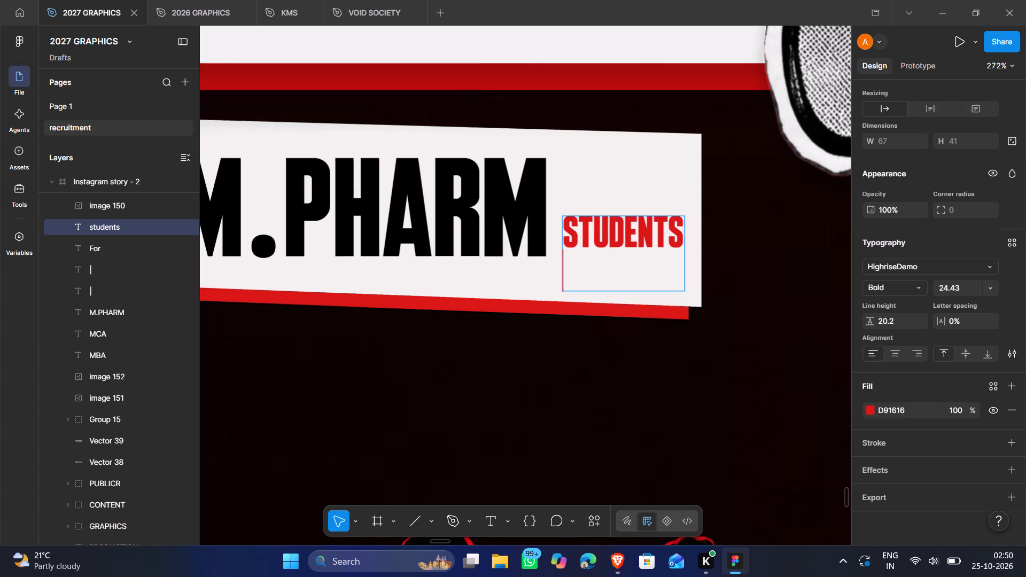
pyautogui.write('only')
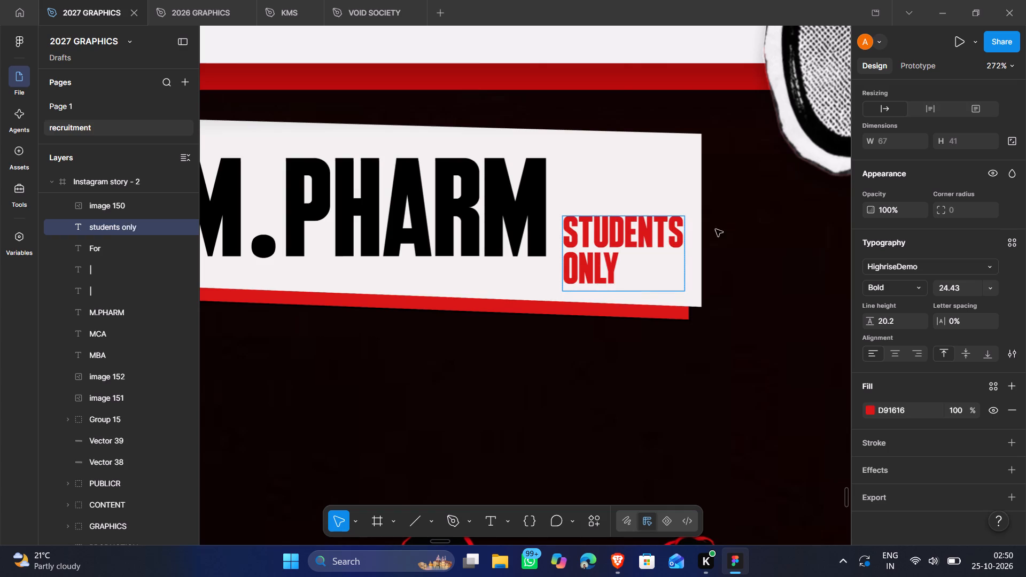
pyautogui.click(775, 227)
# Centre-align the two-line "students only" text on the course bar and deselect it.
pyautogui.click(634, 260)
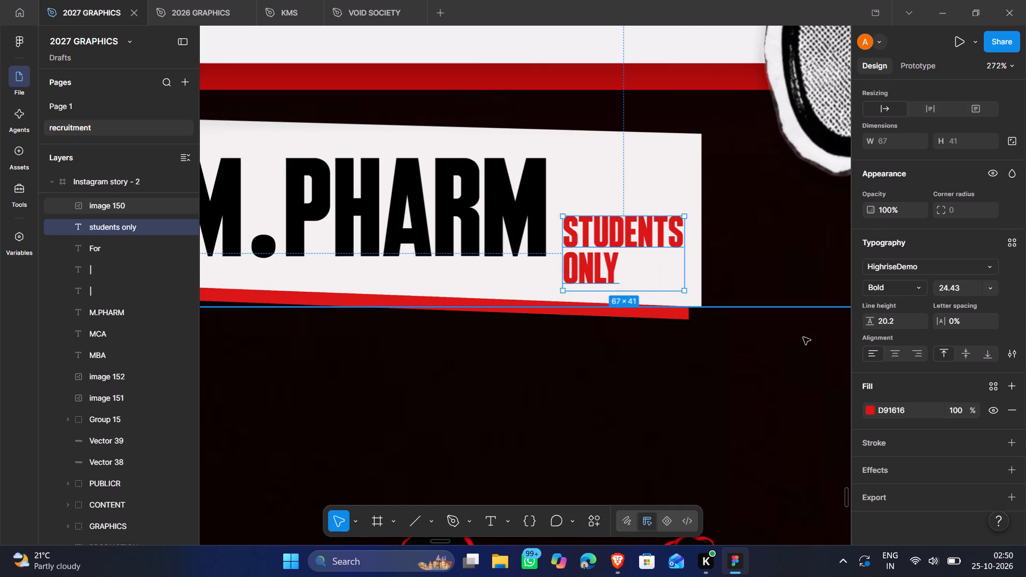
pyautogui.click(896, 350)
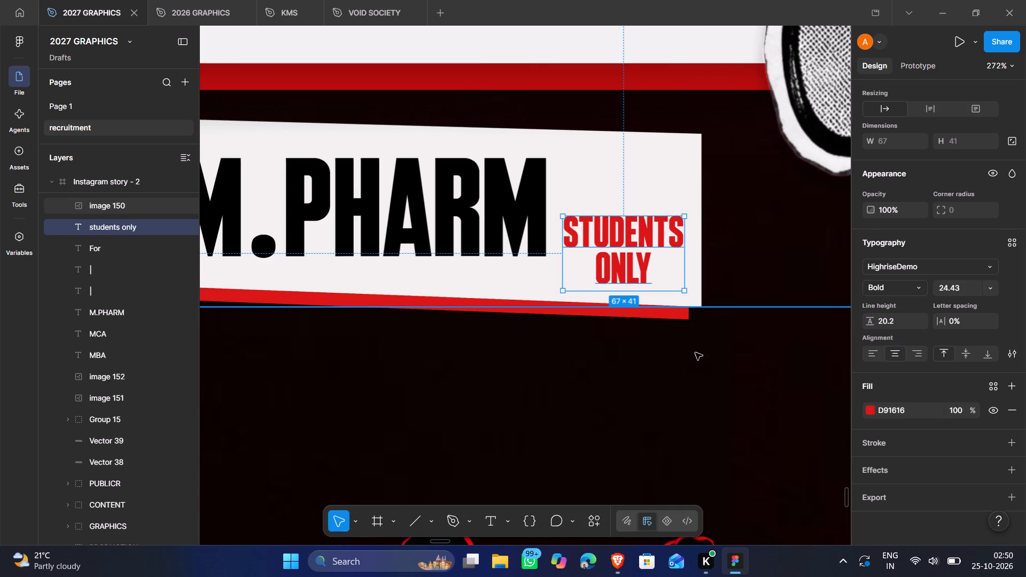
pyautogui.click(685, 358)
pyautogui.scroll(-1, 685, 358)
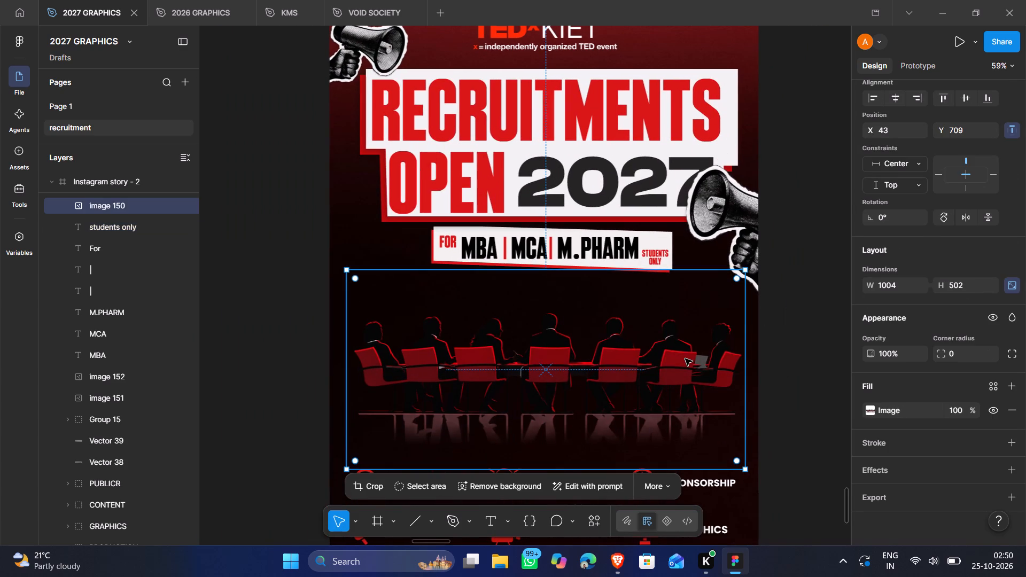
pyautogui.click(792, 347)
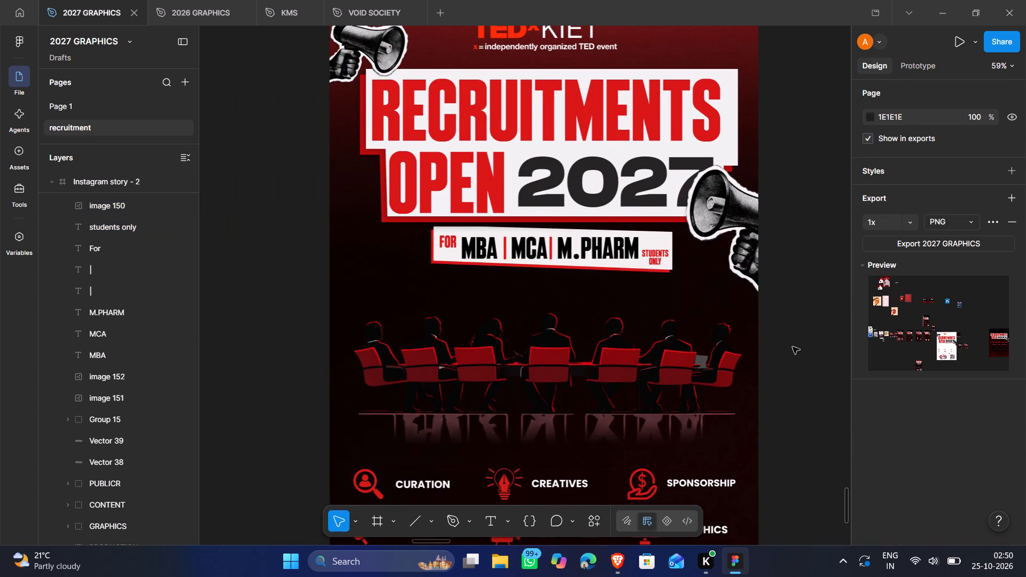
# Review the whole Instagram story and compare it with the earlier story_rec designs, especially the lower part of story_rec1.
pyautogui.scroll(-1, 792, 347)
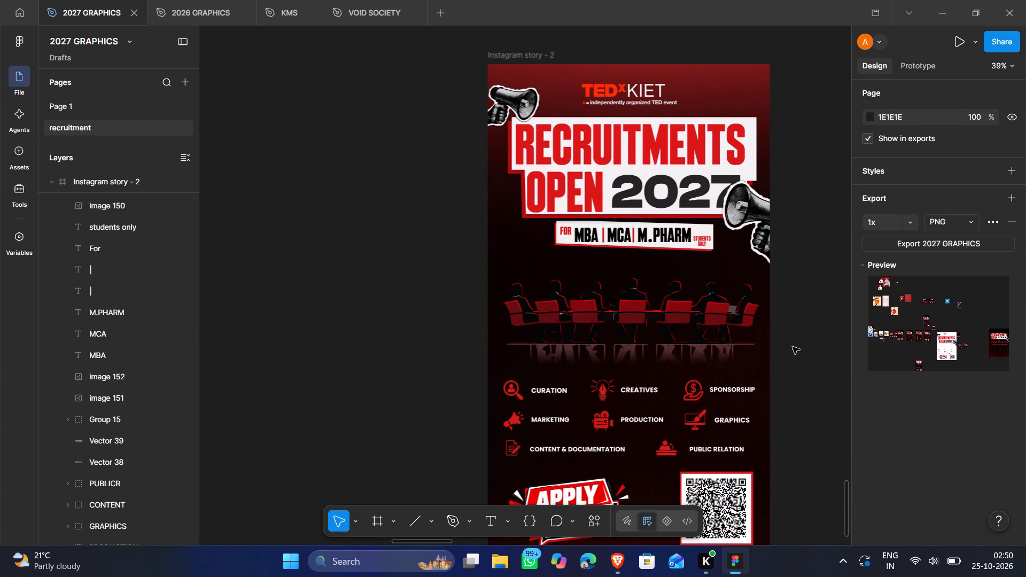
pyautogui.scroll(-1, 792, 347)
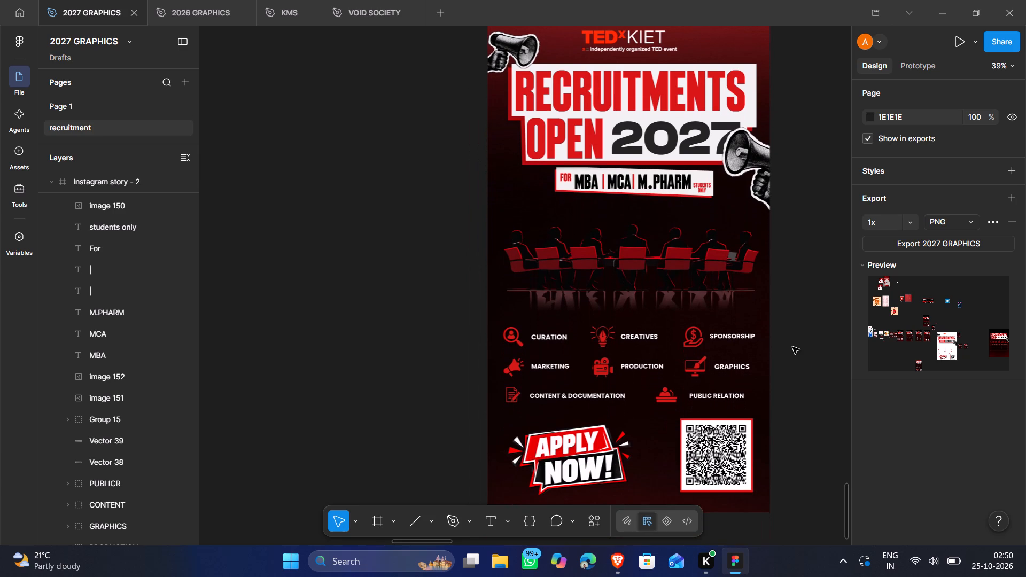
pyautogui.scroll(-1, 792, 347)
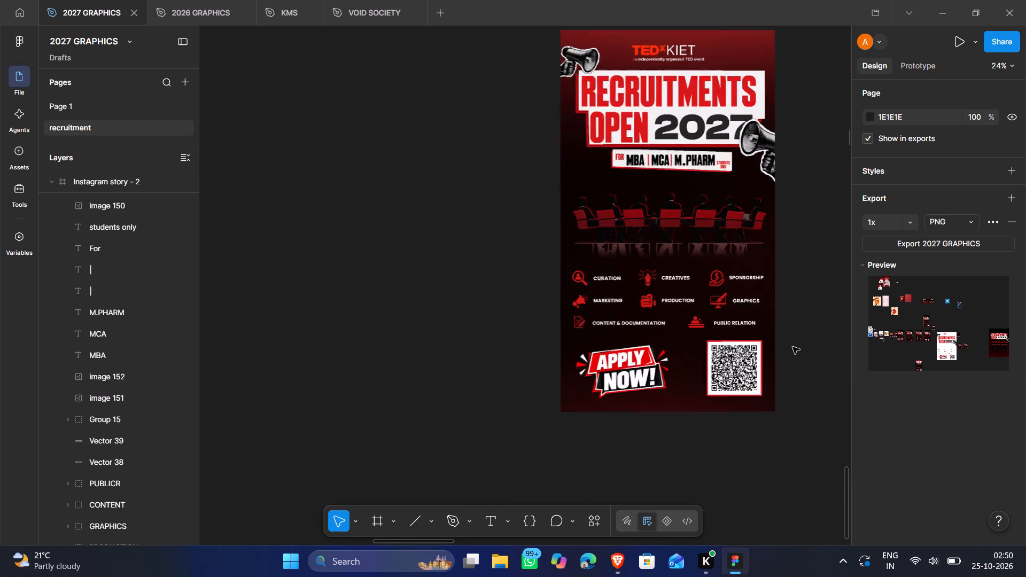
pyautogui.scroll(-1, 792, 347)
pyautogui.hscroll(-4, 792, 347)
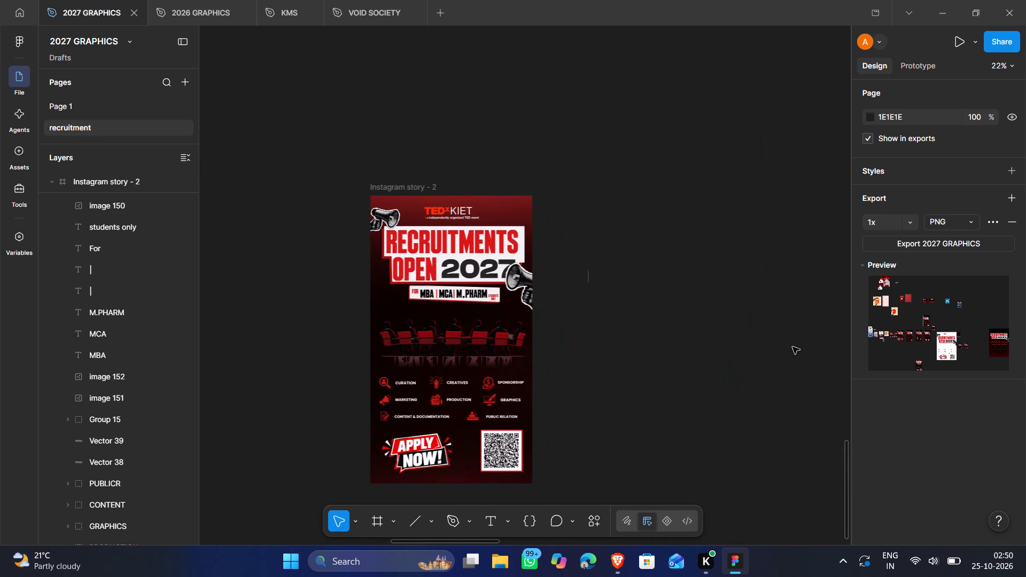
pyautogui.scroll(3, 792, 347)
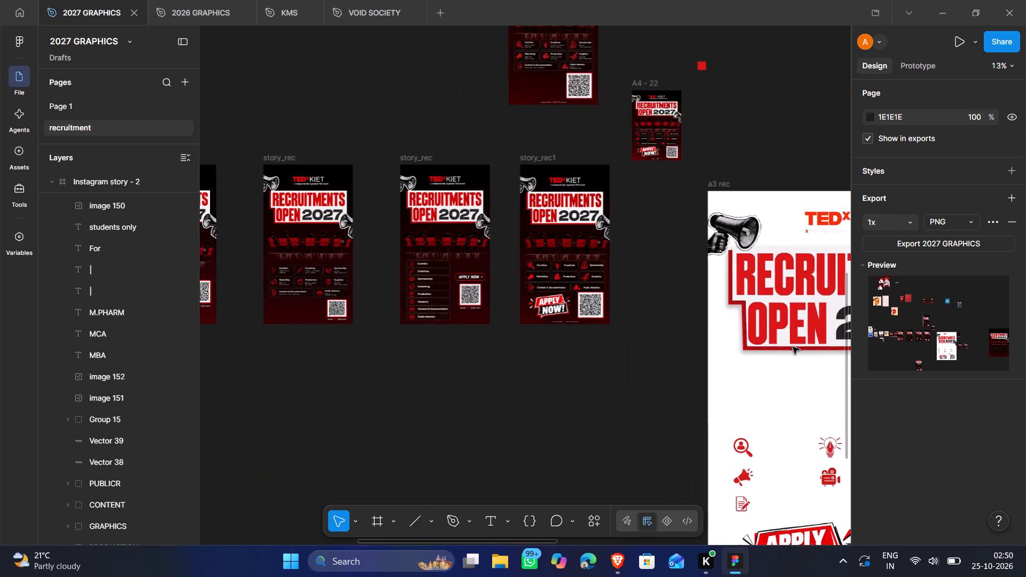
pyautogui.moveTo(792, 347); pyautogui.dragTo(966, 396)
pyautogui.click(966, 396)
pyautogui.click(709, 314)
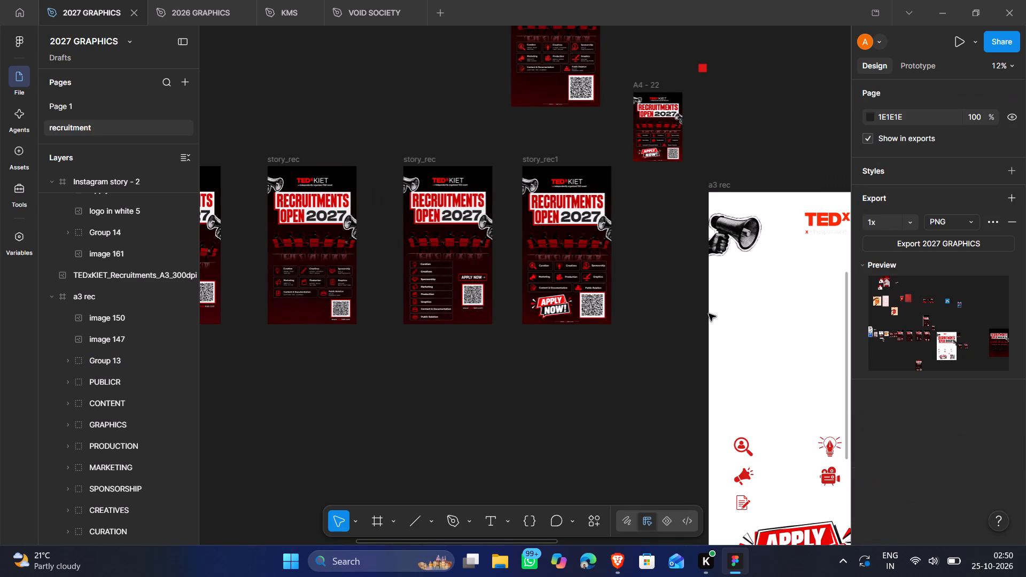
pyautogui.moveTo(654, 288); pyautogui.dragTo(849, 288)
pyautogui.click(642, 233)
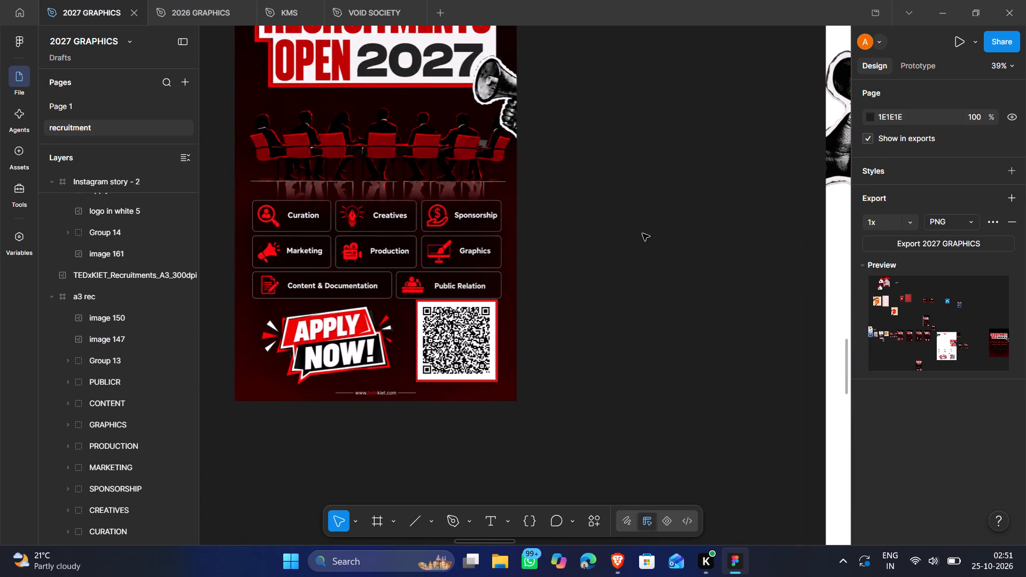
pyautogui.moveTo(642, 233); pyautogui.dragTo(869, 222)
pyautogui.click(680, 261)
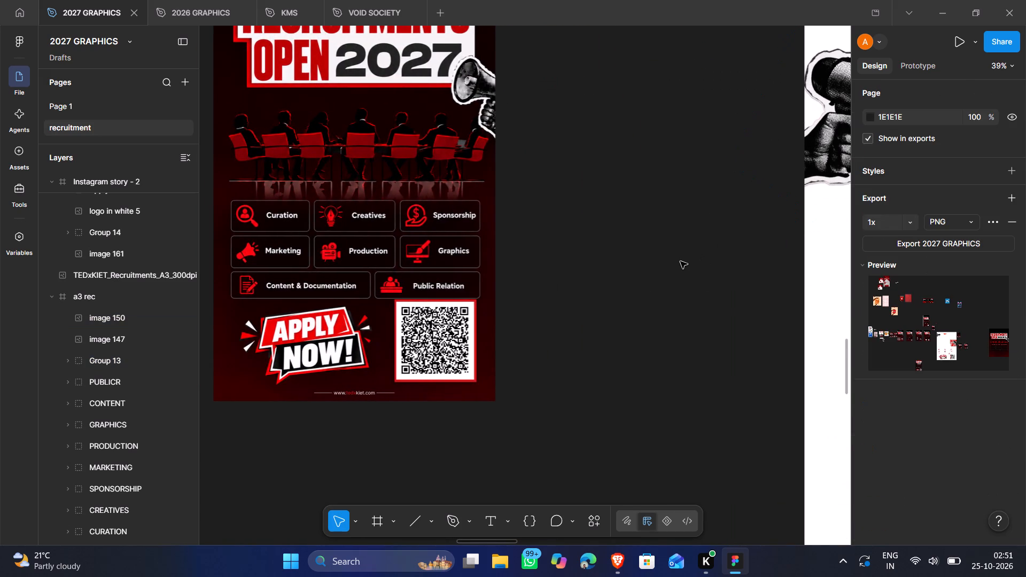
pyautogui.hscroll(3, 680, 261)
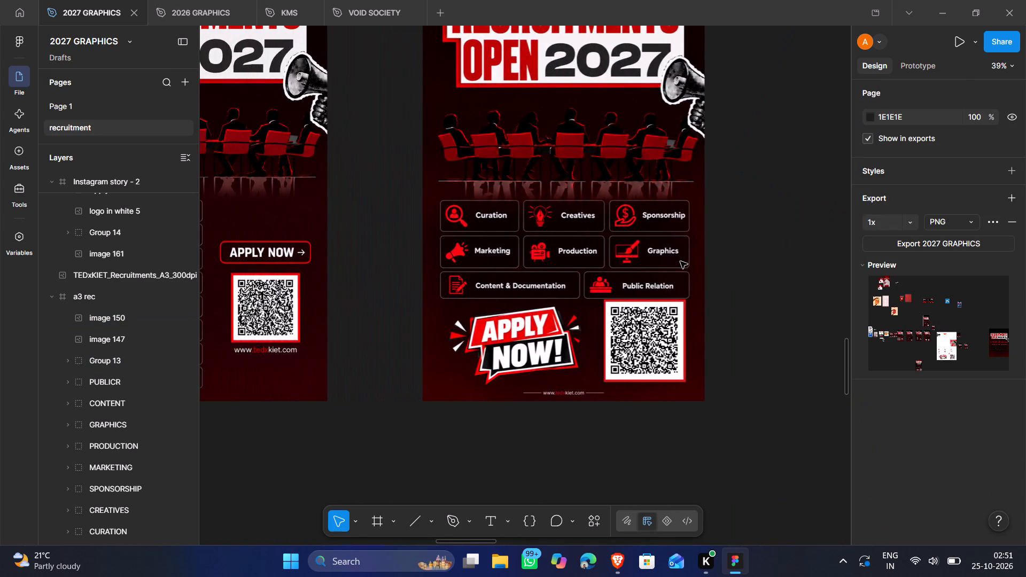
pyautogui.scroll(-6, 680, 261)
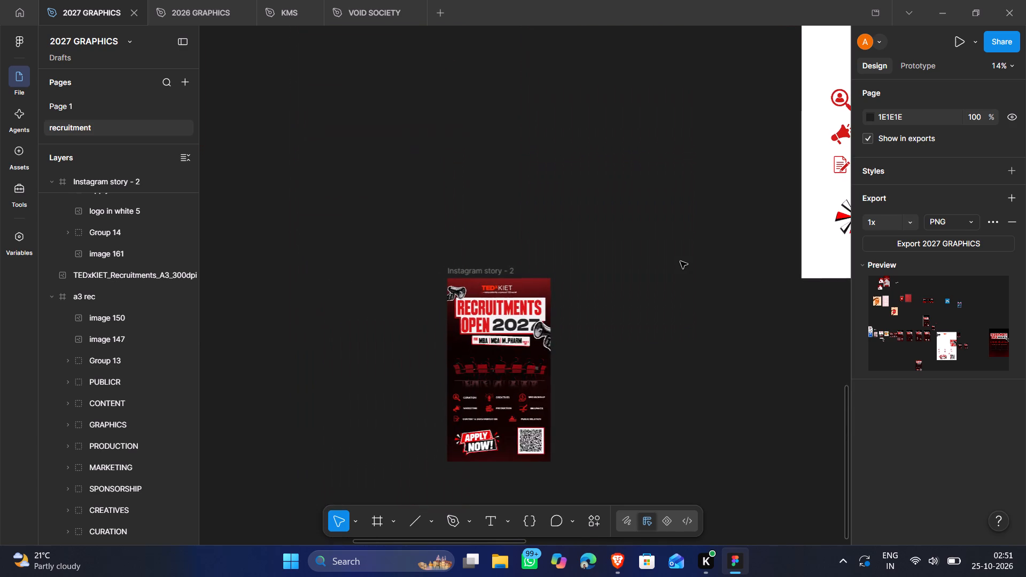
pyautogui.scroll(5, 680, 261)
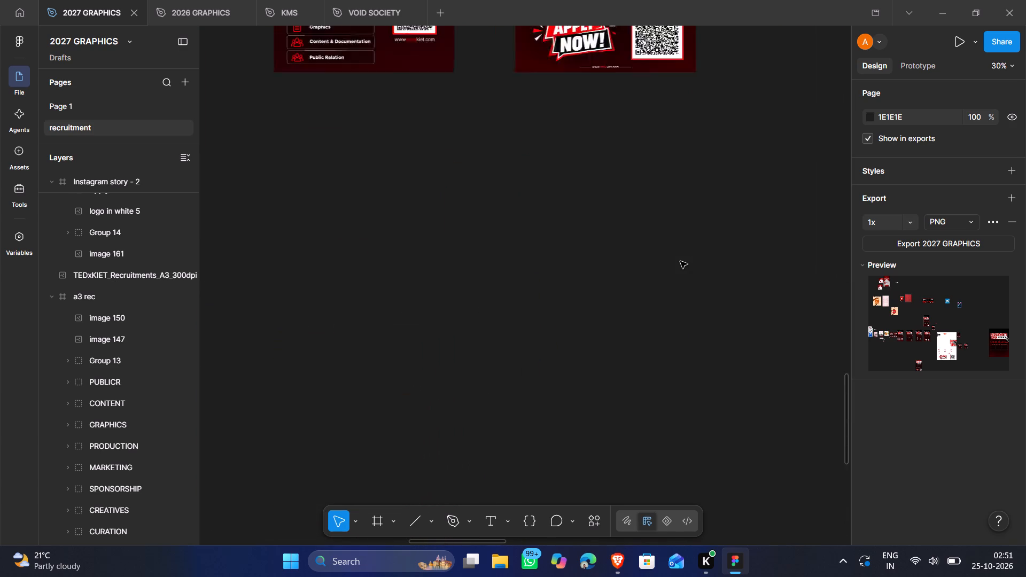
pyautogui.scroll(2, 680, 261)
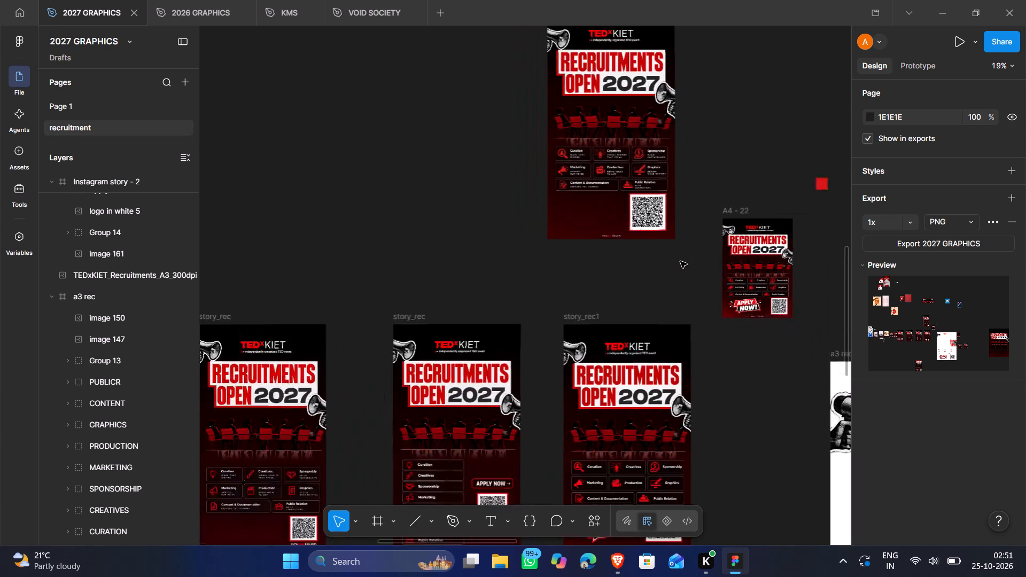
pyautogui.scroll(-2, 680, 261)
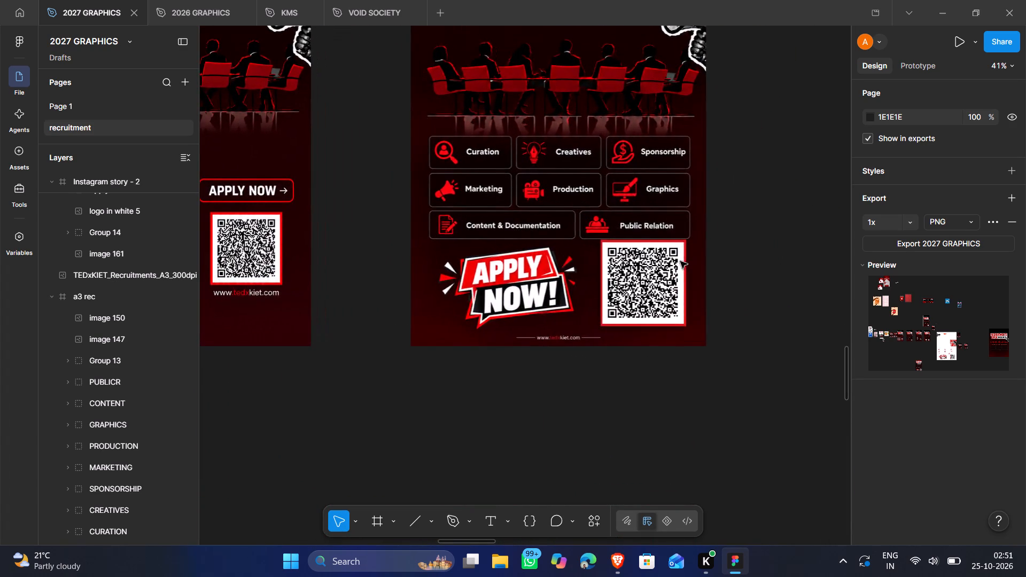
pyautogui.hscroll(1, 680, 261)
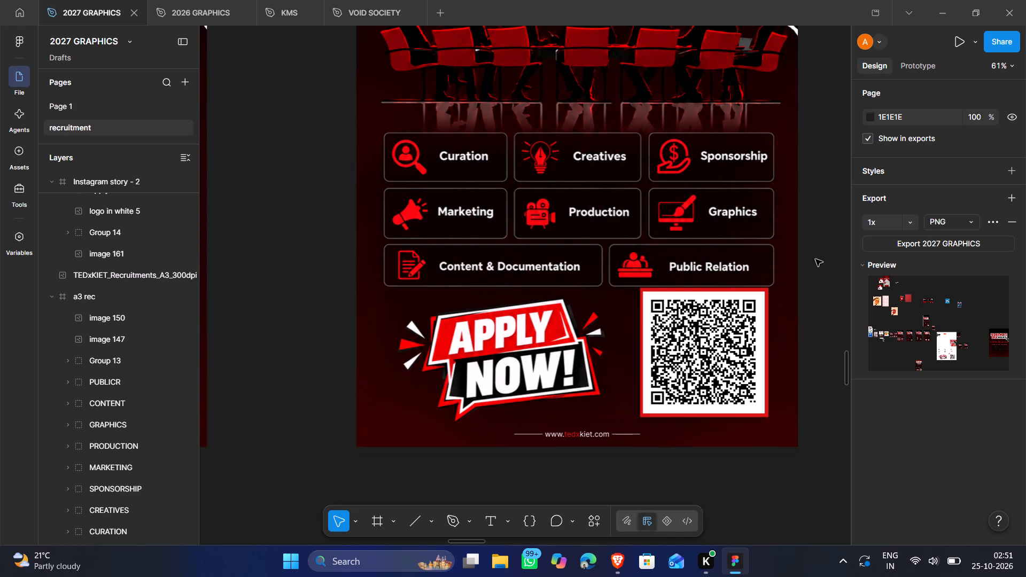
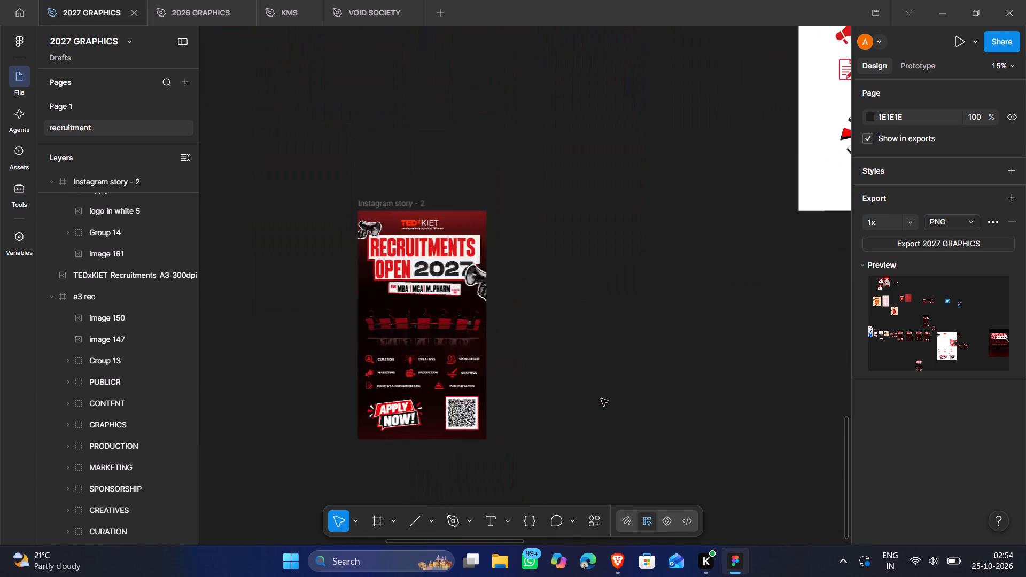
pyautogui.hscroll(2, 601, 399)
pyautogui.click(601, 399)
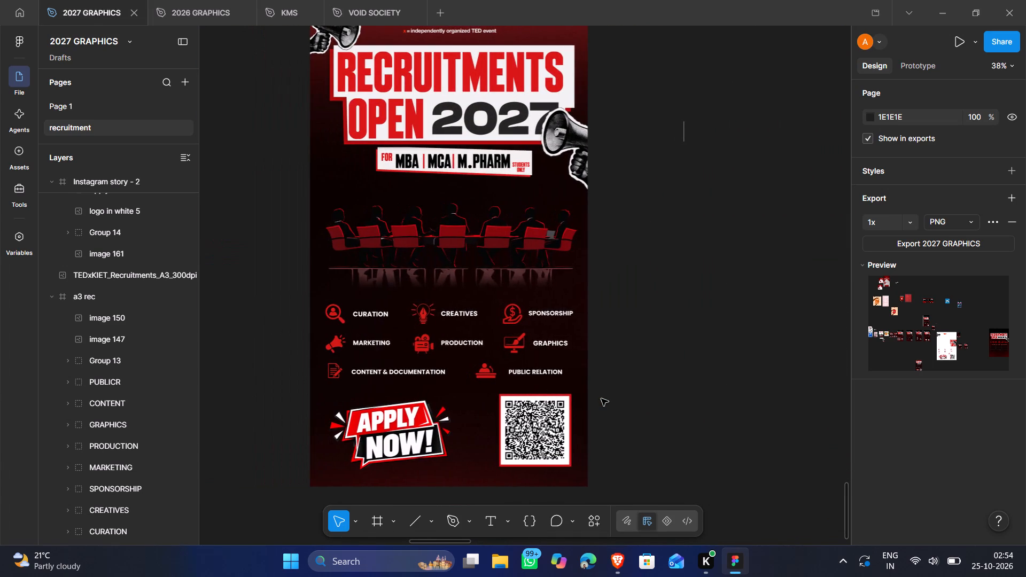
pyautogui.hotkey('ctrl', 'v')
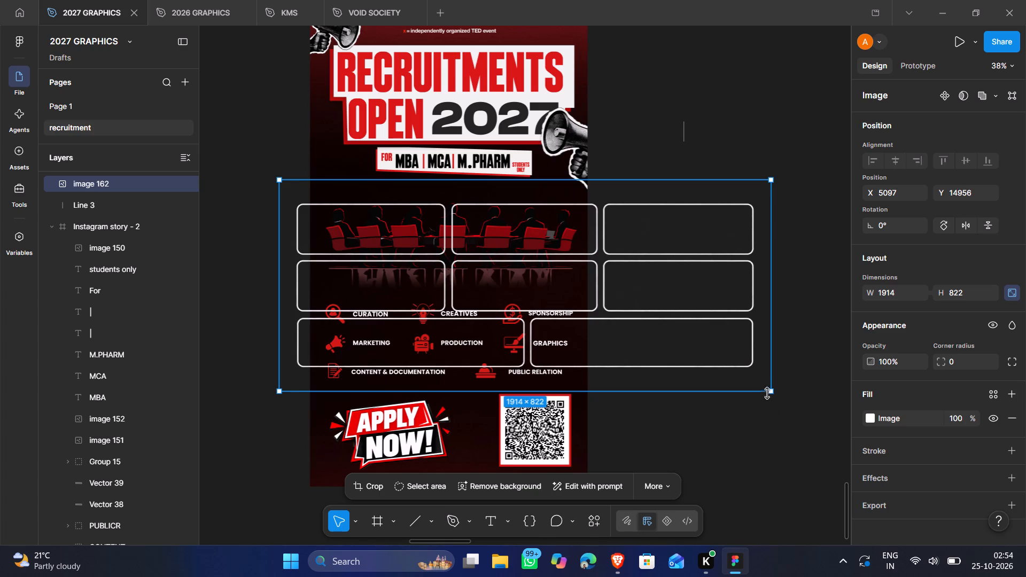
# Scale the pasted box-outline image down to about 1120 × 481 and place it over the story's department list.
pyautogui.moveTo(768, 393); pyautogui.dragTo(704, 375, button='right')
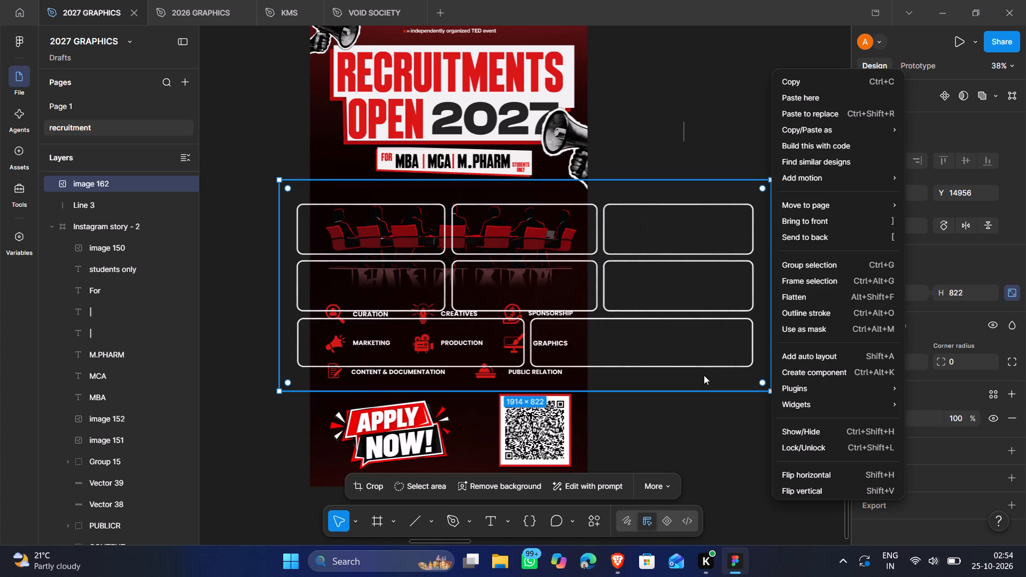
pyautogui.click(746, 391)
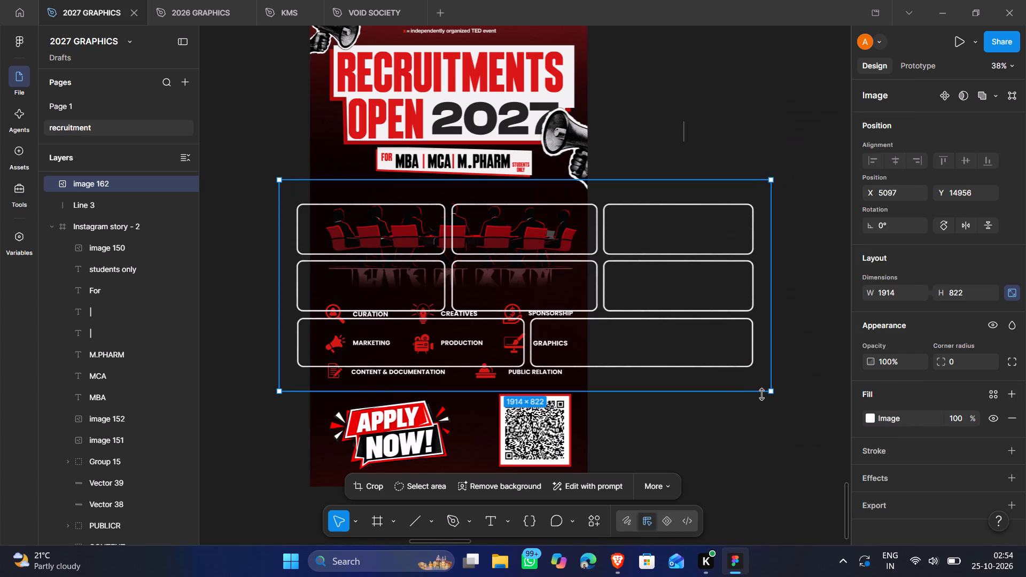
pyautogui.moveTo(773, 392); pyautogui.dragTo(769, 387)
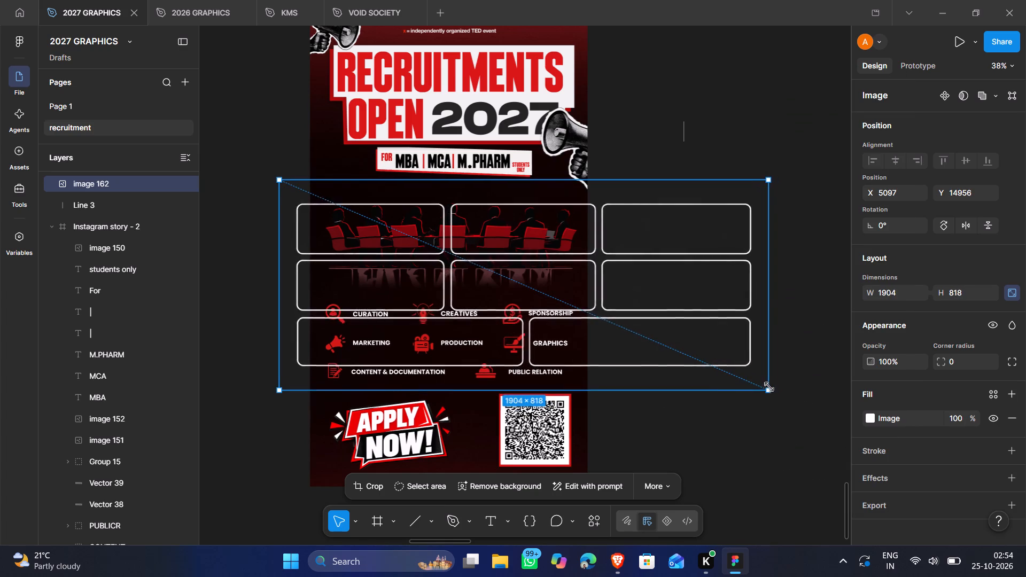
pyautogui.moveTo(769, 387); pyautogui.dragTo(463, 303)
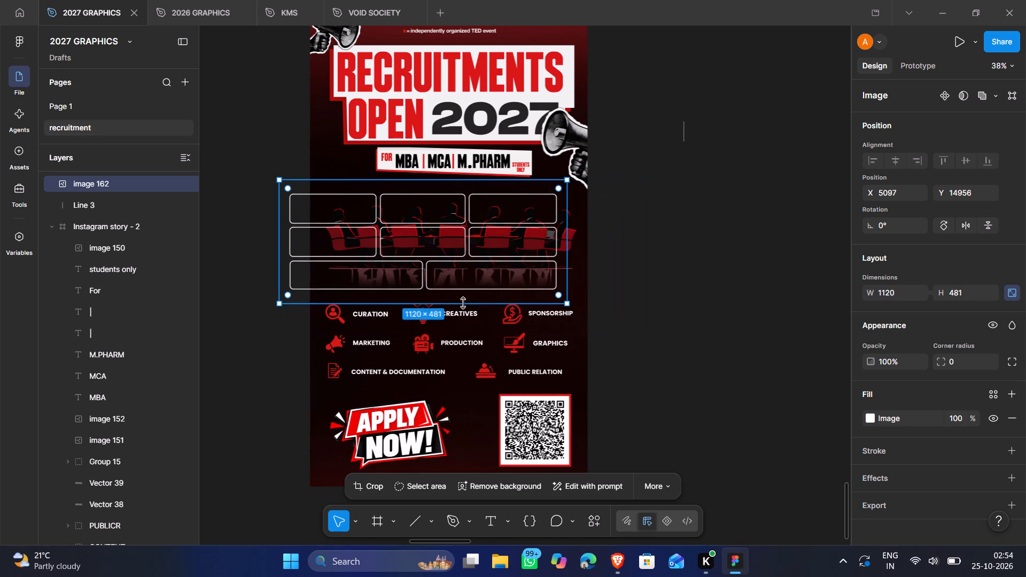
pyautogui.moveTo(484, 249); pyautogui.dragTo(501, 389)
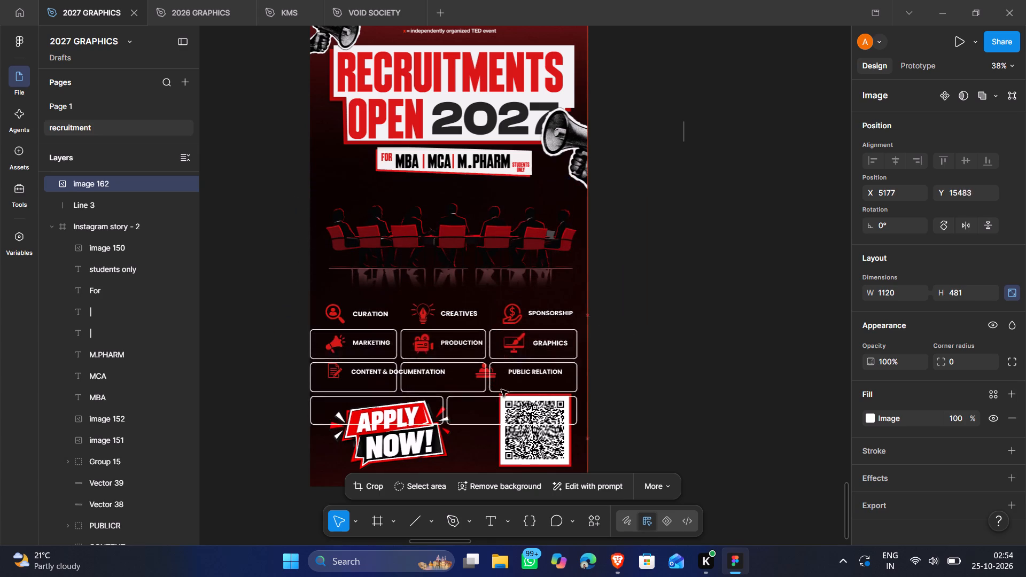
pyautogui.moveTo(501, 389); pyautogui.dragTo(510, 356)
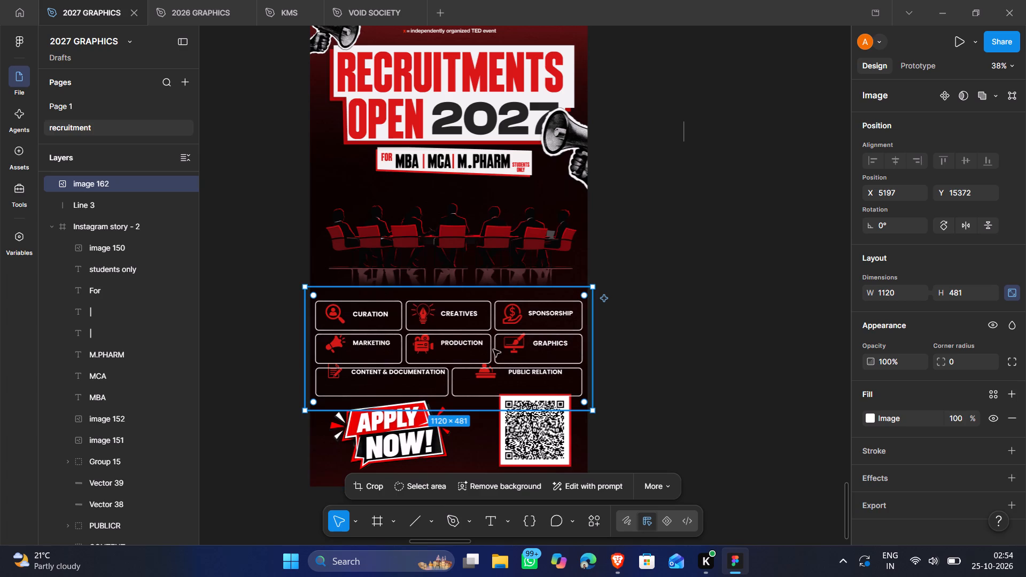
# Resize the box-outline image to about 1080 × 464, matching the story's width, and align its boxes with the department names.
pyautogui.moveTo(594, 413); pyautogui.dragTo(565, 392)
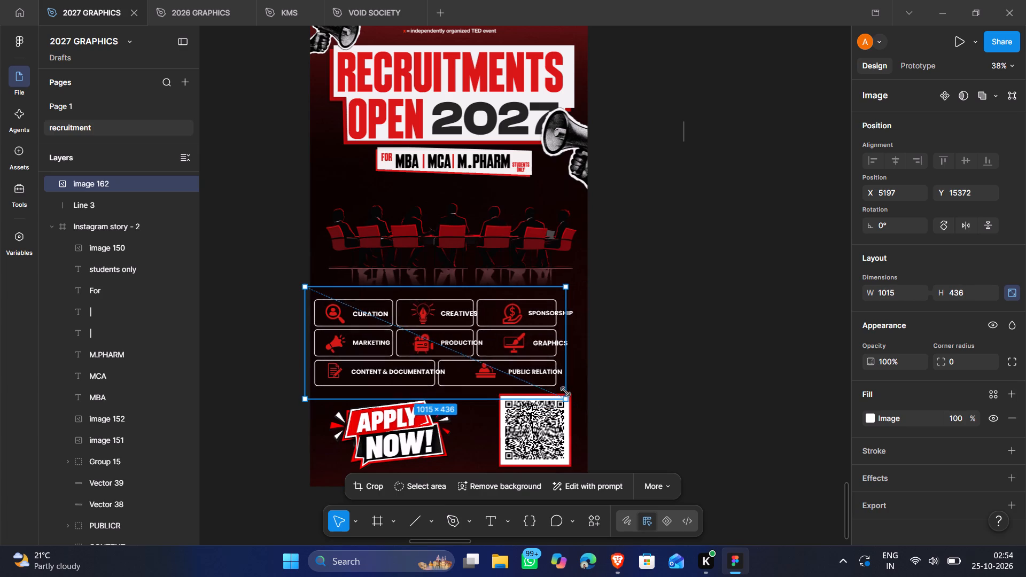
pyautogui.moveTo(565, 392); pyautogui.dragTo(565, 391)
pyautogui.moveTo(507, 362); pyautogui.dragTo(515, 361)
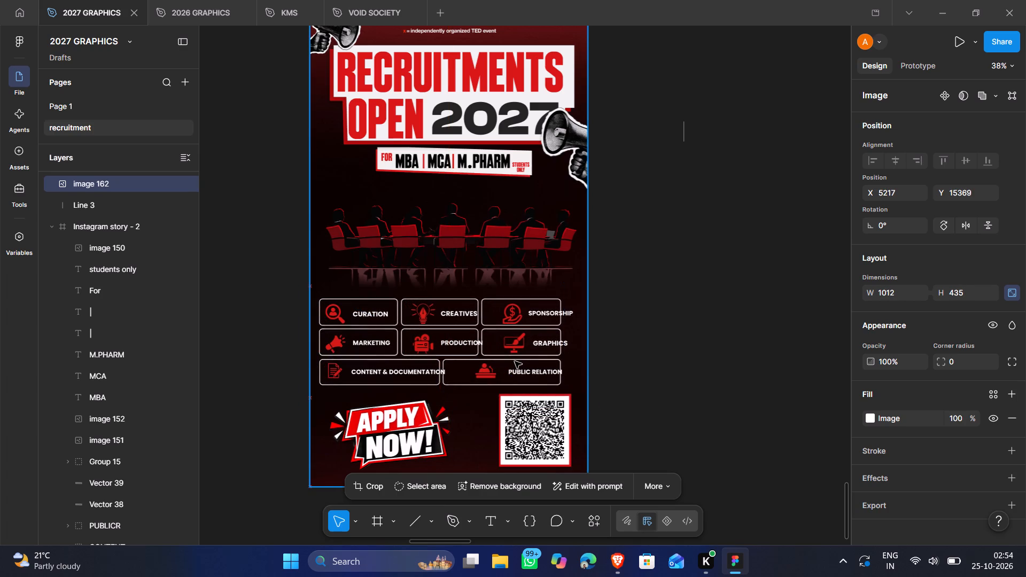
pyautogui.moveTo(515, 361); pyautogui.dragTo(515, 360)
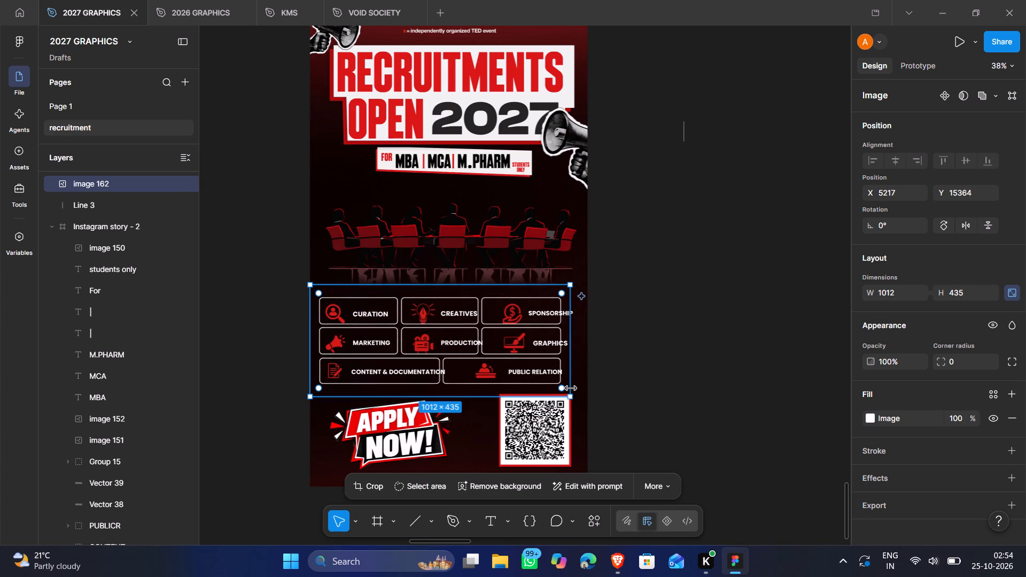
pyautogui.moveTo(571, 385); pyautogui.dragTo(586, 383)
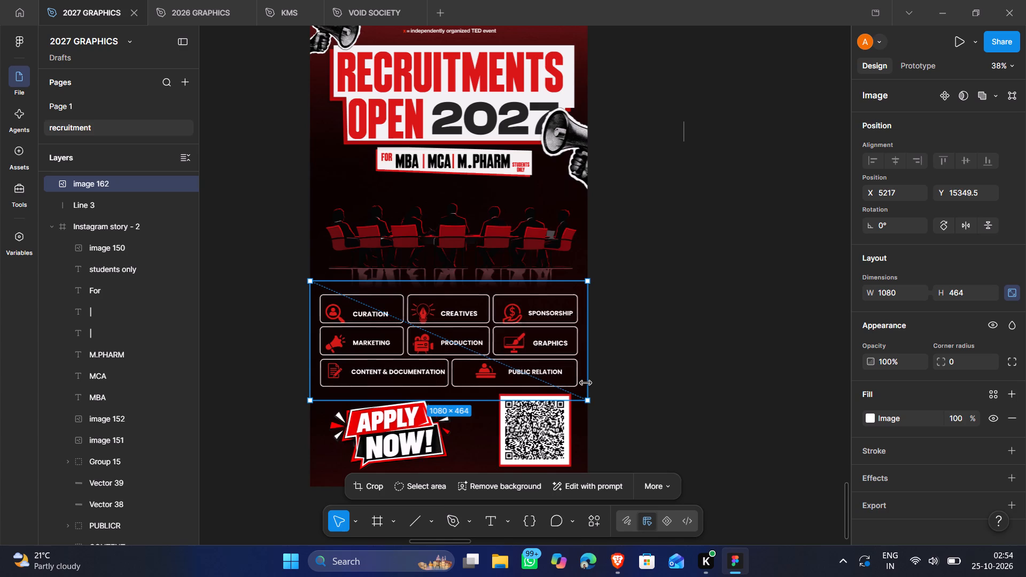
pyautogui.moveTo(586, 383); pyautogui.dragTo(586, 383)
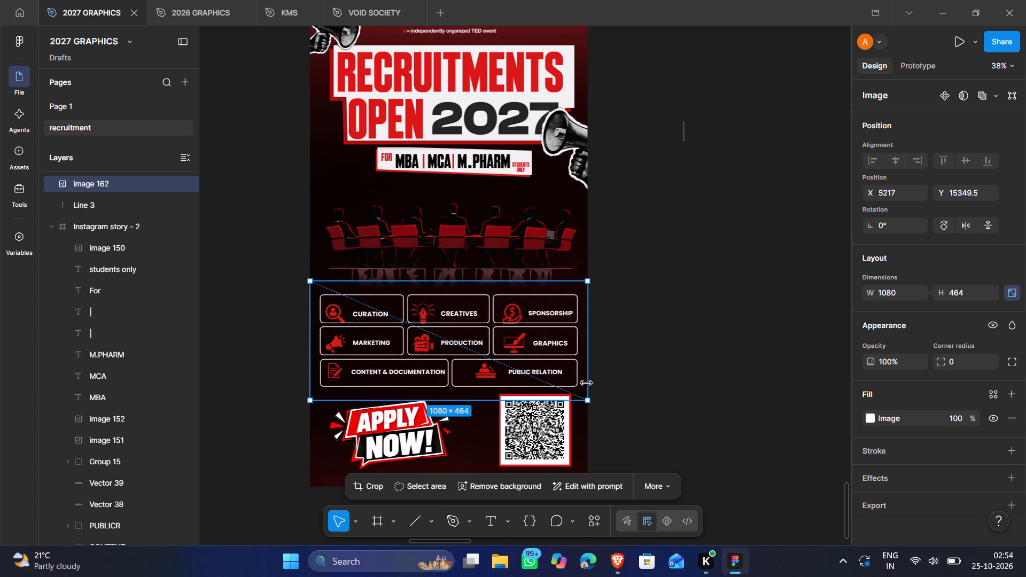
pyautogui.moveTo(586, 383); pyautogui.dragTo(587, 384)
pyautogui.click(647, 383)
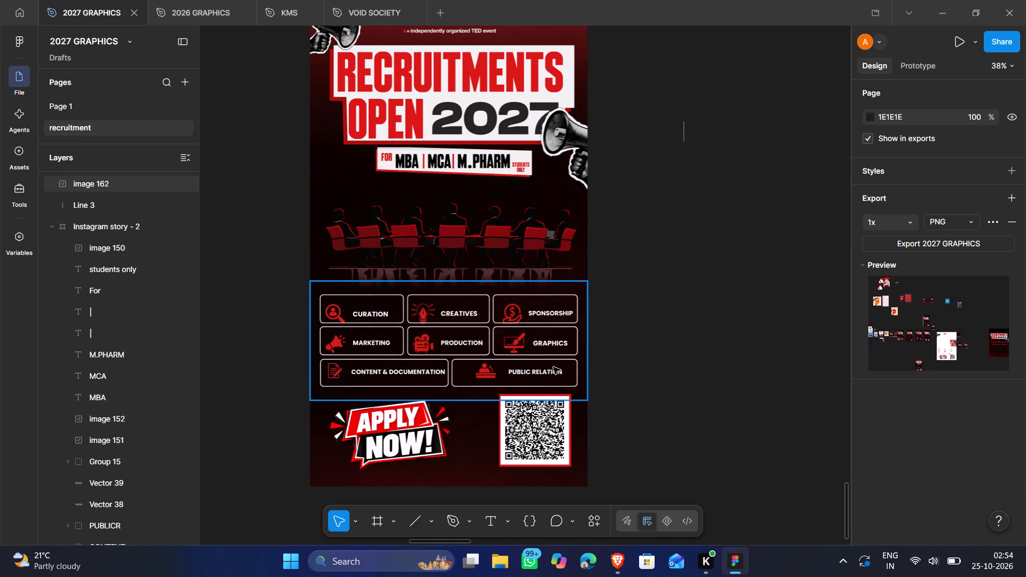
pyautogui.click(552, 367)
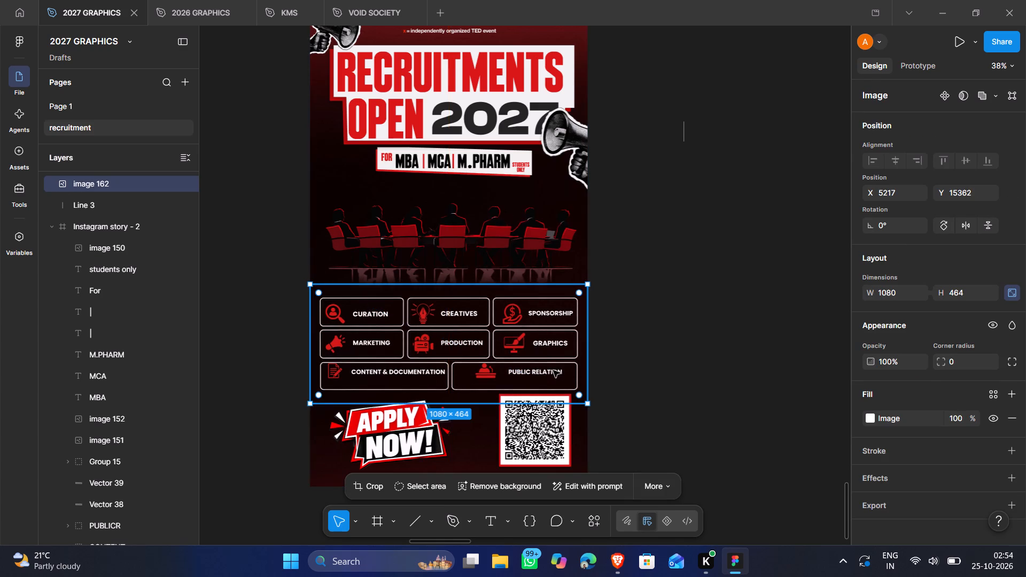
# Move the box-outline image off the story onto the empty canvas beside it.
pyautogui.hscroll(1, 553, 370)
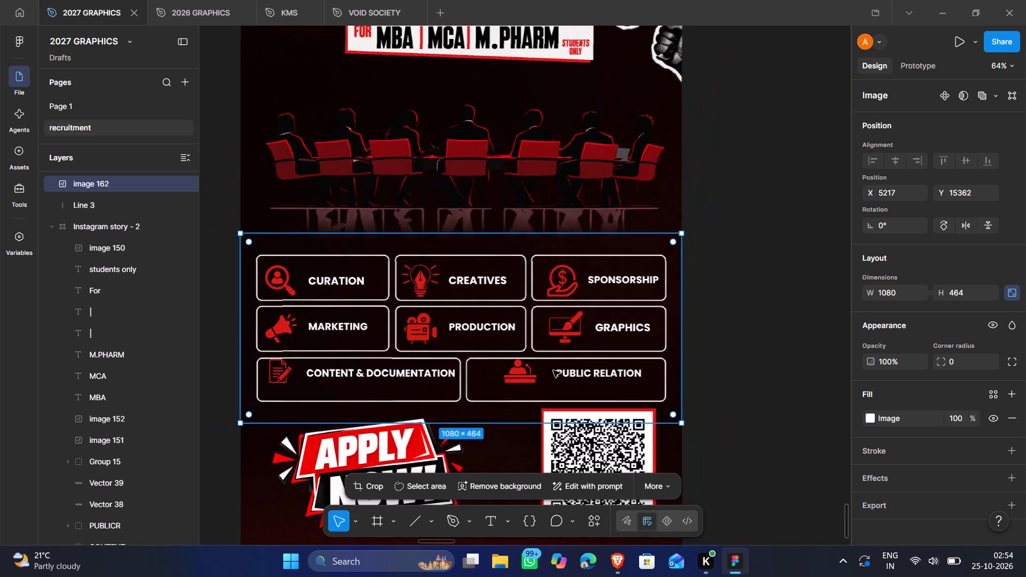
pyautogui.moveTo(508, 355); pyautogui.dragTo(653, 294)
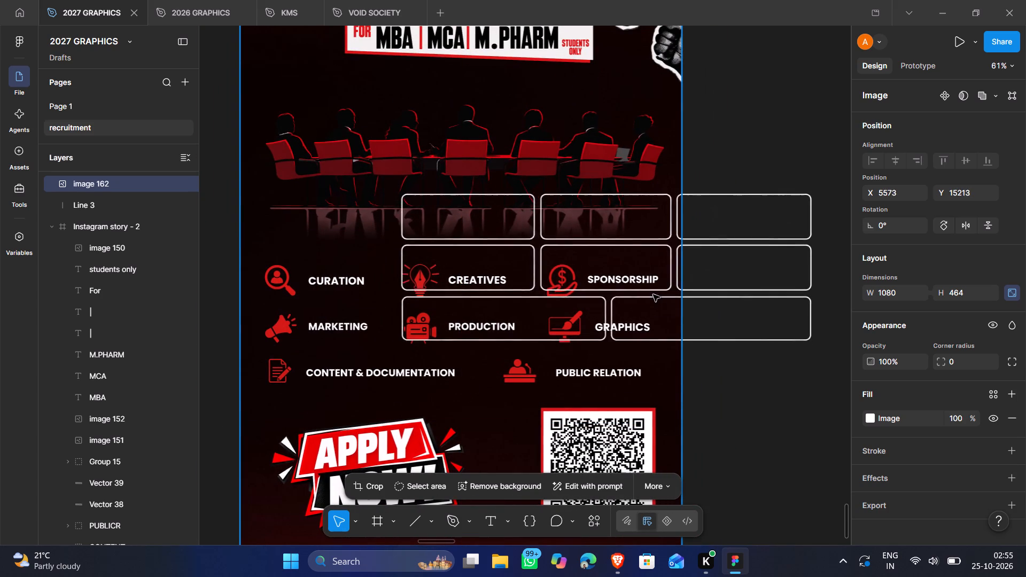
pyautogui.moveTo(653, 294); pyautogui.dragTo(875, 297)
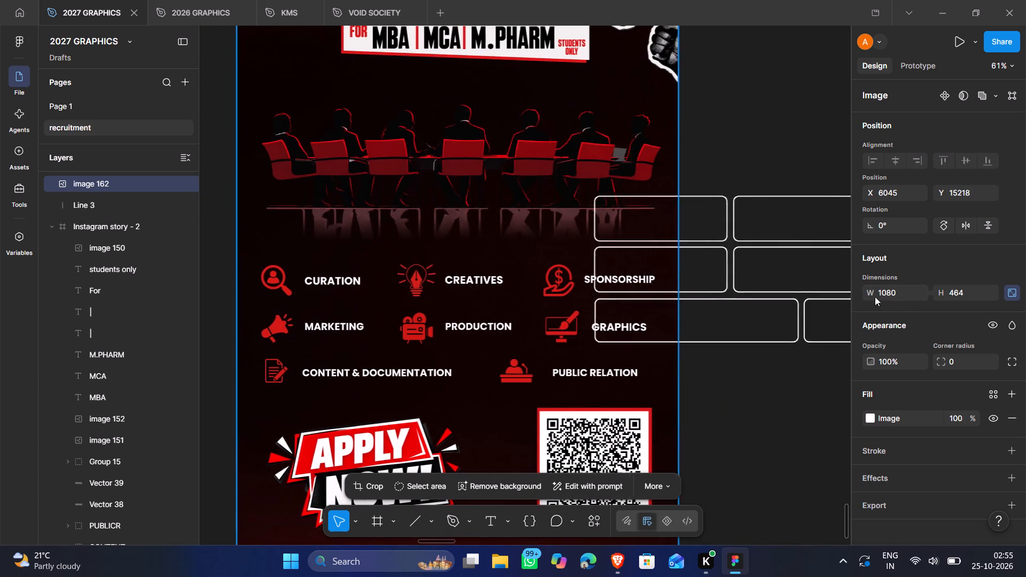
pyautogui.moveTo(875, 297); pyautogui.dragTo(857, 290)
pyautogui.click(687, 434)
# Draw a rectangle about 618 × 114 on the empty canvas beside the story, below the box-outline image.
pyautogui.scroll(-1, 687, 434)
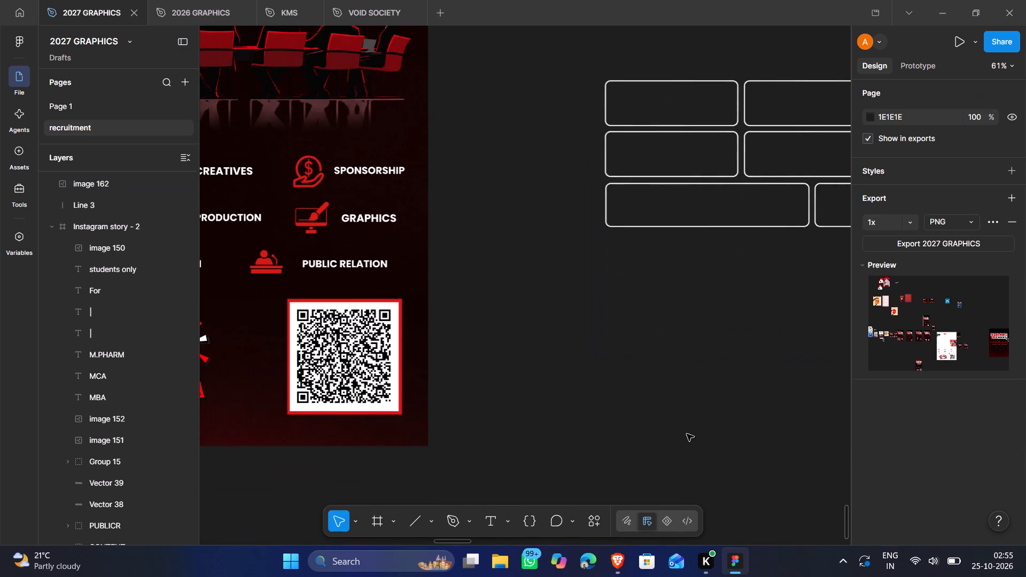
pyautogui.scroll(-1, 687, 434)
pyautogui.press('r')
pyautogui.moveTo(713, 369); pyautogui.dragTo(780, 412)
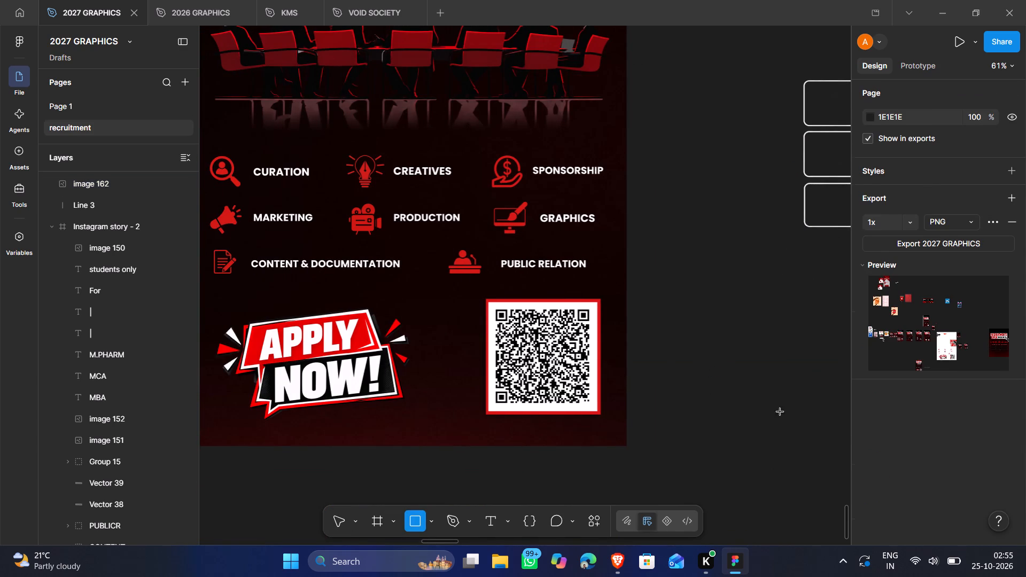
pyautogui.moveTo(780, 412); pyautogui.dragTo(855, 415)
pyautogui.click(768, 403)
pyautogui.click(741, 339)
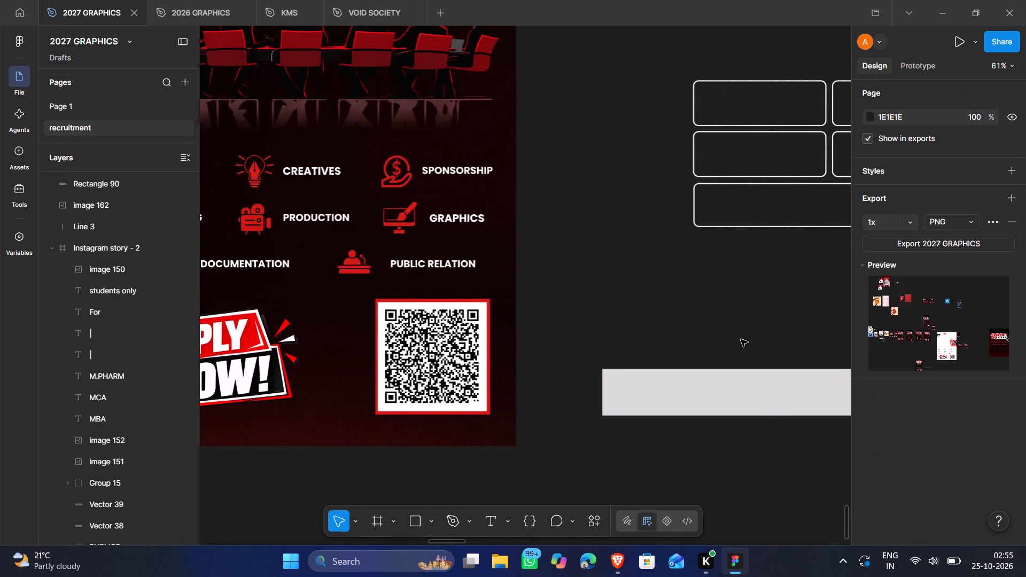
pyautogui.moveTo(714, 396); pyautogui.dragTo(686, 352)
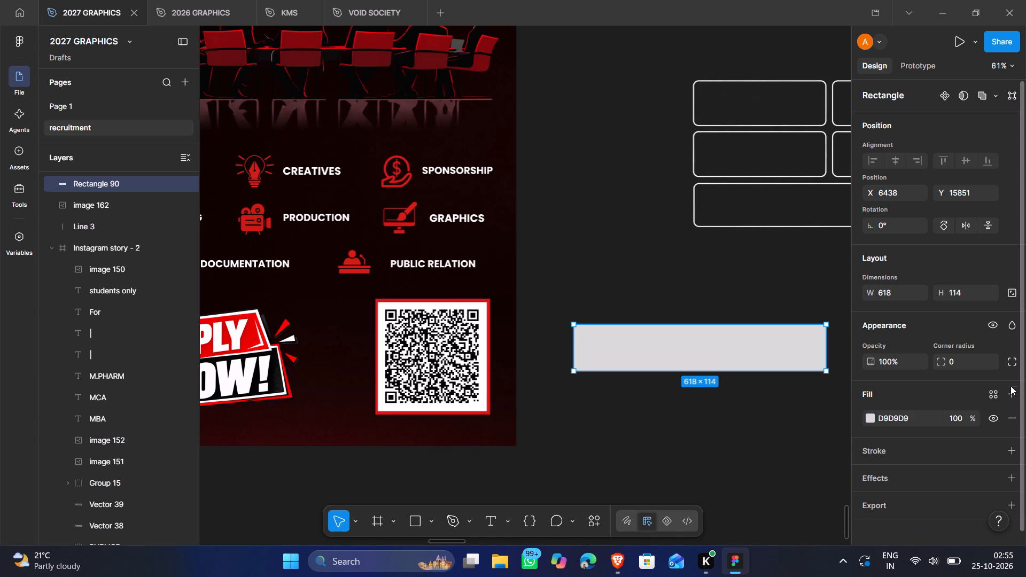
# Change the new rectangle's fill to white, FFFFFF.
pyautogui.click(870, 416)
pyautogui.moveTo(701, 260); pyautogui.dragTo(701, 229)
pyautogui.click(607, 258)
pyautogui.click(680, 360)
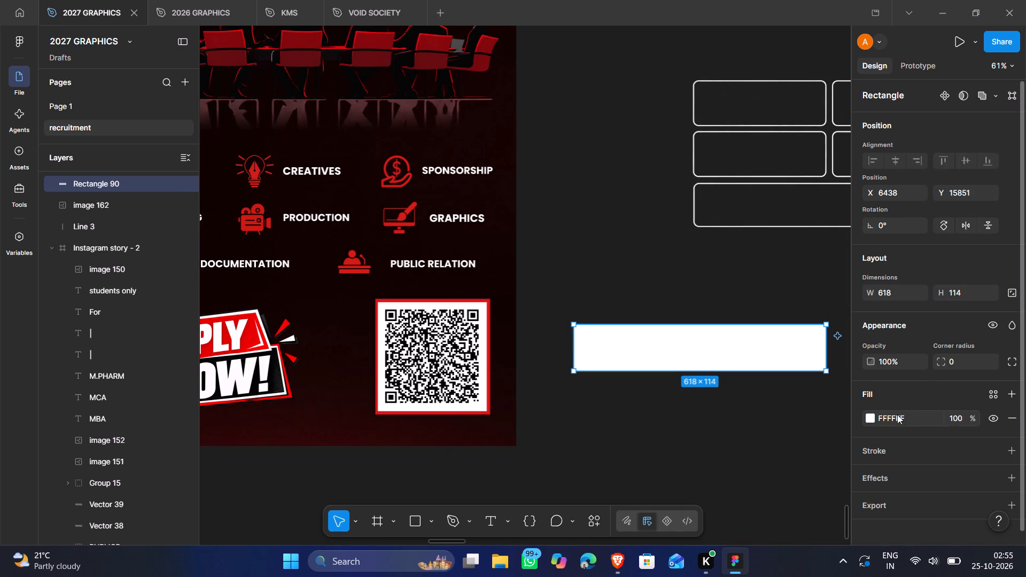
# Round the rectangle's corners, trying radii of 5 and 10 before settling on 26.
pyautogui.click(968, 359)
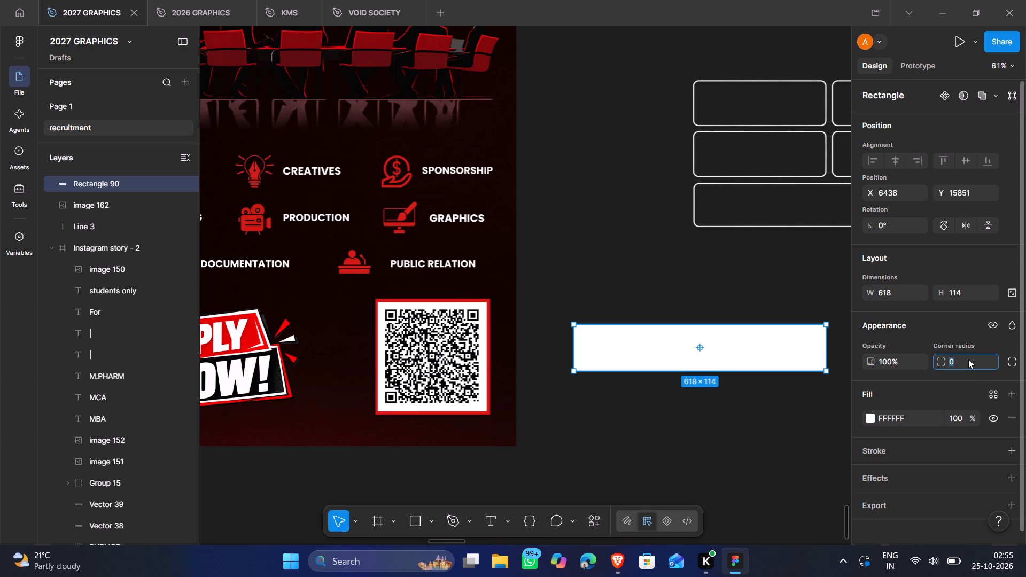
pyautogui.press('5')
pyautogui.press('Return')
pyautogui.click(974, 348)
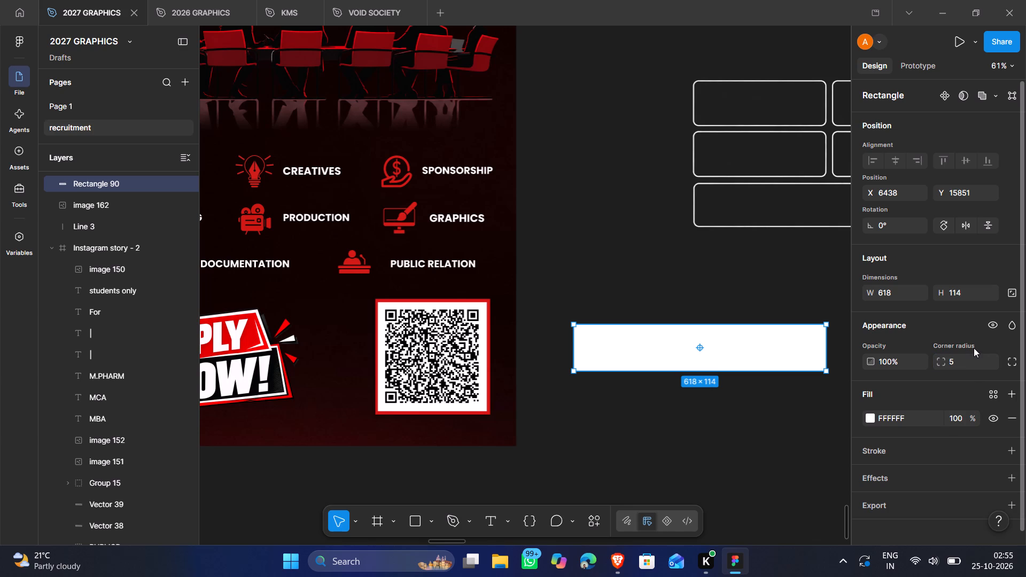
pyautogui.click(968, 355)
pyautogui.write('10')
pyautogui.press('Return')
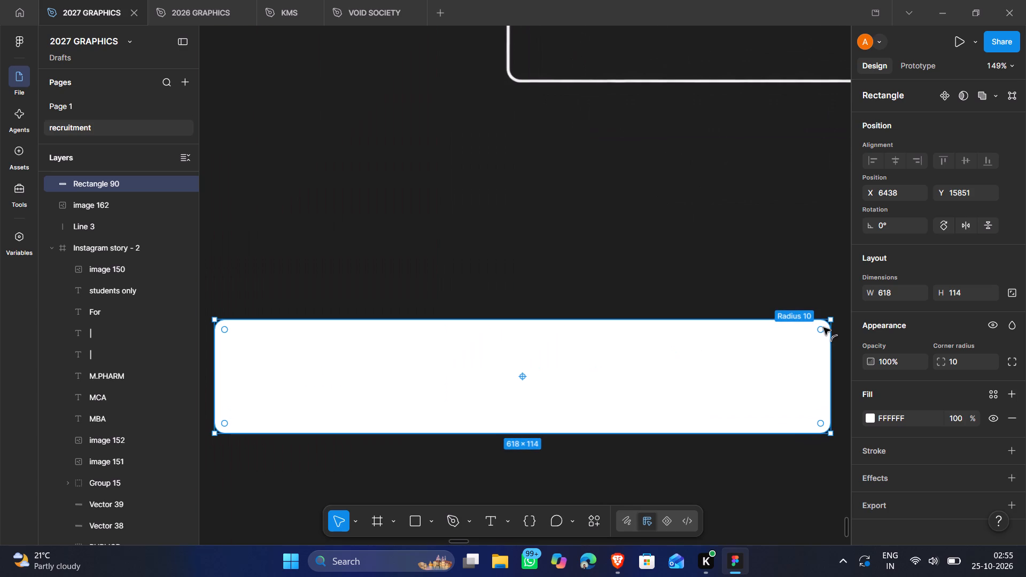
pyautogui.moveTo(823, 328); pyautogui.dragTo(757, 293)
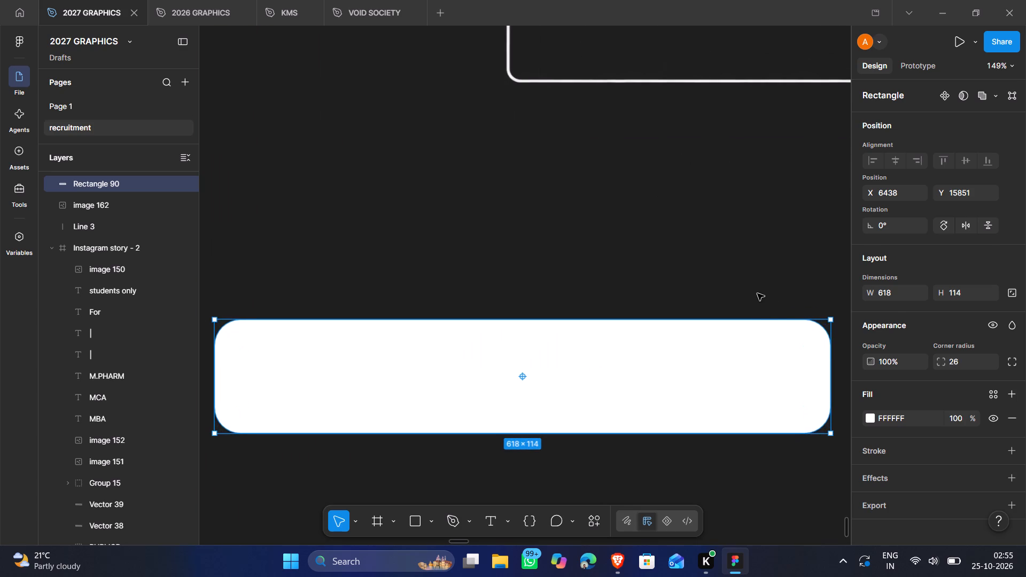
pyautogui.click(757, 293)
pyautogui.click(753, 307)
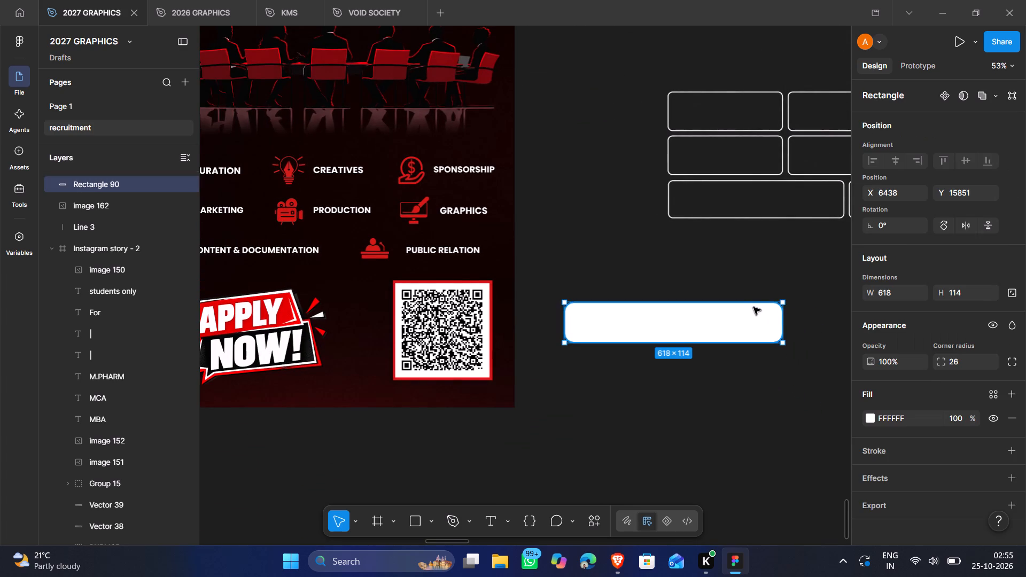
# Remove the rounded rectangle's fill and give it a white stroke instead.
pyautogui.click(1014, 419)
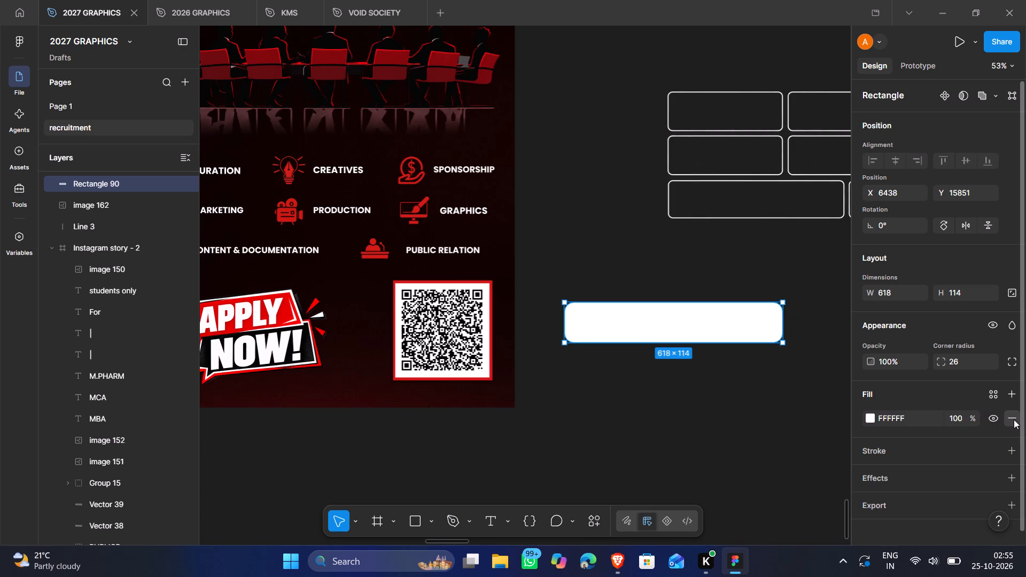
pyautogui.click(1020, 425)
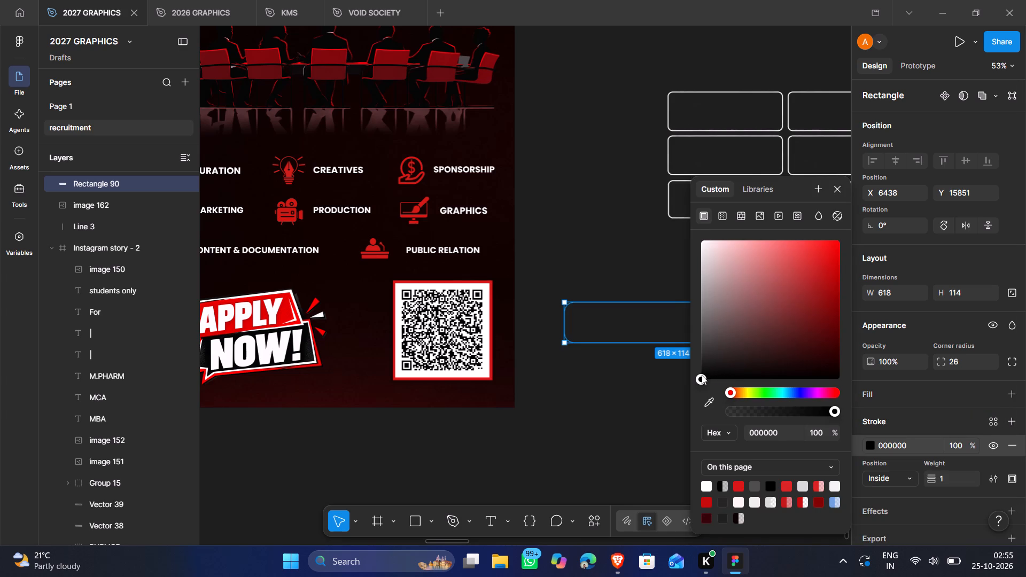
pyautogui.moveTo(702, 375); pyautogui.dragTo(689, 221)
pyautogui.click(635, 246)
pyautogui.hscroll(1, 635, 246)
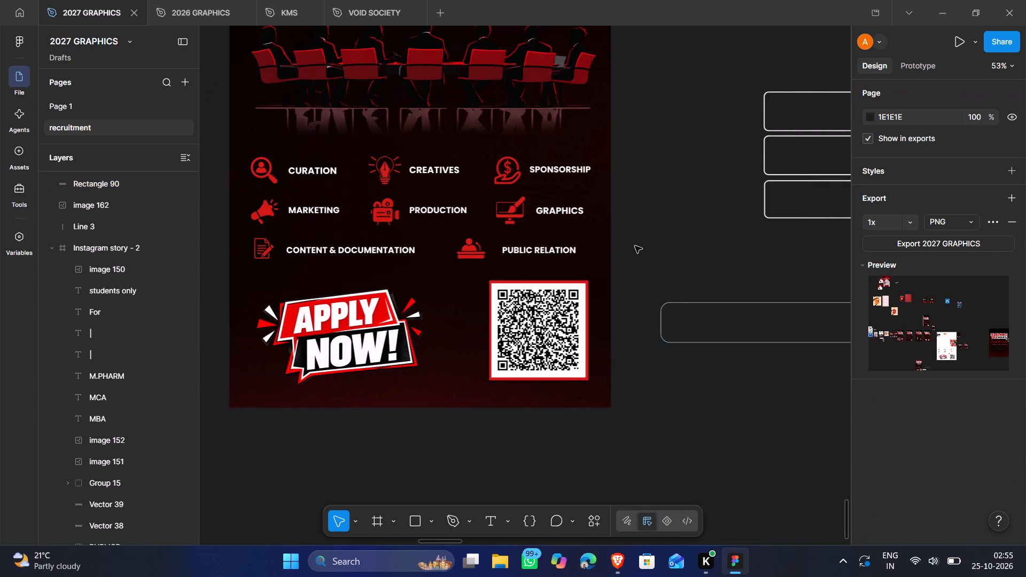
# Move the white-outlined rounded rectangle from the empty canvas into the story, over the CURATION and CREATIVES departments.
pyautogui.hscroll(1, 635, 246)
pyautogui.moveTo(728, 342); pyautogui.dragTo(501, 256)
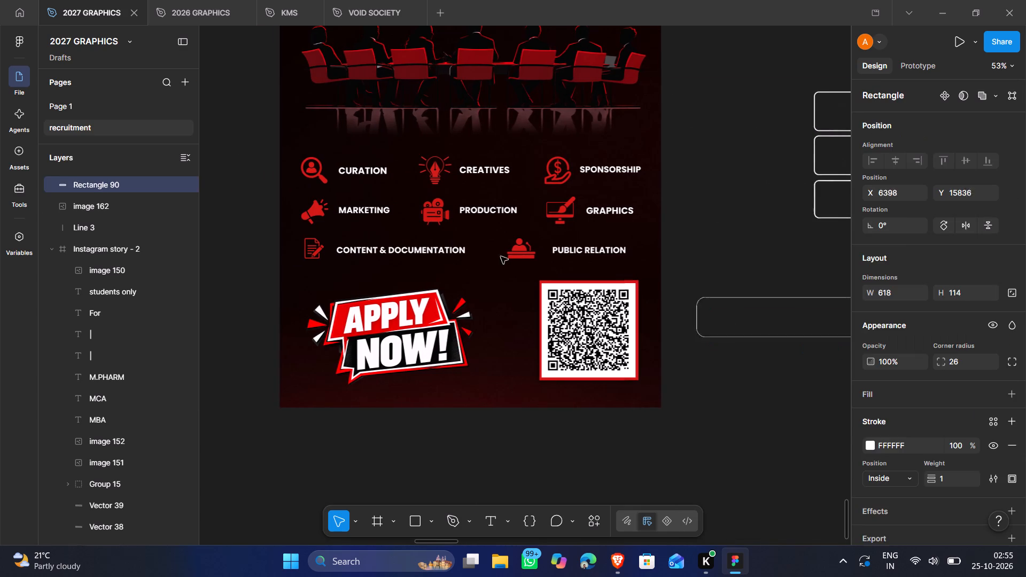
pyautogui.moveTo(501, 256); pyautogui.dragTo(318, 191)
pyautogui.hscroll(1, 318, 191)
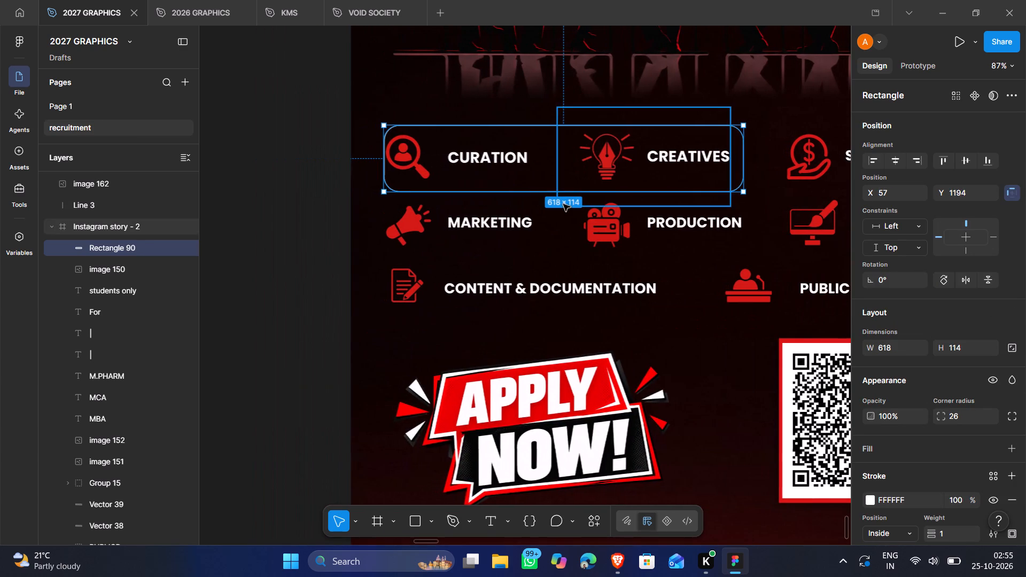
# Resize the outlined rectangle to about 322 × 105 and position it around CURATION at about X 34, Y 1196.
pyautogui.click(748, 194)
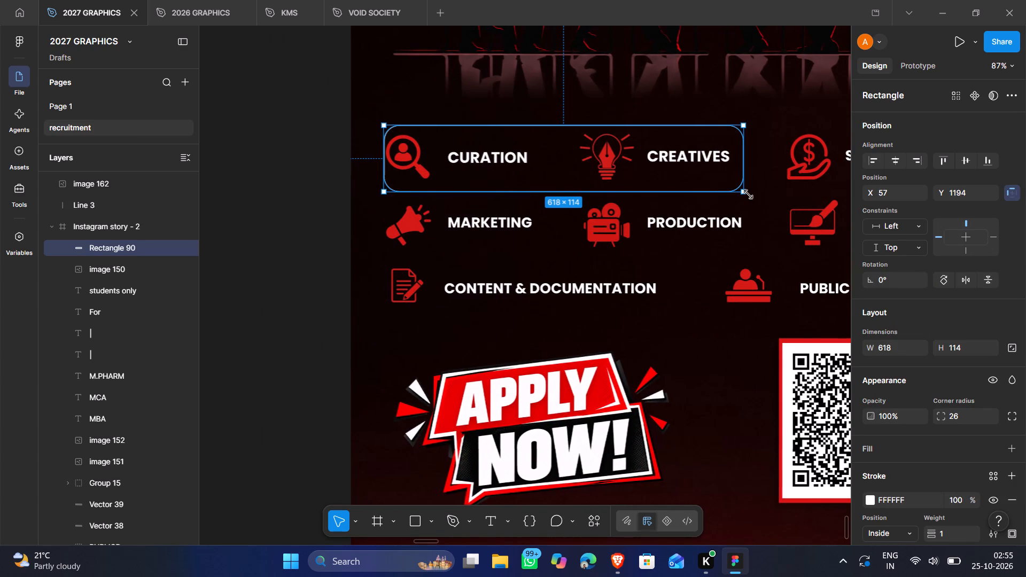
pyautogui.moveTo(748, 194); pyautogui.dragTo(558, 188)
pyautogui.moveTo(522, 171); pyautogui.dragTo(508, 172)
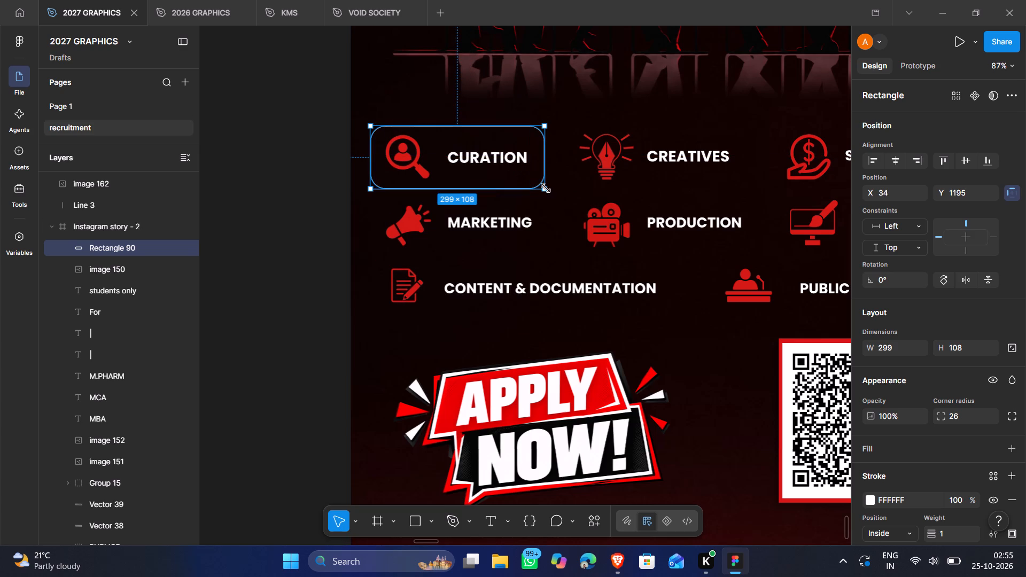
pyautogui.moveTo(549, 155); pyautogui.dragTo(569, 153)
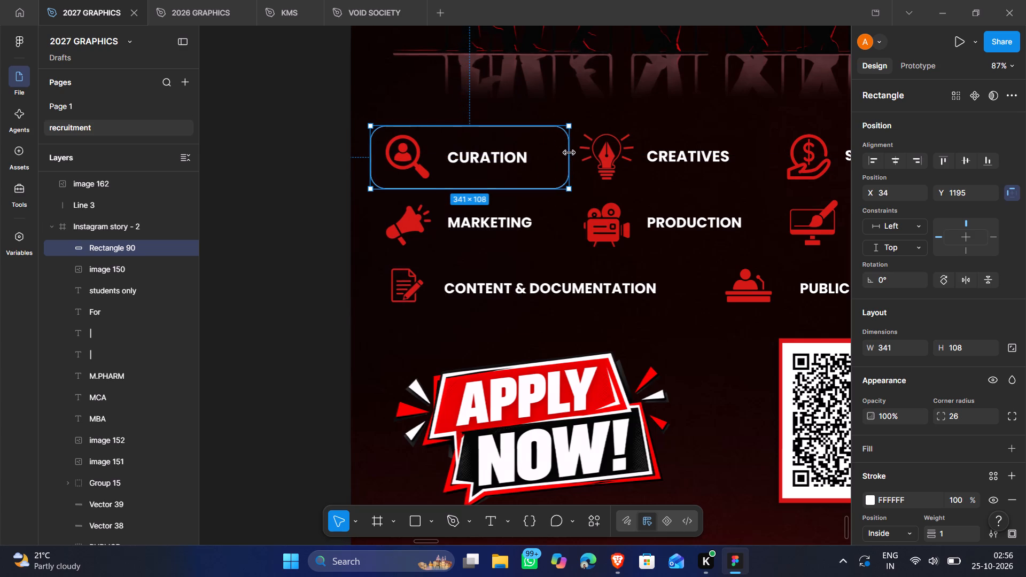
pyautogui.moveTo(569, 153); pyautogui.dragTo(561, 152)
pyautogui.moveTo(518, 184); pyautogui.dragTo(520, 176)
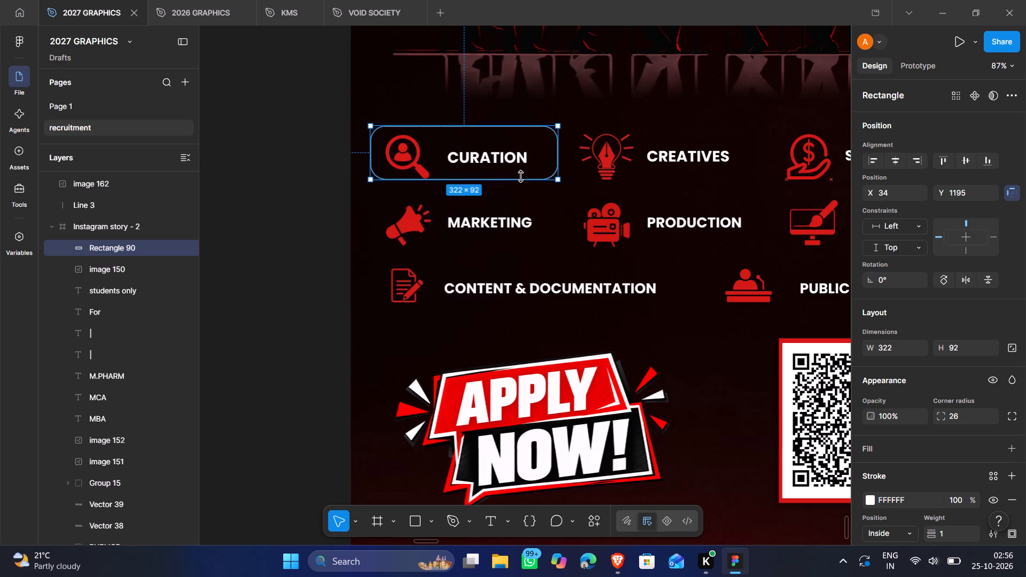
pyautogui.moveTo(520, 176); pyautogui.dragTo(521, 176)
pyautogui.moveTo(532, 164); pyautogui.dragTo(533, 169)
pyautogui.moveTo(533, 187); pyautogui.dragTo(534, 192)
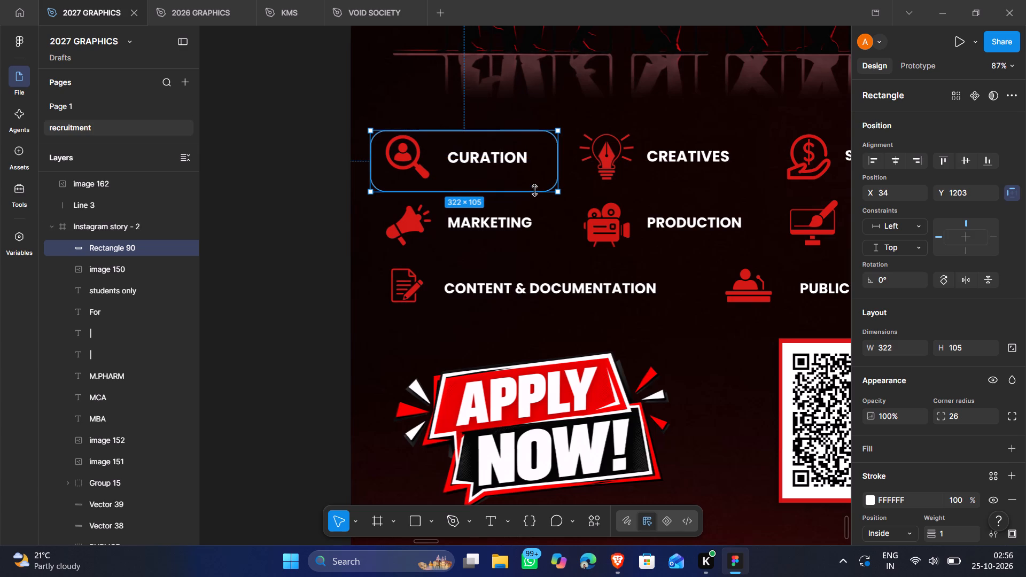
pyautogui.click(535, 176)
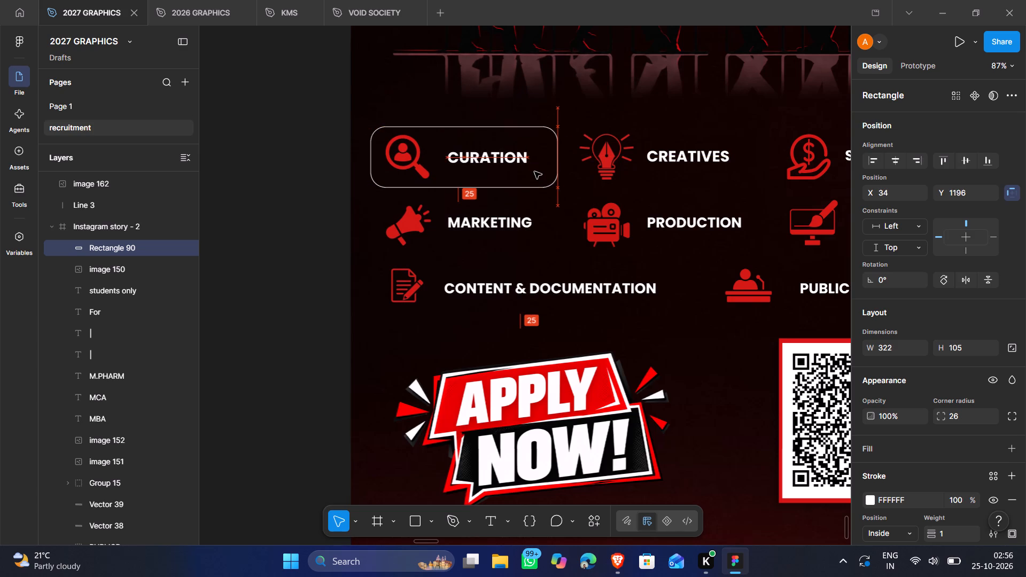
# Thicken the CURATION box's white stroke, trying a weight of 5 before settling on 2.
pyautogui.click(957, 533)
pyautogui.press('5')
pyautogui.press('Return')
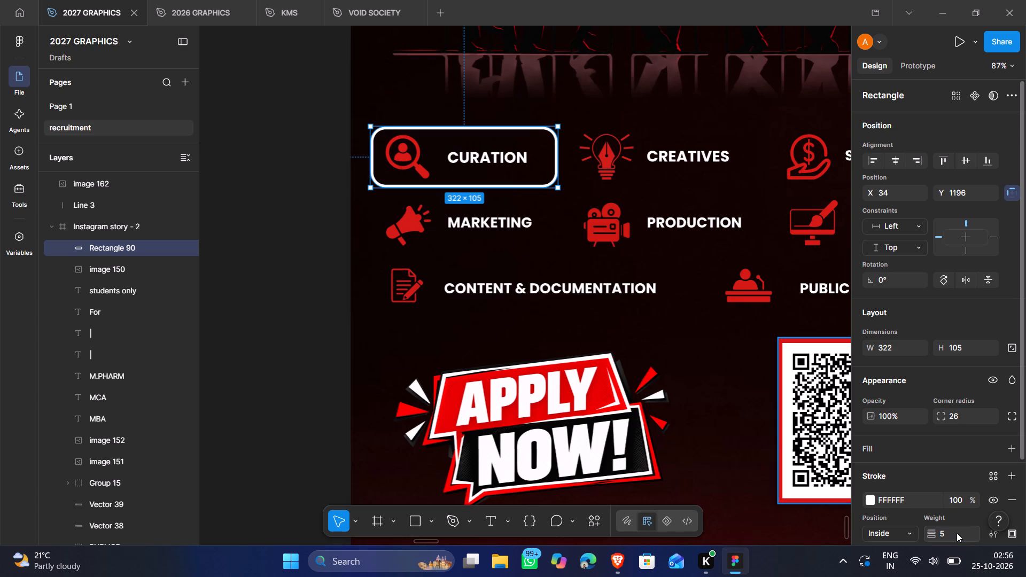
pyautogui.click(957, 533)
pyautogui.press('2')
pyautogui.press('Return')
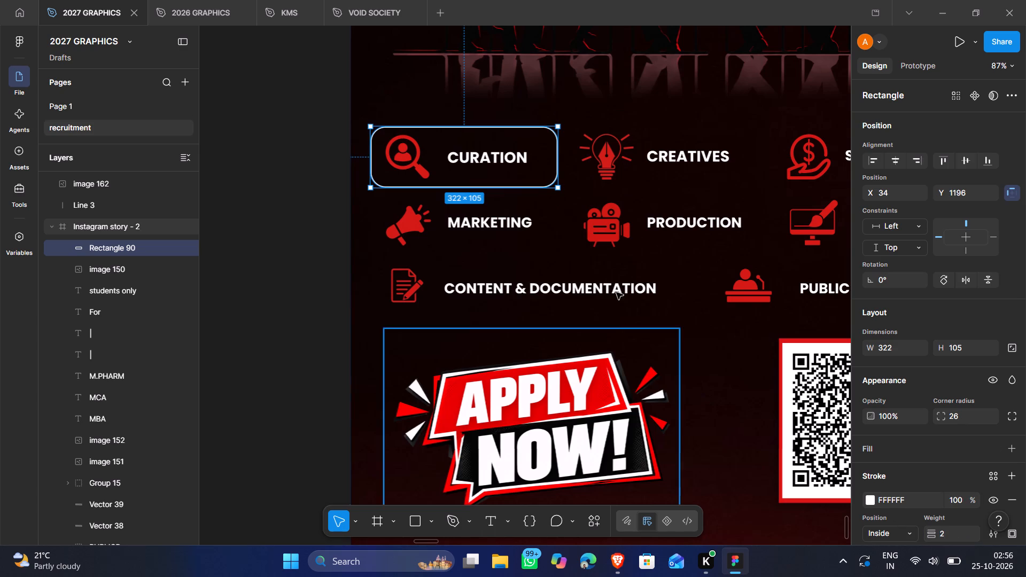
# Duplicate the CURATION box and place the copy around CREATIVES, level with the original at about X 366, Y 1196.
pyautogui.hotkey('ctrl', 'd')
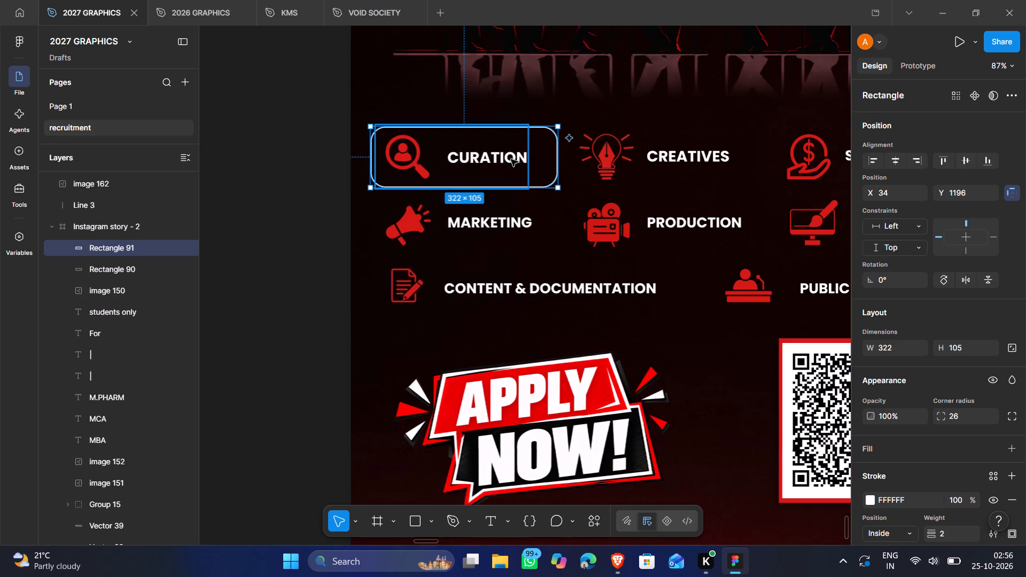
pyautogui.moveTo(549, 166); pyautogui.dragTo(741, 162)
pyautogui.moveTo(741, 162); pyautogui.dragTo(739, 163)
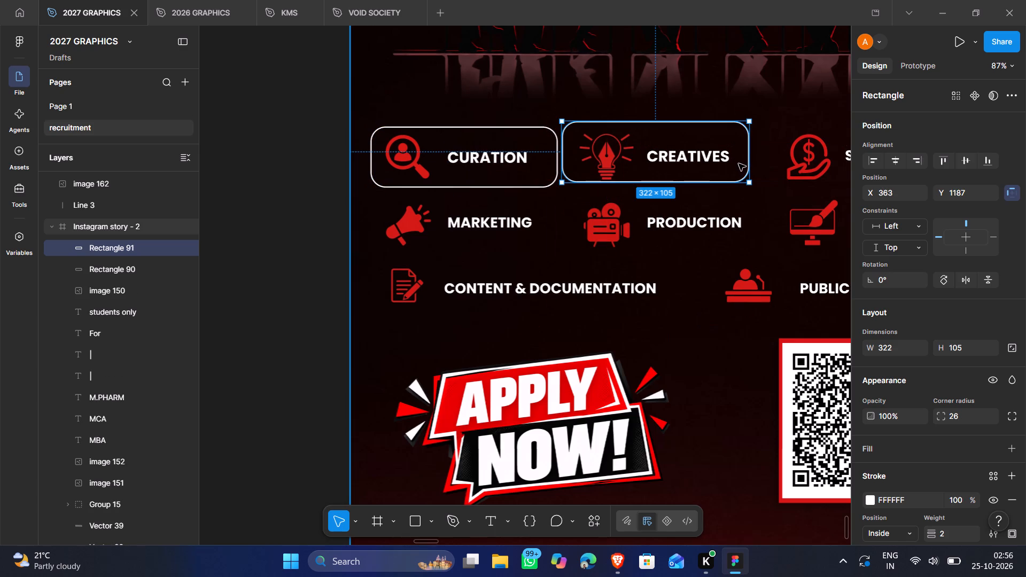
pyautogui.moveTo(739, 163); pyautogui.dragTo(744, 167)
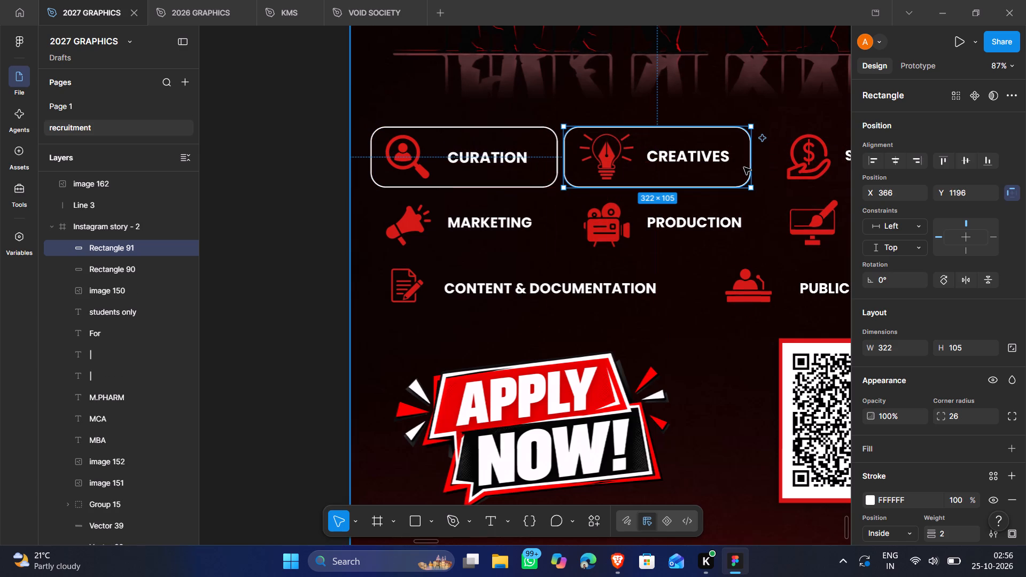
pyautogui.click(747, 234)
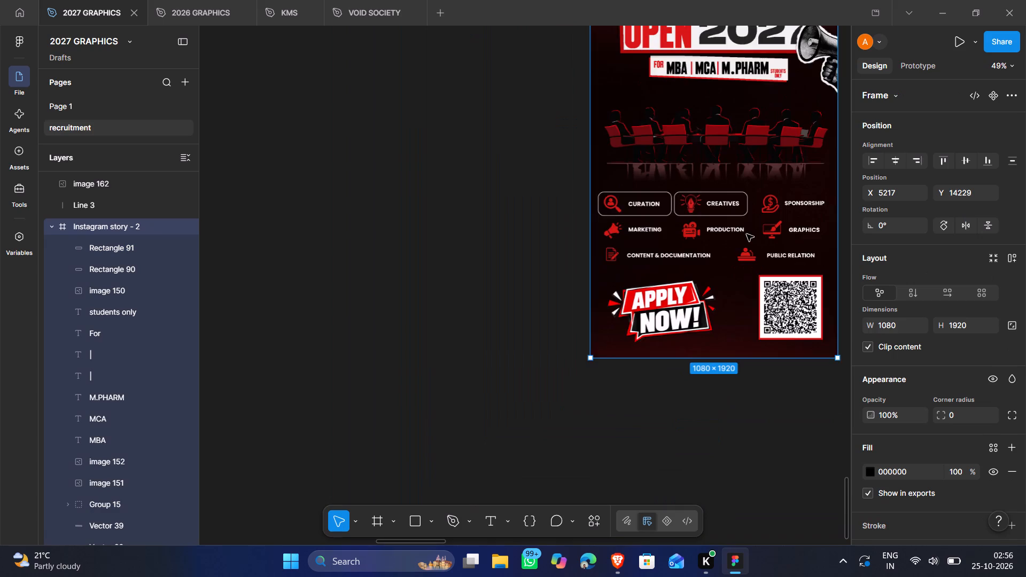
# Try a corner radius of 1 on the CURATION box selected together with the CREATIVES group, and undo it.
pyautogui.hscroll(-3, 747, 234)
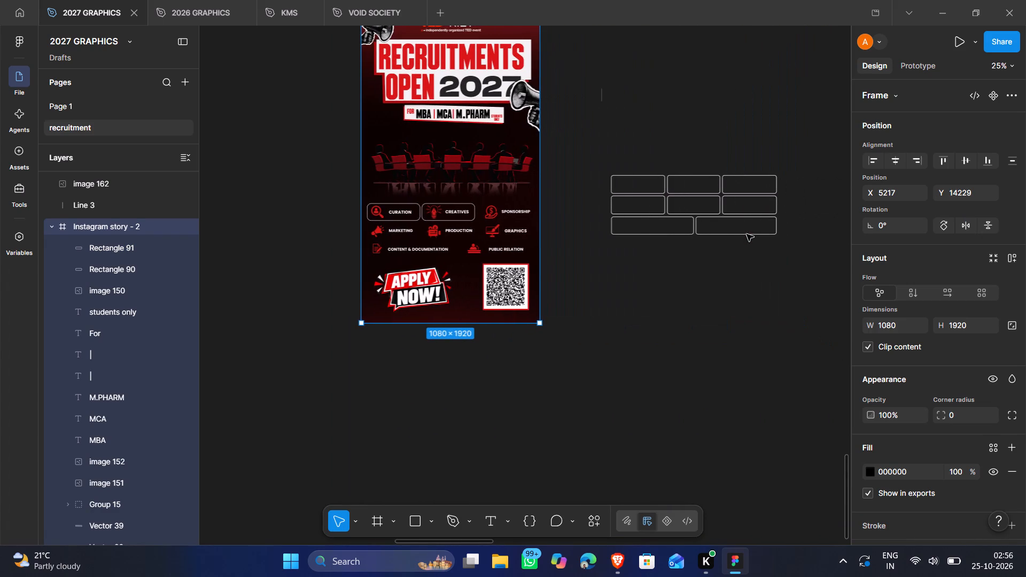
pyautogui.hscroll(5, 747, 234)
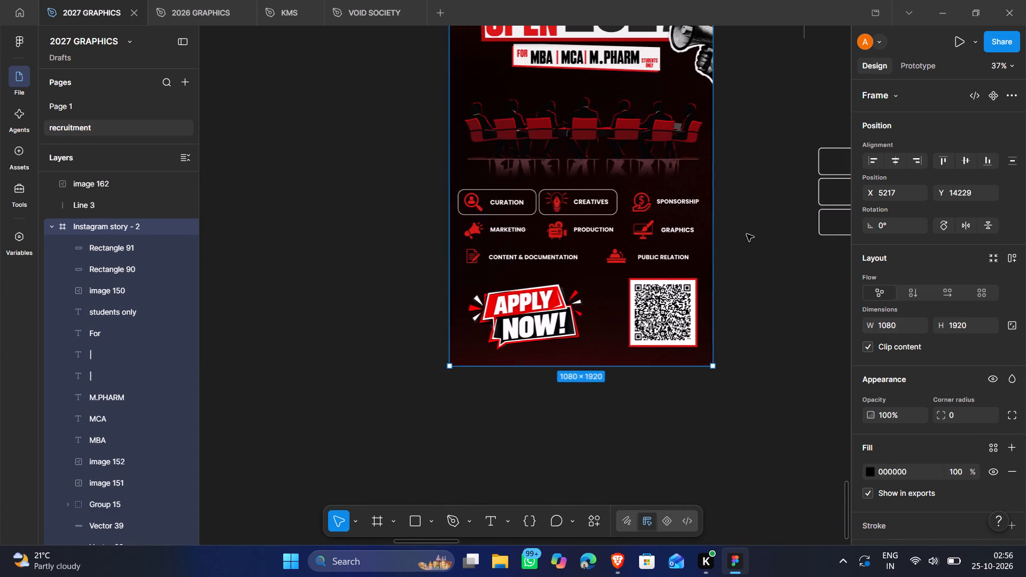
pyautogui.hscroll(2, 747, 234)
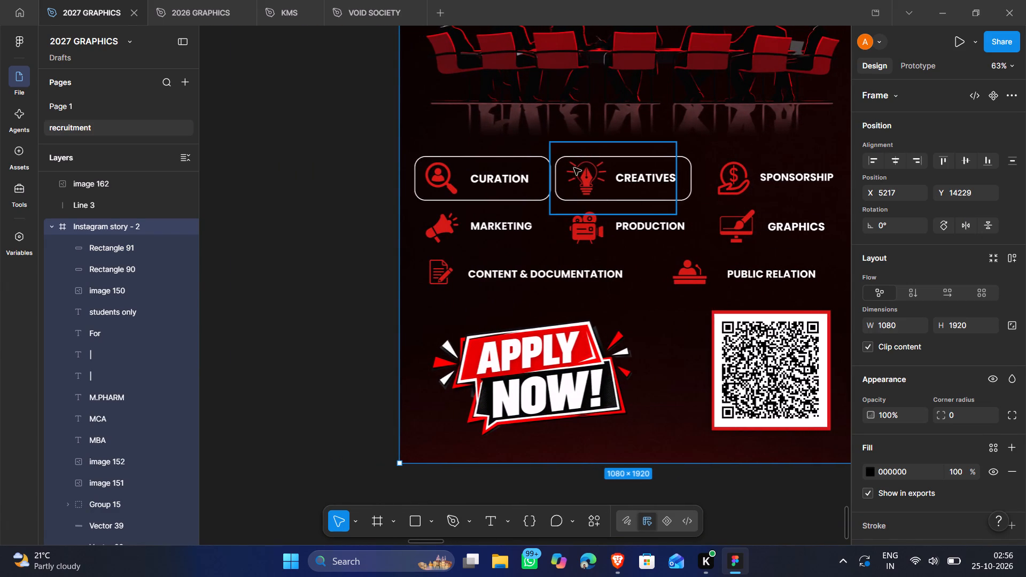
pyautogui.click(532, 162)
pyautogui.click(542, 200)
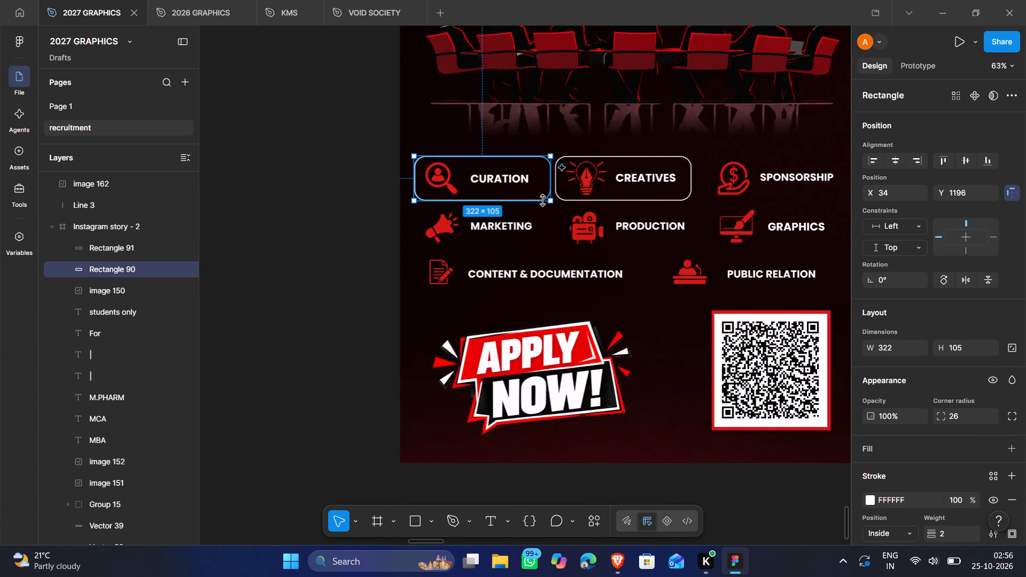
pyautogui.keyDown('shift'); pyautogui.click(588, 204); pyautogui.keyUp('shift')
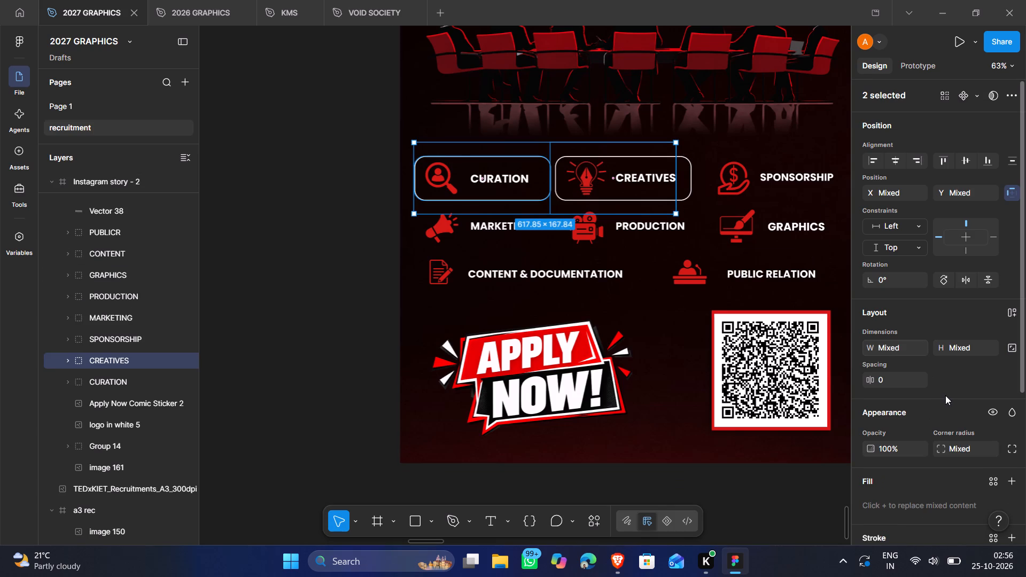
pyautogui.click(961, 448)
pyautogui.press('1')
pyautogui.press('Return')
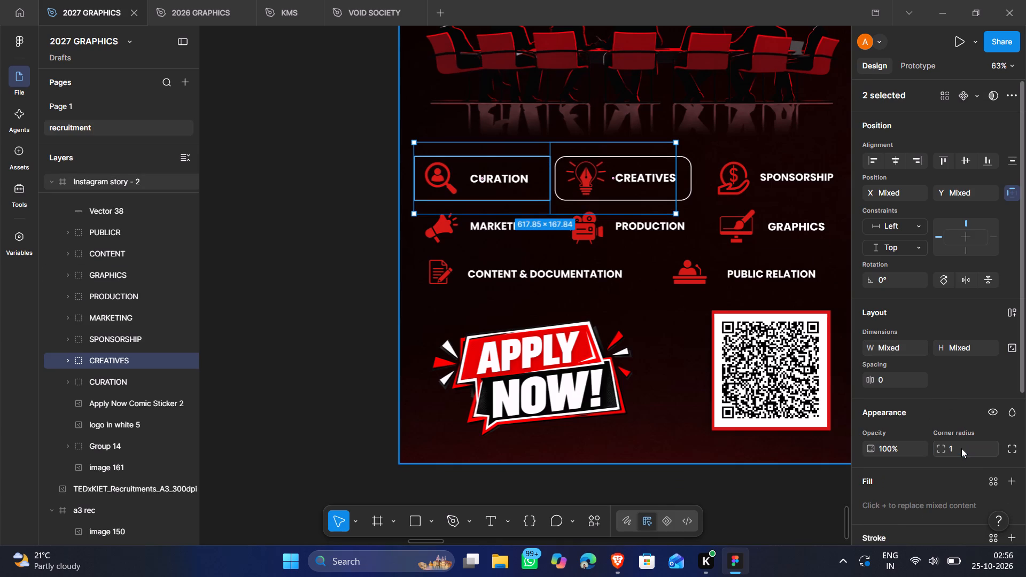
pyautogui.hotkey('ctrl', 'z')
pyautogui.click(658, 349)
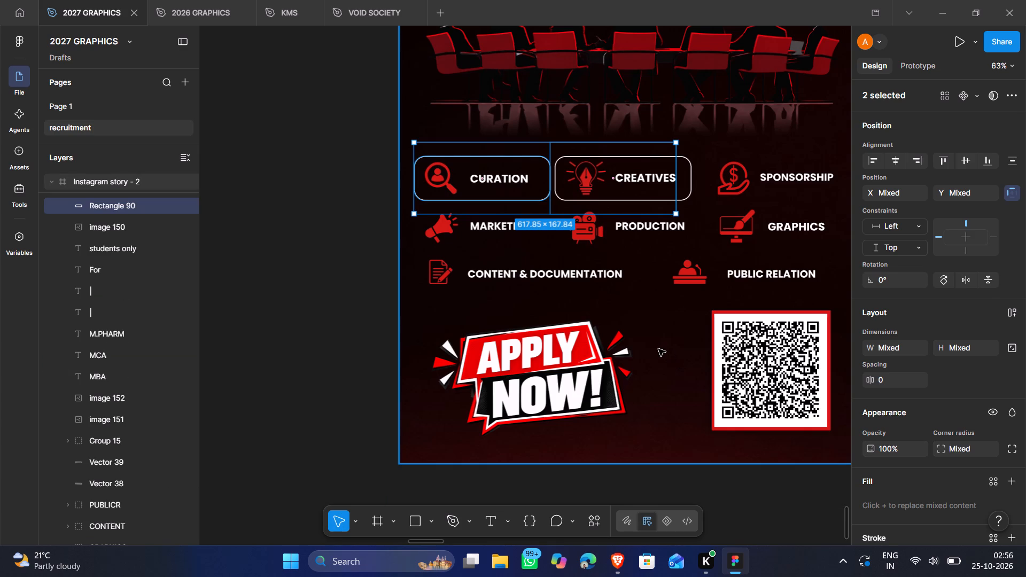
# Set the corner radius of the CURATION and CREATIVES outline boxes to 20.
pyautogui.click(542, 198)
pyautogui.scroll(-1, 922, 384)
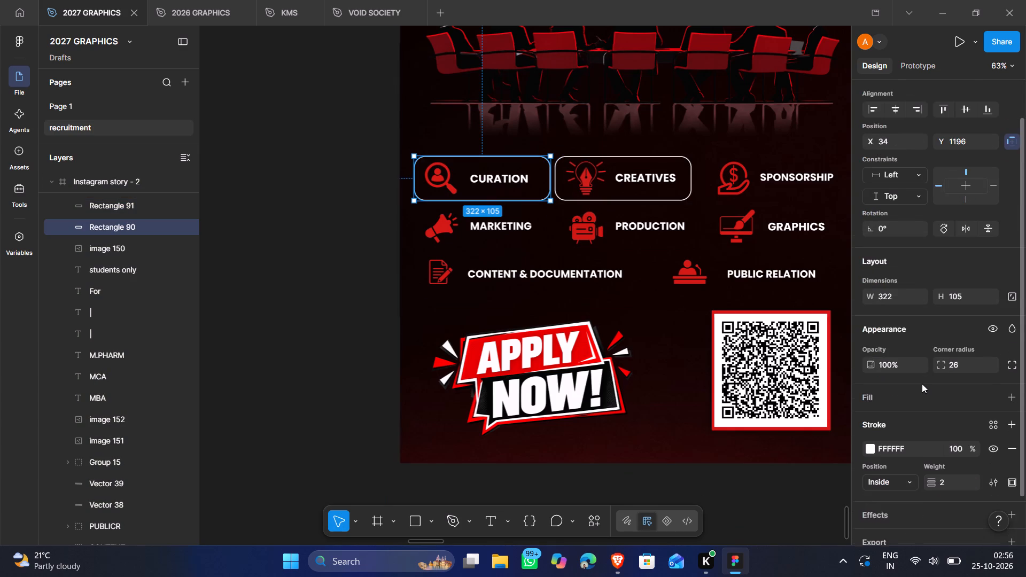
pyautogui.scroll(-1, 922, 384)
pyautogui.click(974, 344)
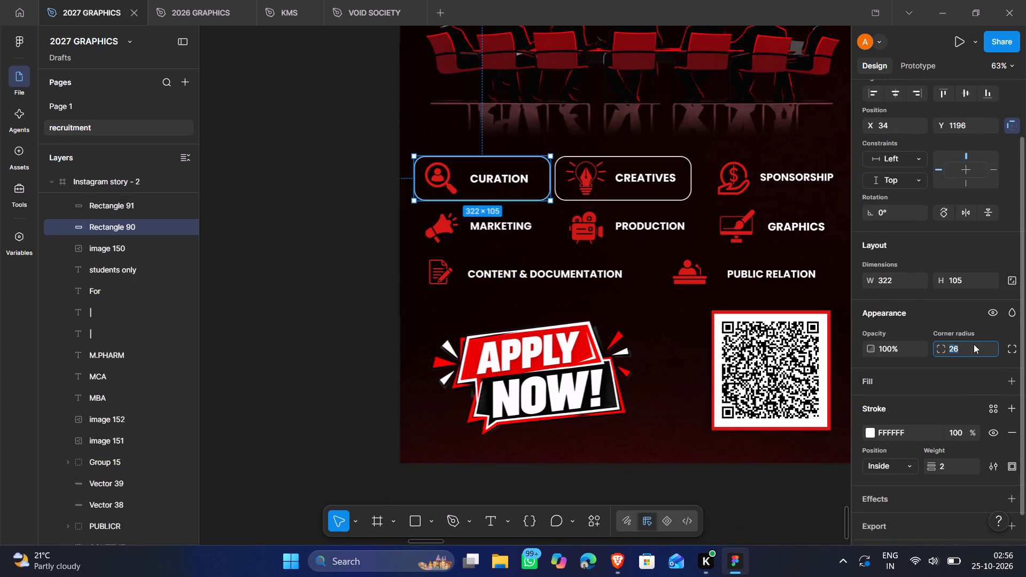
pyautogui.write('20')
pyautogui.press('Return')
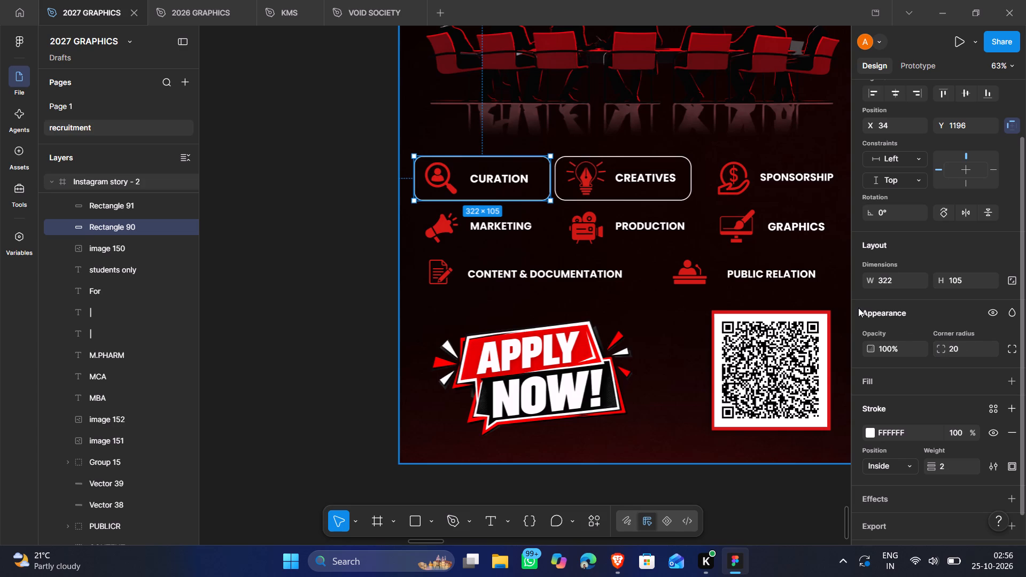
pyautogui.click(666, 198)
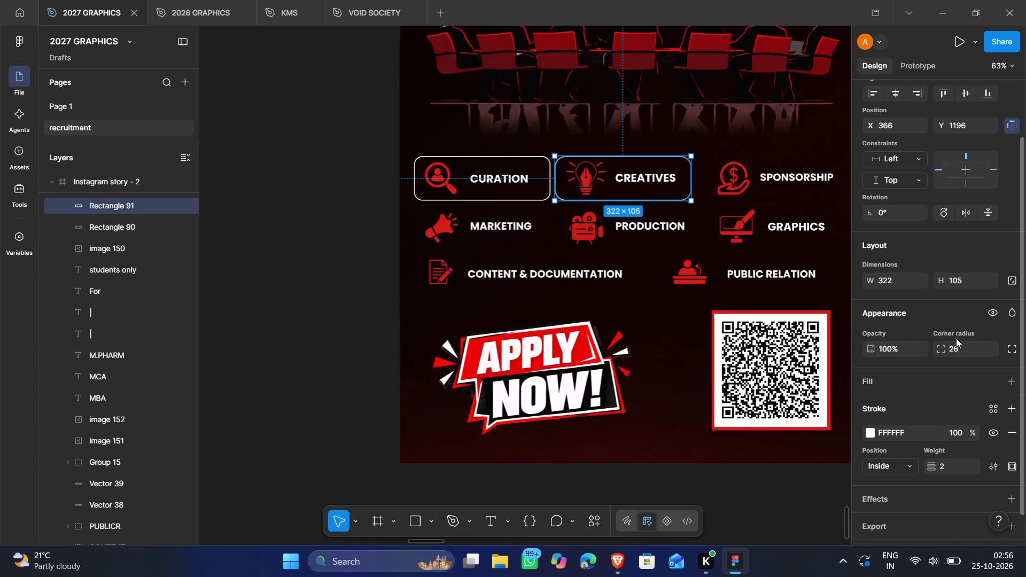
pyautogui.click(968, 344)
pyautogui.write('20')
pyautogui.press('Return')
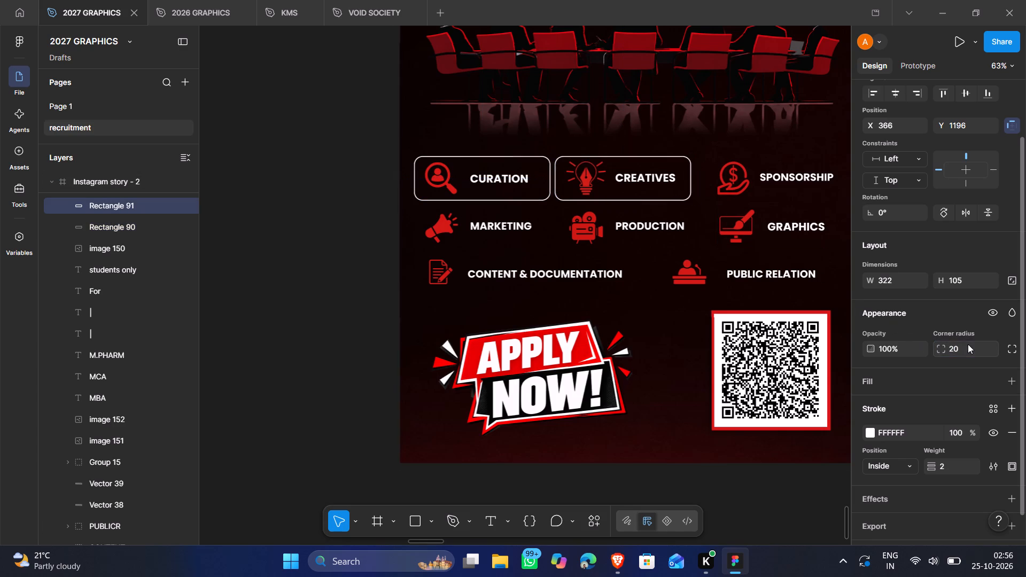
pyautogui.click(677, 300)
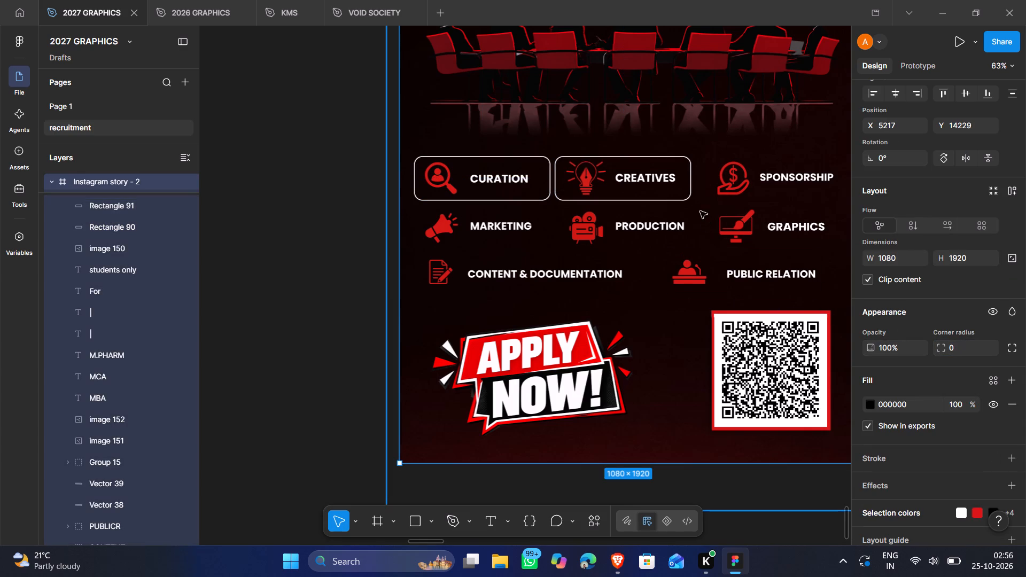
# Duplicate the CREATIVES box and shift the copy horizontally to frame SPONSORSHIP at about X 718, Y 1196.
pyautogui.click(685, 199)
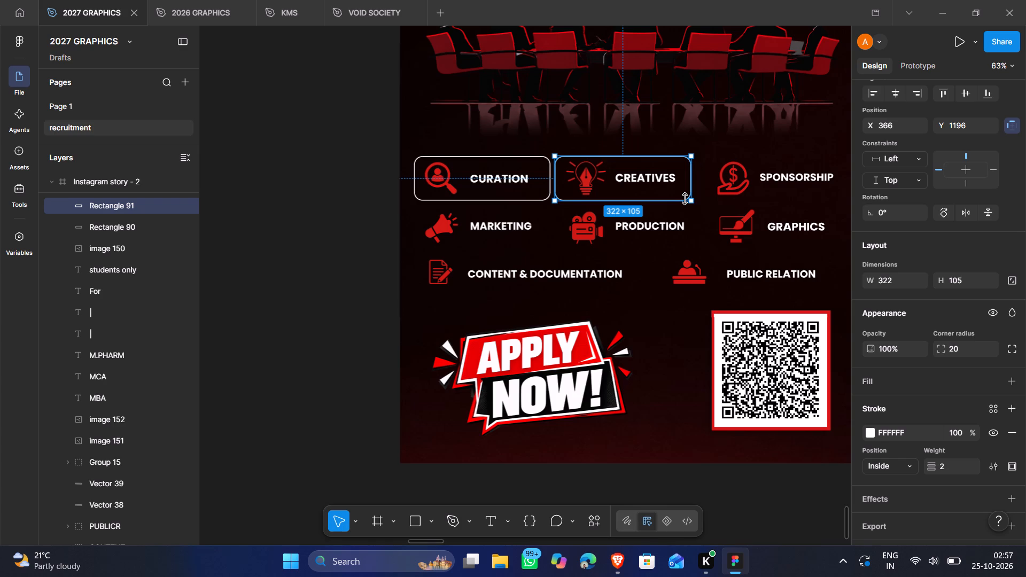
pyautogui.hotkey('ctrl', 'd')
pyautogui.hotkey('shift', 'Right')
pyautogui.hotkey('shift', 'Right')
pyautogui.hotkey('shift', 'Right')
pyautogui.hotkey('shift', 'Right')
pyautogui.hotkey('shift', 'Right')
pyautogui.hotkey('shift', 'Right')
pyautogui.hotkey('shift', 'Right')
pyautogui.hotkey('shift', 'Right')
pyautogui.hotkey('shift', 'Right')
pyautogui.hotkey('shift', 'Right')
pyautogui.hotkey('shift', 'Right')
pyautogui.hotkey('shift', 'Right')
pyautogui.hotkey('shift', 'Right')
pyautogui.hotkey('shift', 'Right')
pyautogui.hotkey('shift', 'Right')
pyautogui.hotkey('shift', 'Right')
pyautogui.hotkey('shift', 'Right')
pyautogui.hotkey('shift', 'Right')
pyautogui.hotkey('shift', 'Right')
pyautogui.hotkey('shift', 'Right')
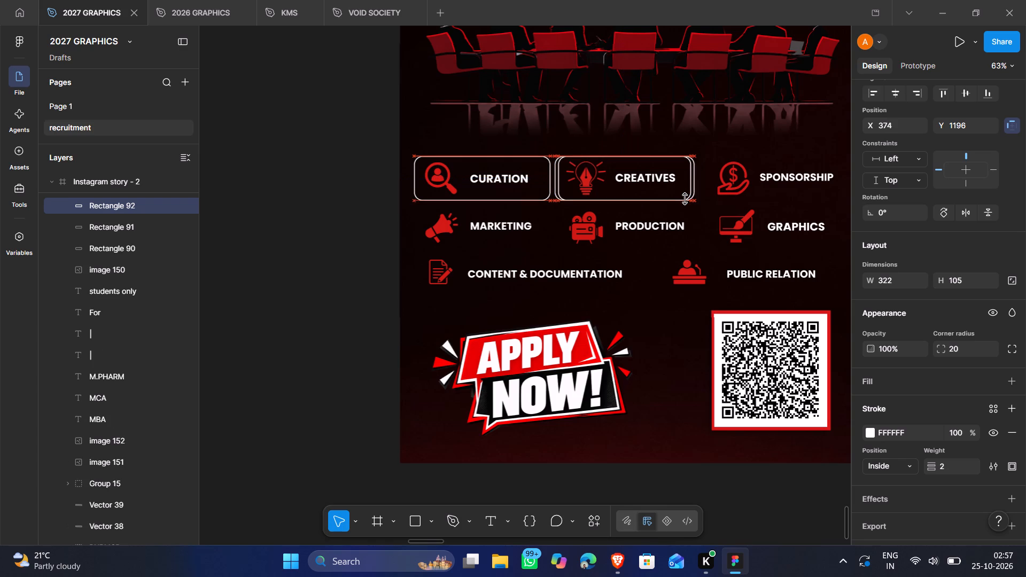
pyautogui.hotkey('shift', 'Right')
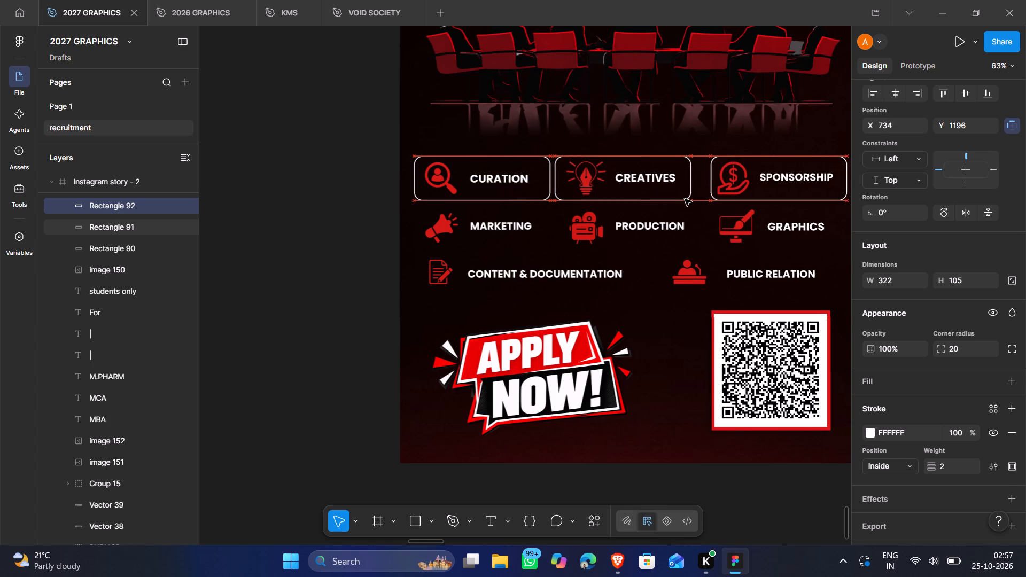
pyautogui.hotkey('shift', 'Left')
pyautogui.hotkey('shift', 'Left')
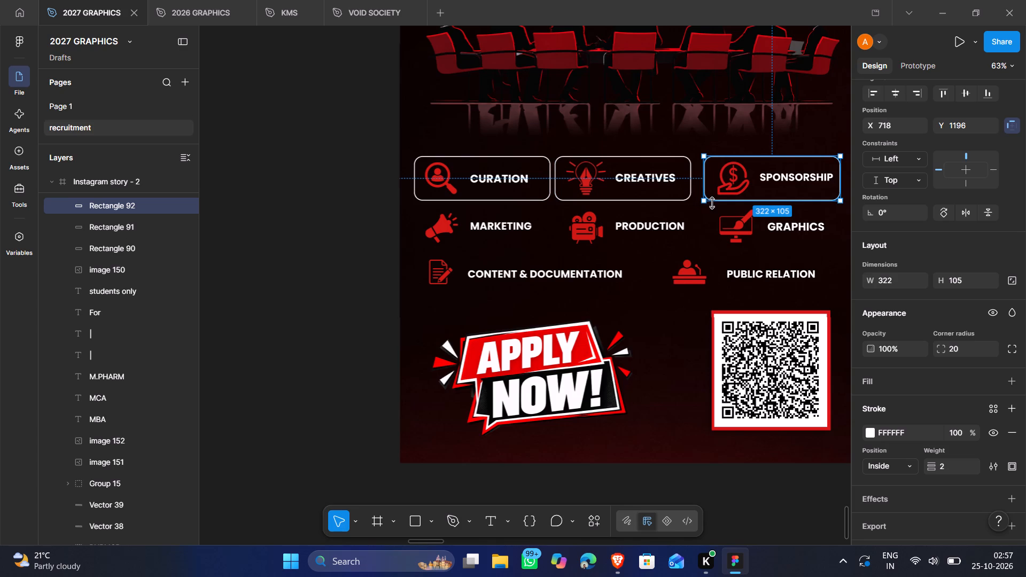
# Duplicate the SPONSORSHIP box and place the copy around GRAPHICS at about X 718, Y 1316.
pyautogui.hotkey('ctrl', 'd')
pyautogui.moveTo(733, 185); pyautogui.dragTo(563, 224)
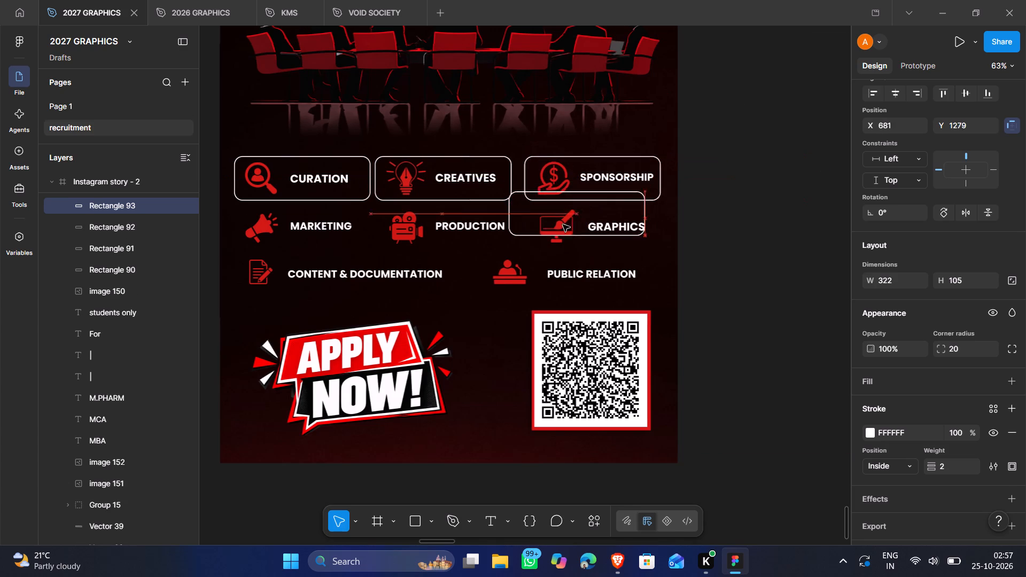
pyautogui.moveTo(563, 224); pyautogui.dragTo(581, 237)
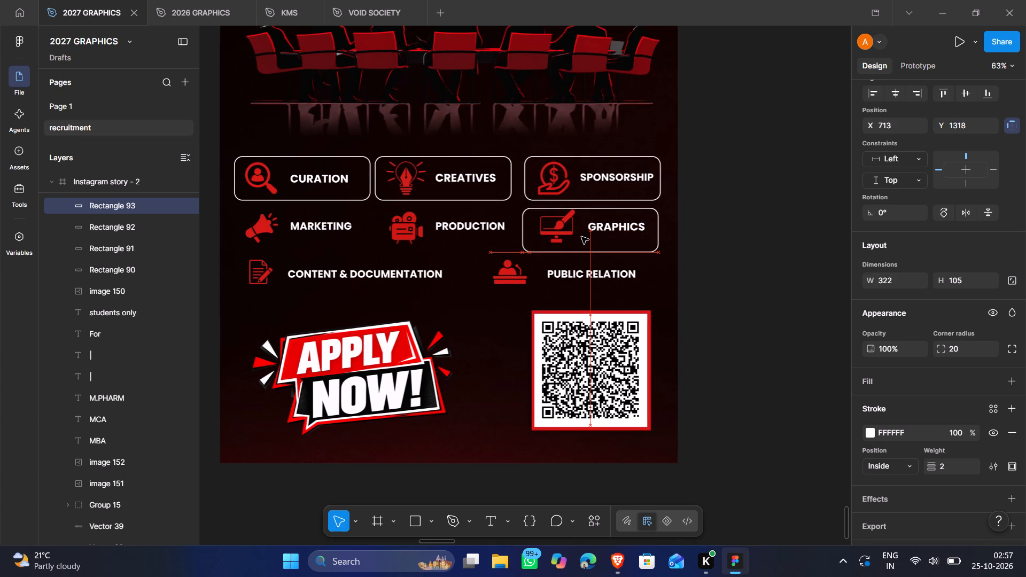
pyautogui.moveTo(581, 237); pyautogui.dragTo(585, 236)
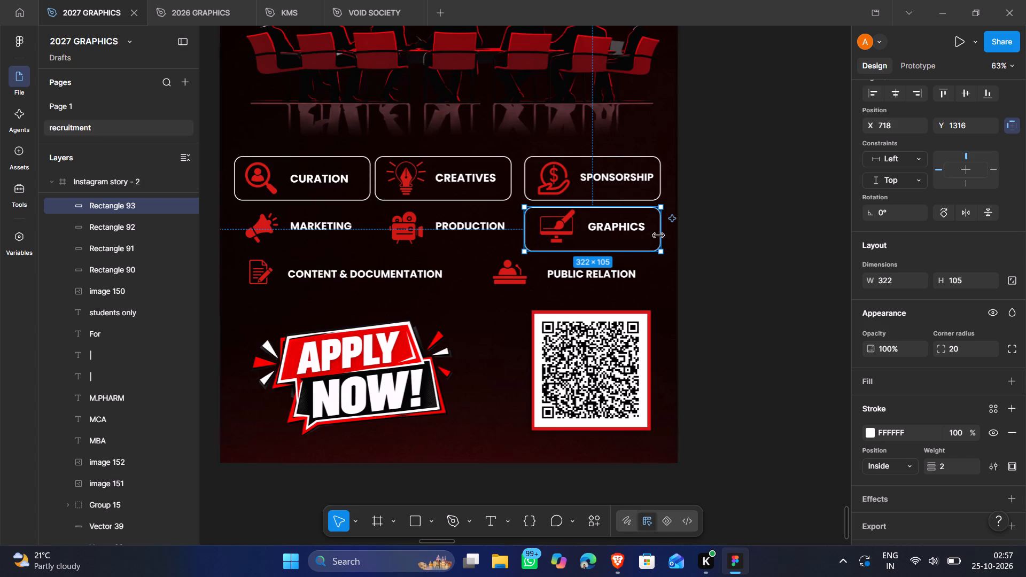
# Duplicate the GRAPHICS box, place the copy around PUBLIC RELATION at about X 615, Y 1430, and widen it to about 425.
pyautogui.hotkey('ctrl', 'd')
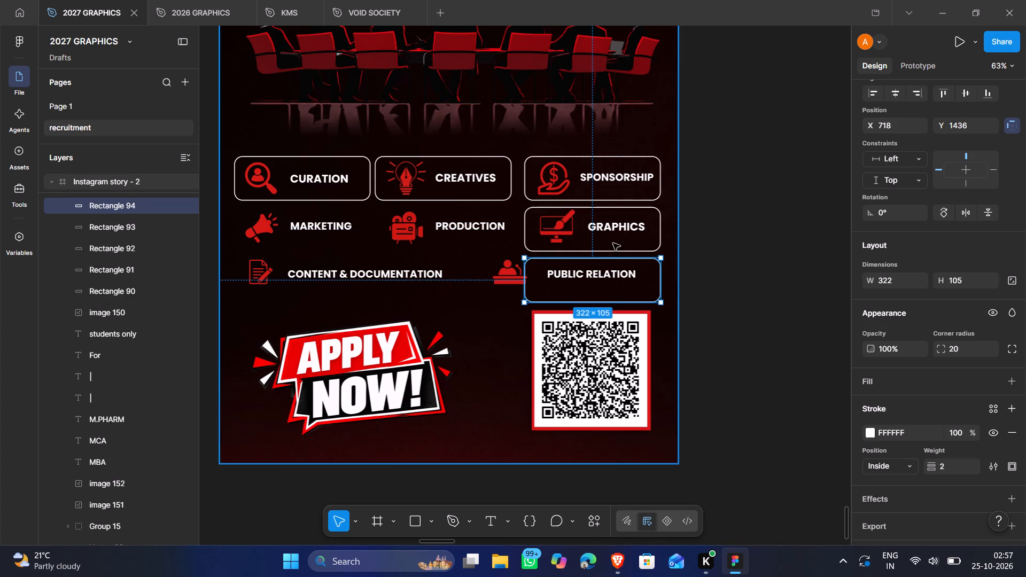
pyautogui.moveTo(611, 283); pyautogui.dragTo(569, 282)
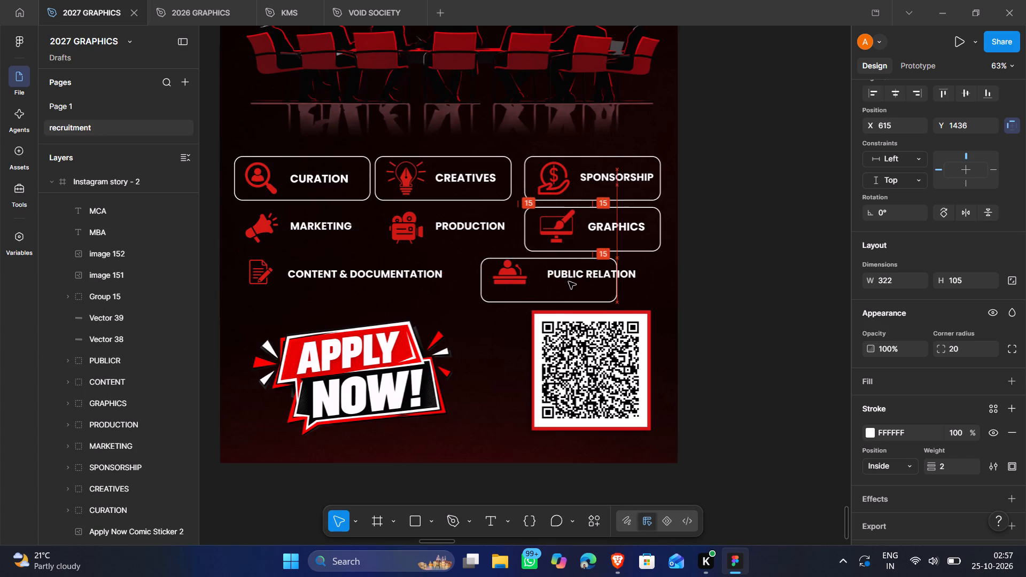
pyautogui.moveTo(569, 282); pyautogui.dragTo(569, 280)
pyautogui.moveTo(621, 279); pyautogui.dragTo(657, 272)
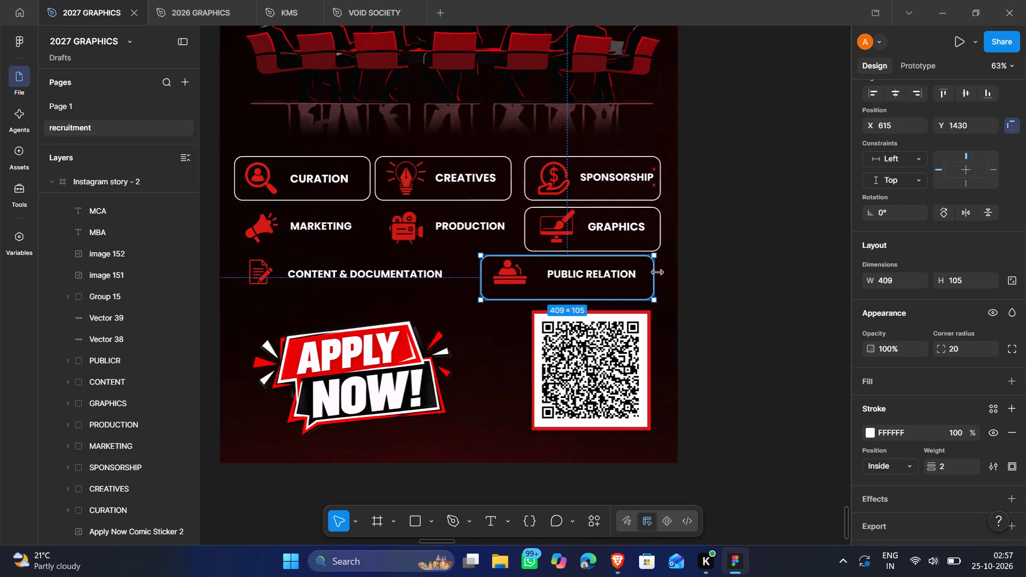
pyautogui.moveTo(657, 272); pyautogui.dragTo(658, 272)
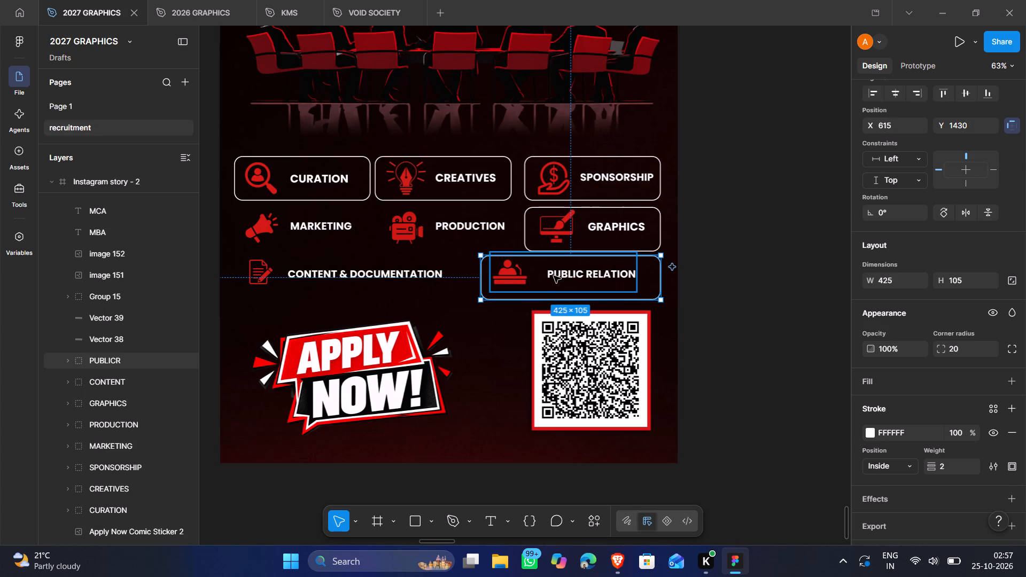
# Duplicate the PUBLIC RELATION box, place the copy around PRODUCTION at about X 366, Y 1312, and narrow it to about 322.
pyautogui.hotkey('ctrl', 'd')
pyautogui.moveTo(512, 331); pyautogui.dragTo(407, 233)
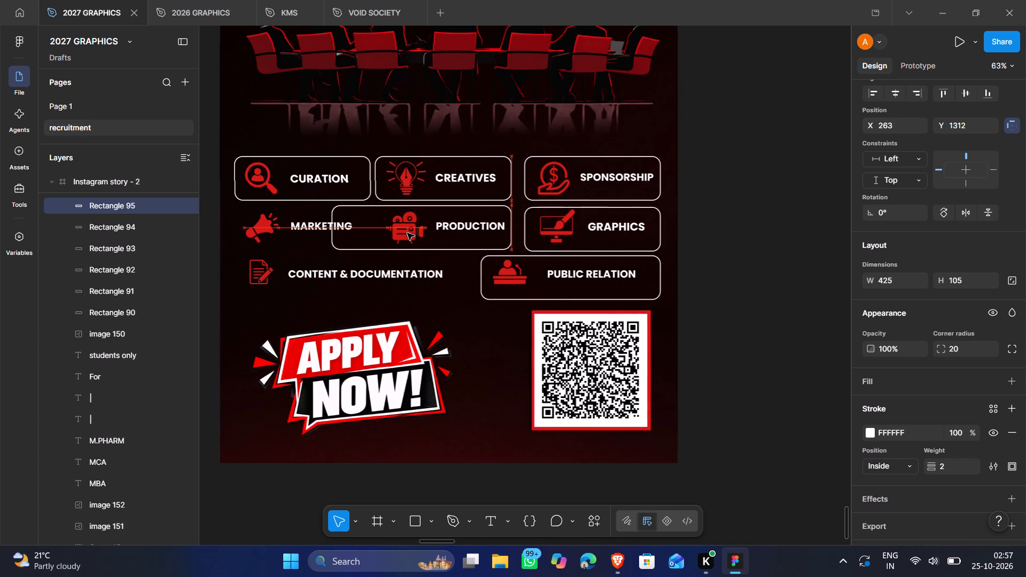
pyautogui.moveTo(407, 233); pyautogui.dragTo(408, 233)
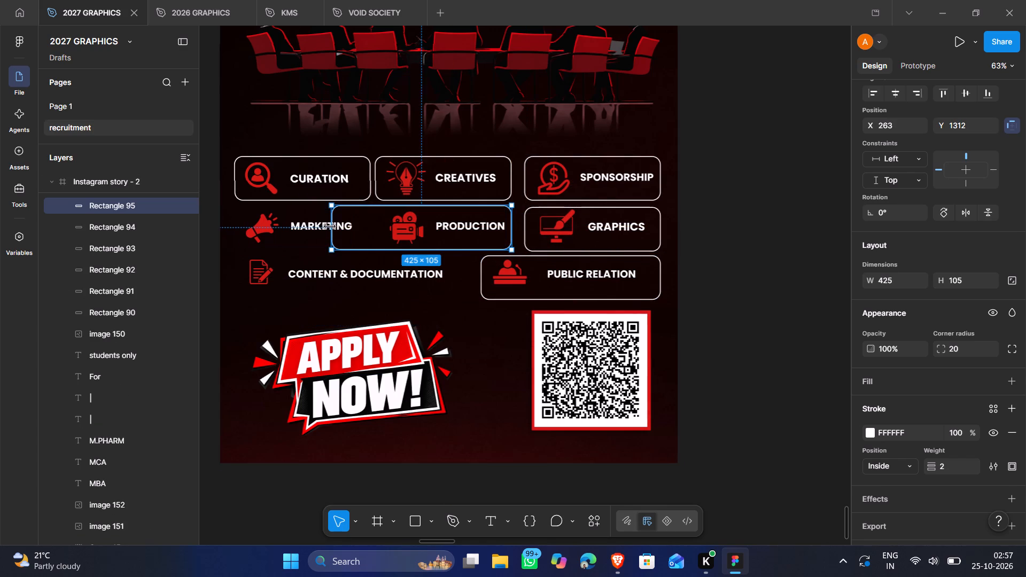
pyautogui.moveTo(330, 226); pyautogui.dragTo(375, 229)
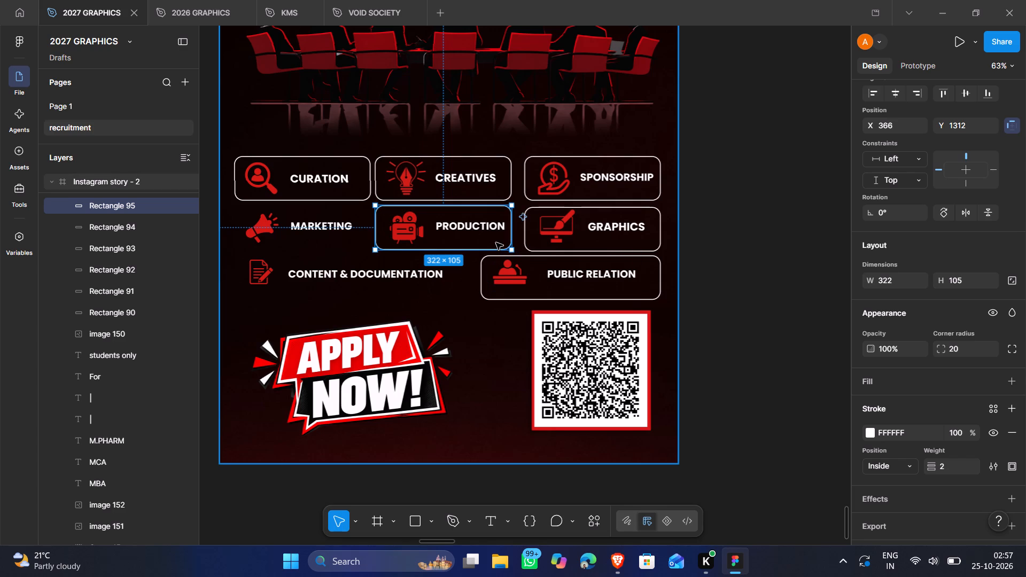
# Duplicate the PRODUCTION box and place the copy around MARKETING at about X 34, Y 1315.
pyautogui.hotkey('ctrl', 'd')
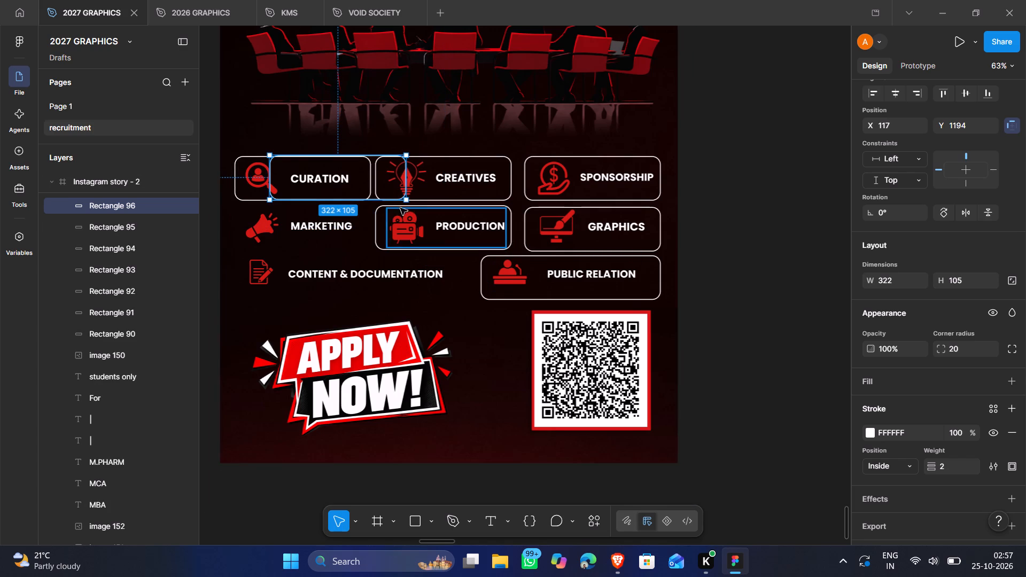
pyautogui.moveTo(380, 191); pyautogui.dragTo(343, 241)
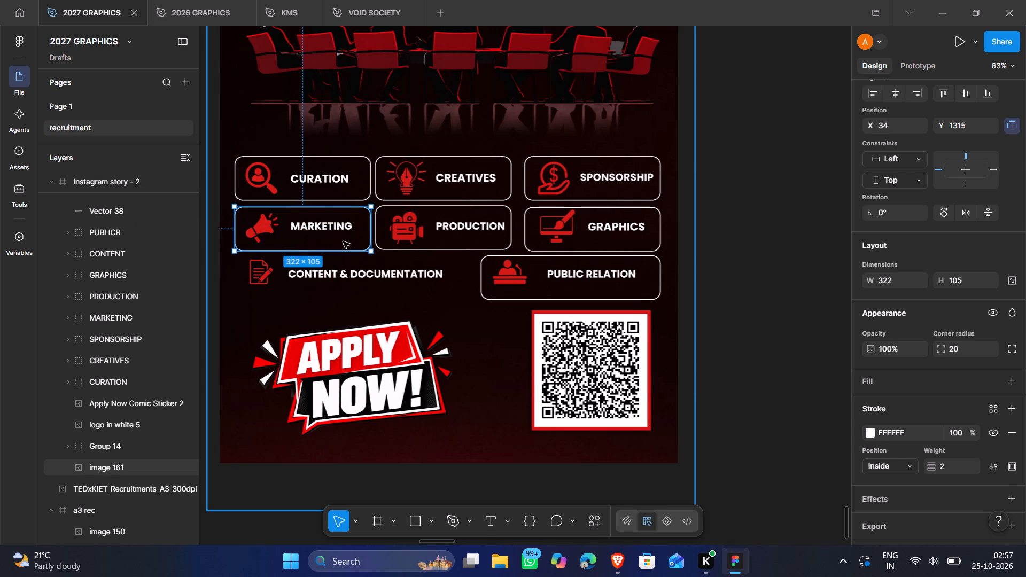
# Duplicate the MARKETING box, place the copy around CONTENT & DOCUMENTATION at about X 34, Y 1430, and widen it to about 566.
pyautogui.hotkey('ctrl', 'd')
pyautogui.moveTo(342, 230); pyautogui.dragTo(465, 284)
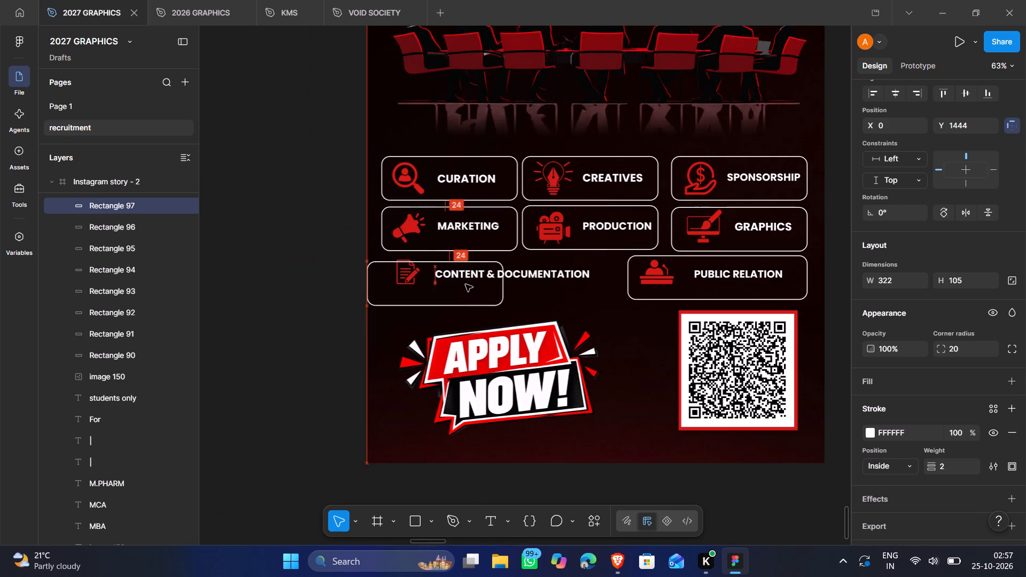
pyautogui.moveTo(465, 284); pyautogui.dragTo(484, 278)
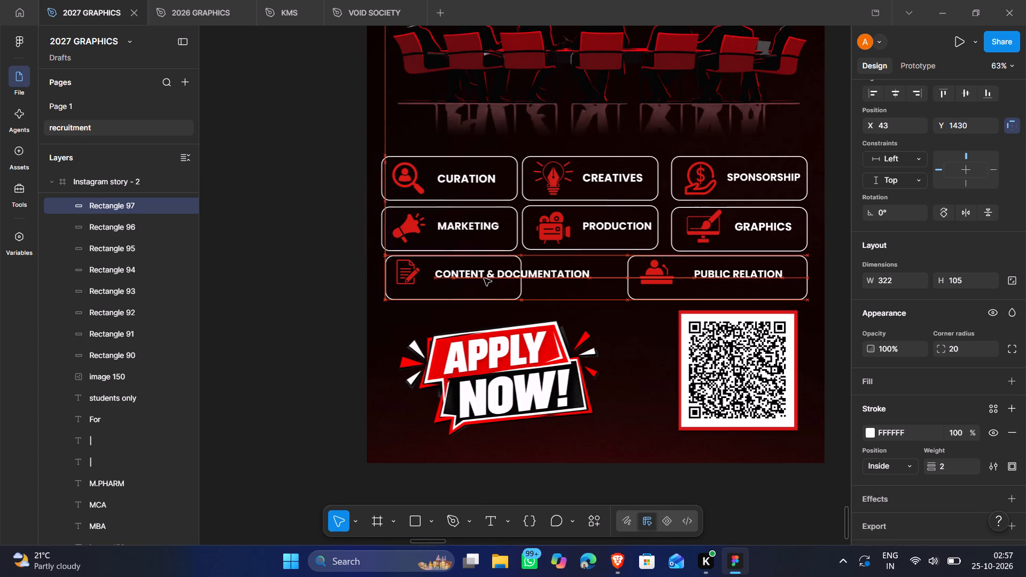
pyautogui.moveTo(484, 278); pyautogui.dragTo(483, 278)
pyautogui.moveTo(517, 282); pyautogui.dragTo(621, 286)
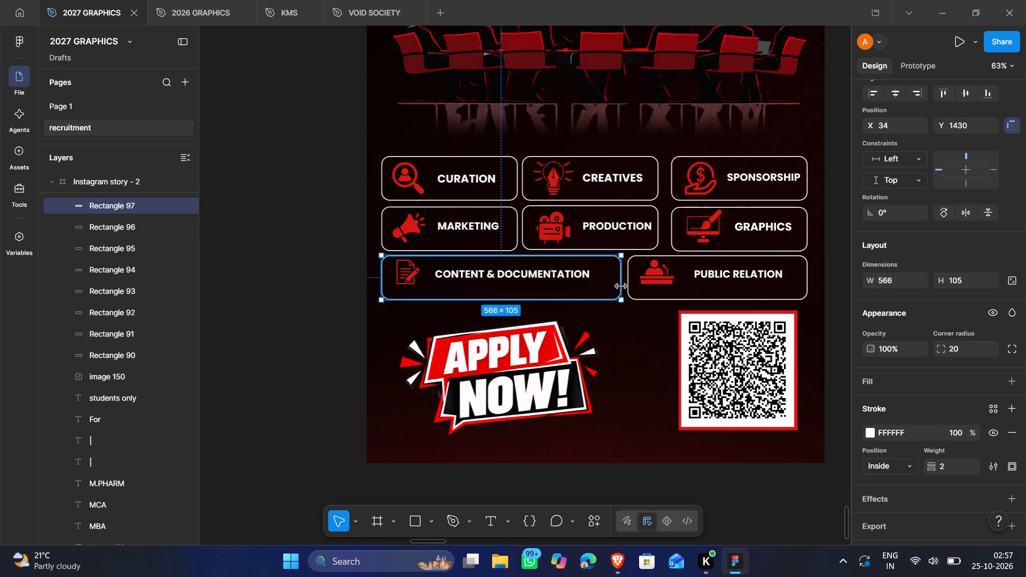
pyautogui.click(625, 338)
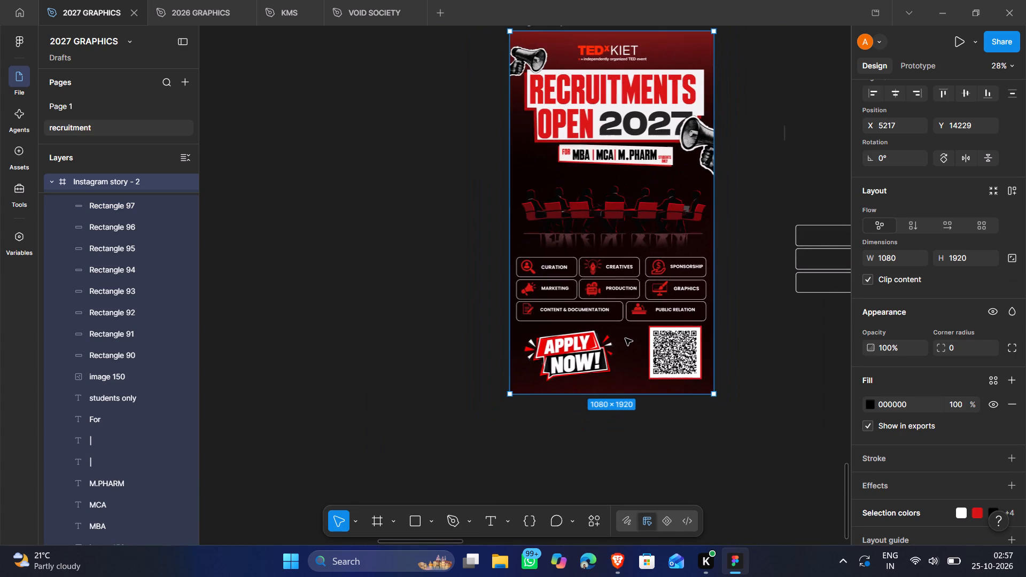
pyautogui.click(730, 330)
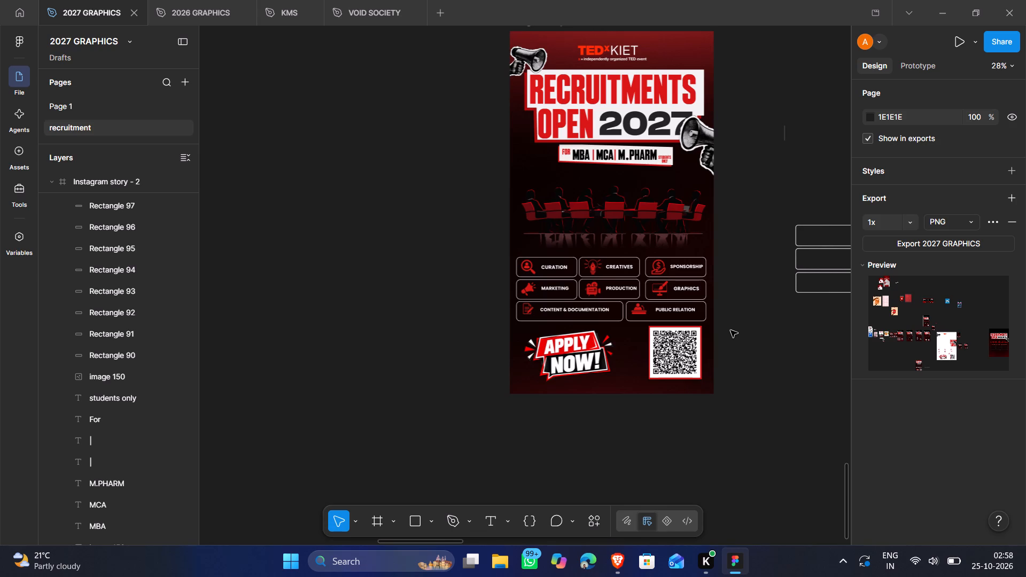
pyautogui.press('t')
pyautogui.click(675, 439)
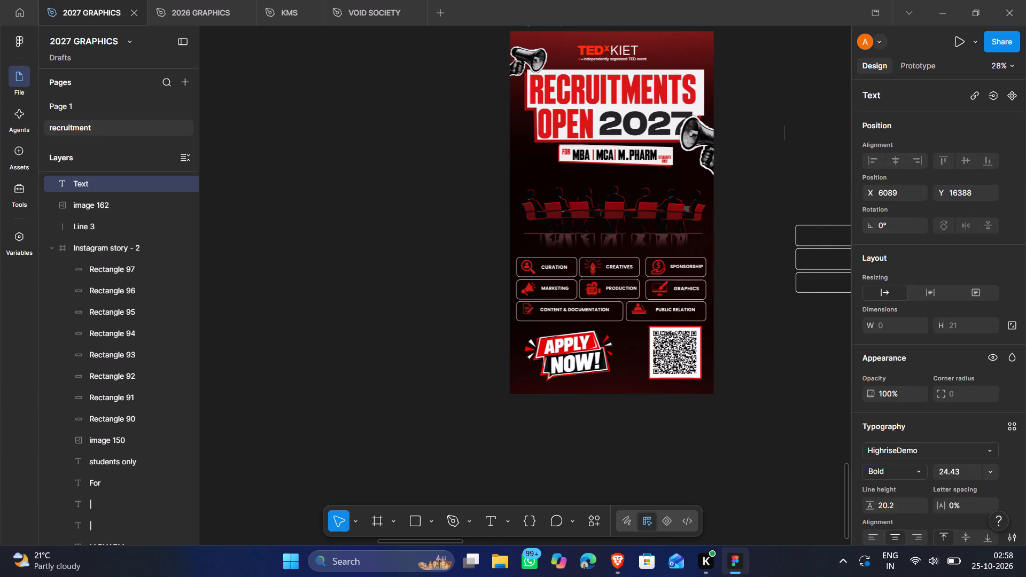
pyautogui.write('WWW')
pyautogui.press('BackSpace')
pyautogui.press('BackSpace')
pyautogui.press('BackSpace')
pyautogui.press('BackSpace')
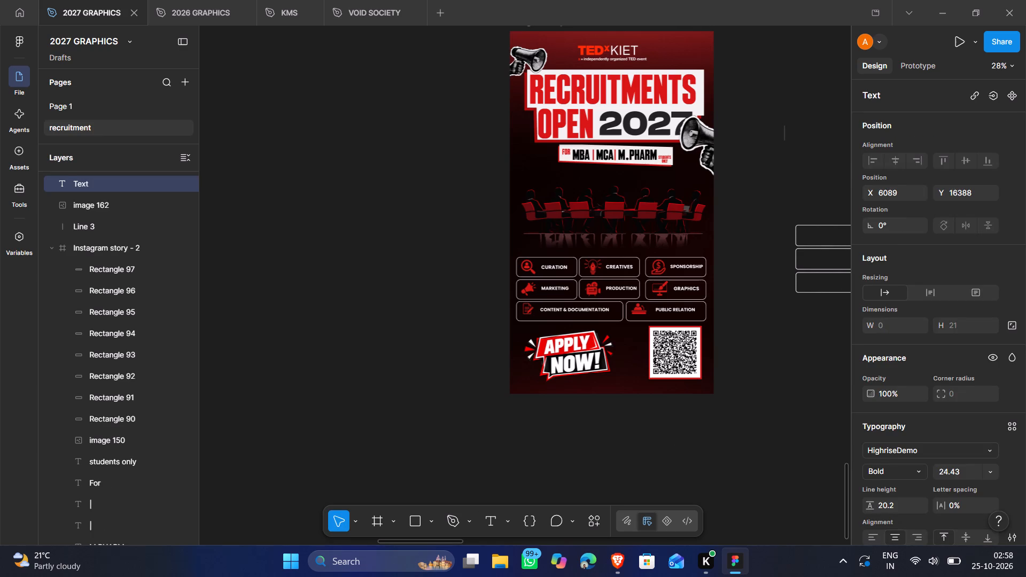
pyautogui.write('www.tedxkiet.com')
pyautogui.click(710, 460)
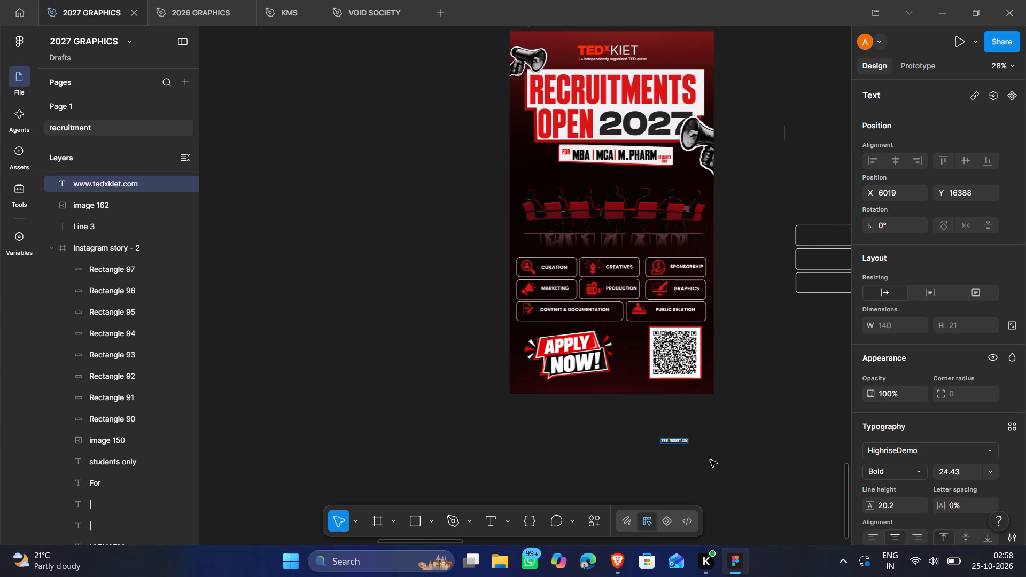
# Change the website address text's font to HelveticaWorldWXX-Bold.
pyautogui.click(639, 385)
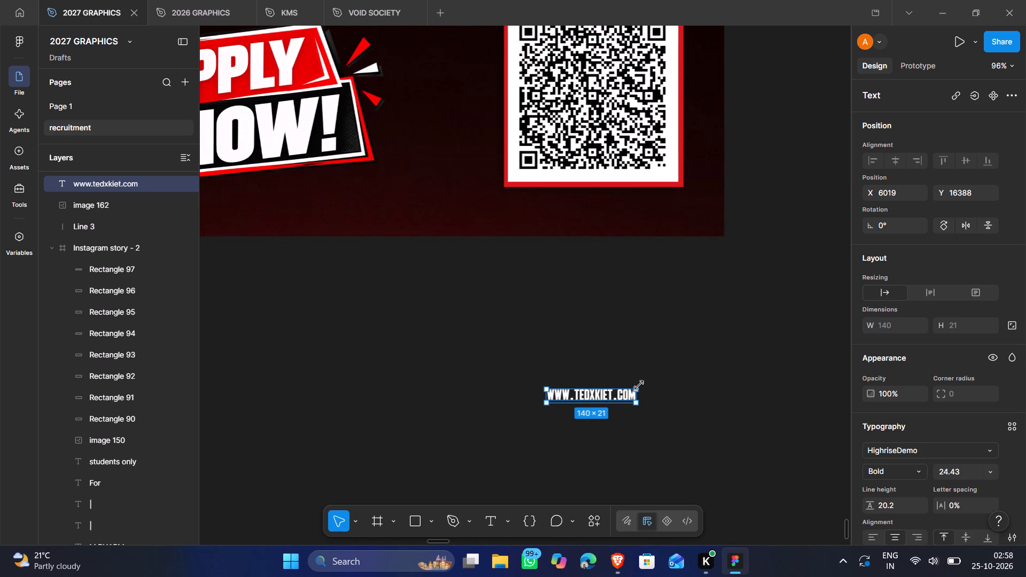
pyautogui.click(890, 447)
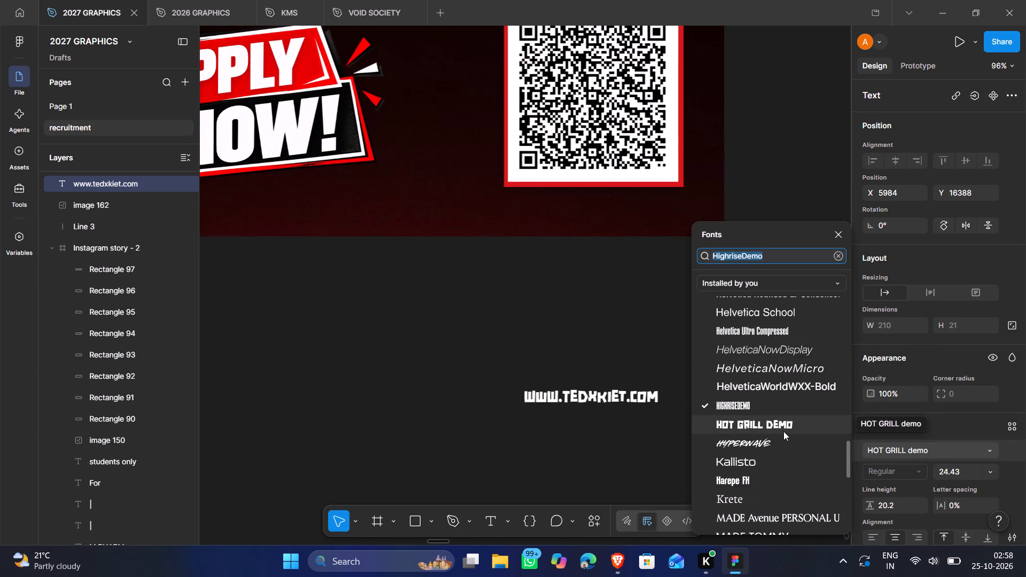
pyautogui.moveTo(782, 497); pyautogui.dragTo(813, 365)
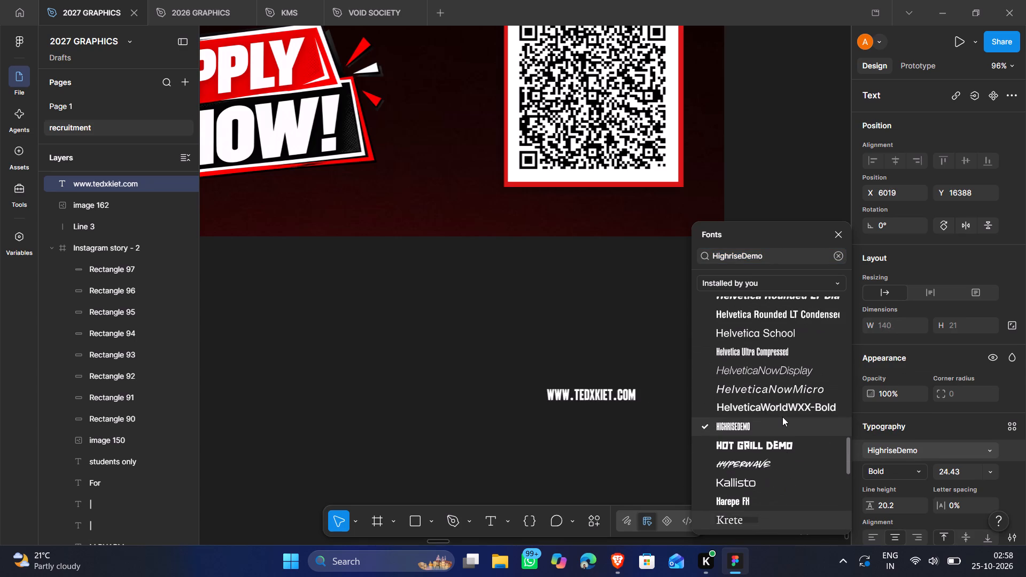
pyautogui.click(785, 413)
pyautogui.click(705, 367)
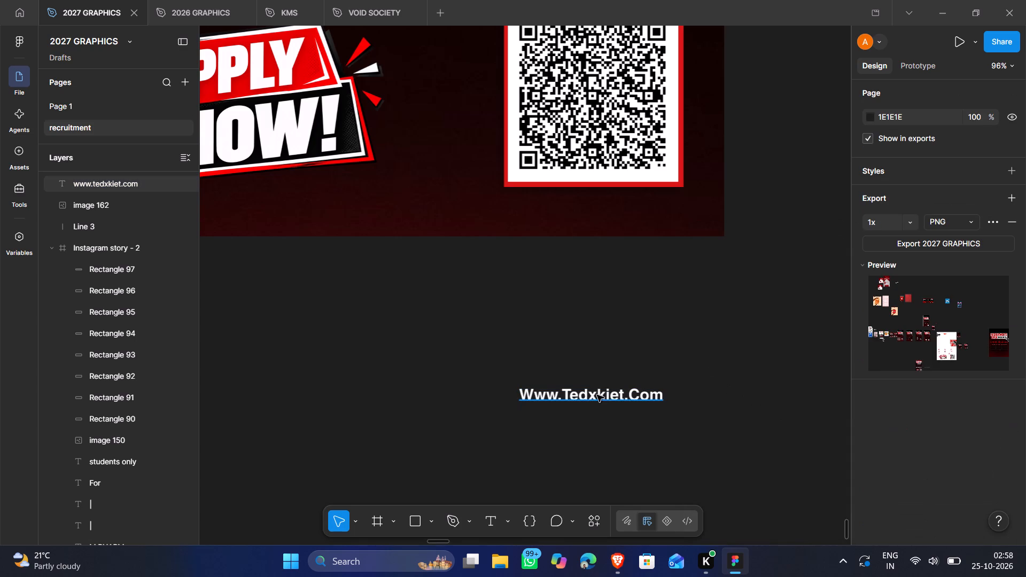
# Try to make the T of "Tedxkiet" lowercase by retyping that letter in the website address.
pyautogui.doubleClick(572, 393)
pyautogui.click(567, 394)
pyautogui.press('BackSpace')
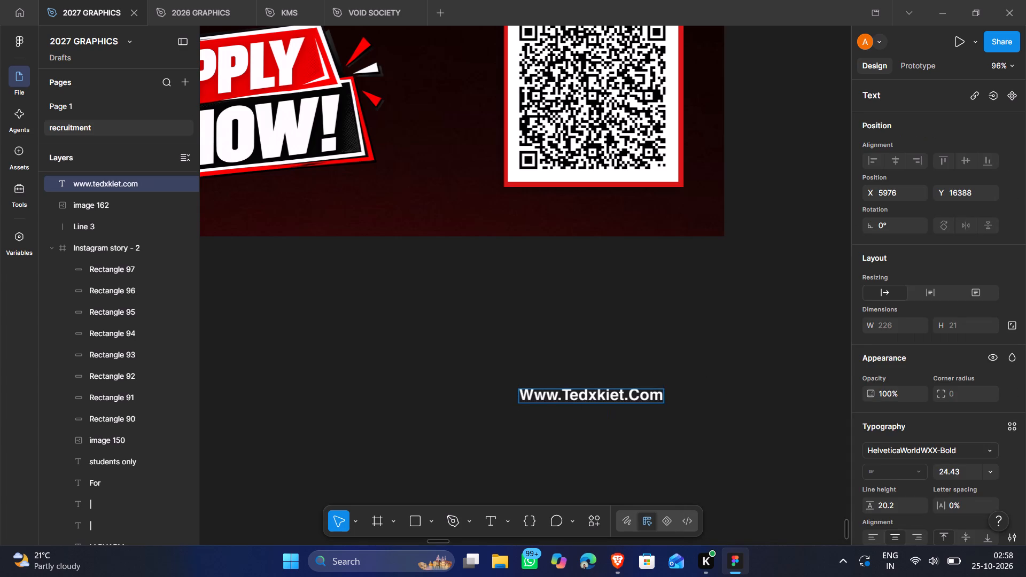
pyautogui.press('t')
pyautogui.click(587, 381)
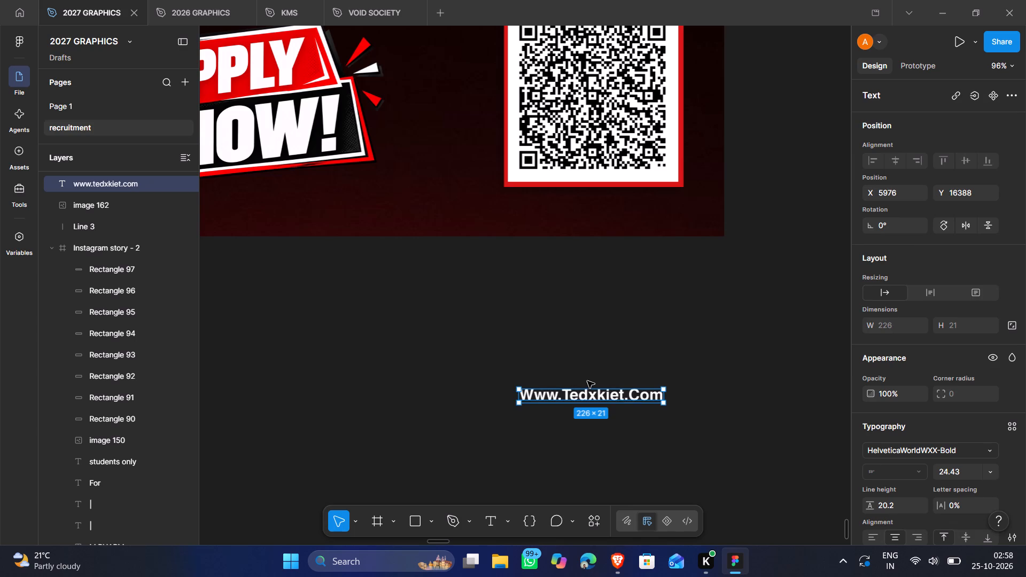
# Set the letter case of the website address text to lowercase.
pyautogui.scroll(-1, 1022, 472)
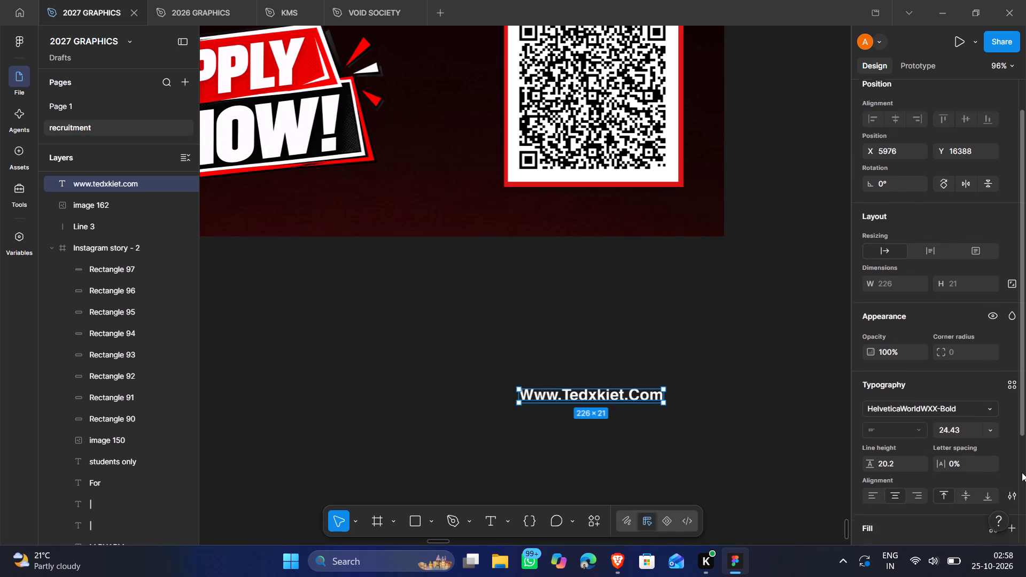
pyautogui.scroll(-1, 1022, 472)
pyautogui.click(1010, 489)
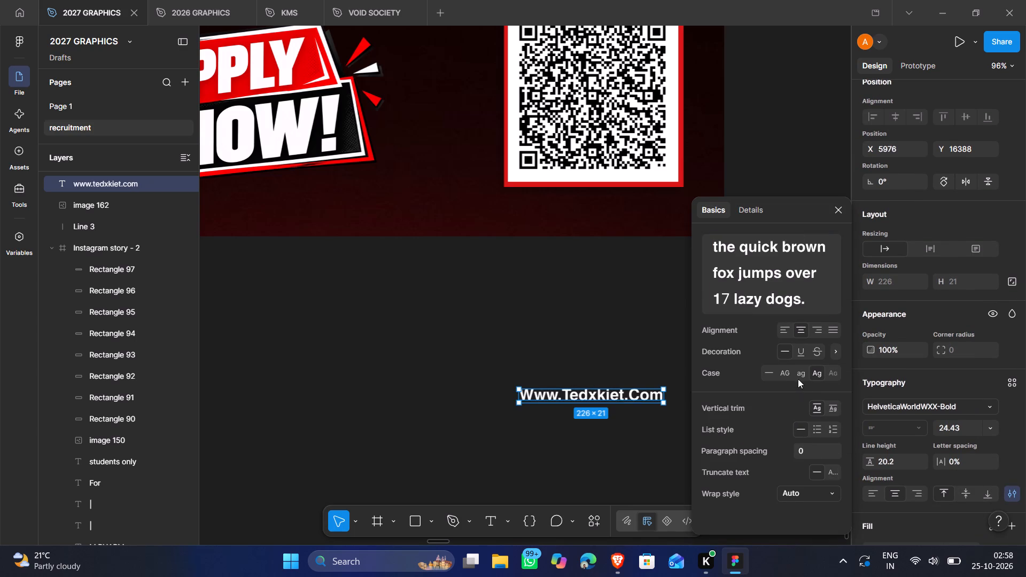
pyautogui.click(796, 376)
pyautogui.click(663, 361)
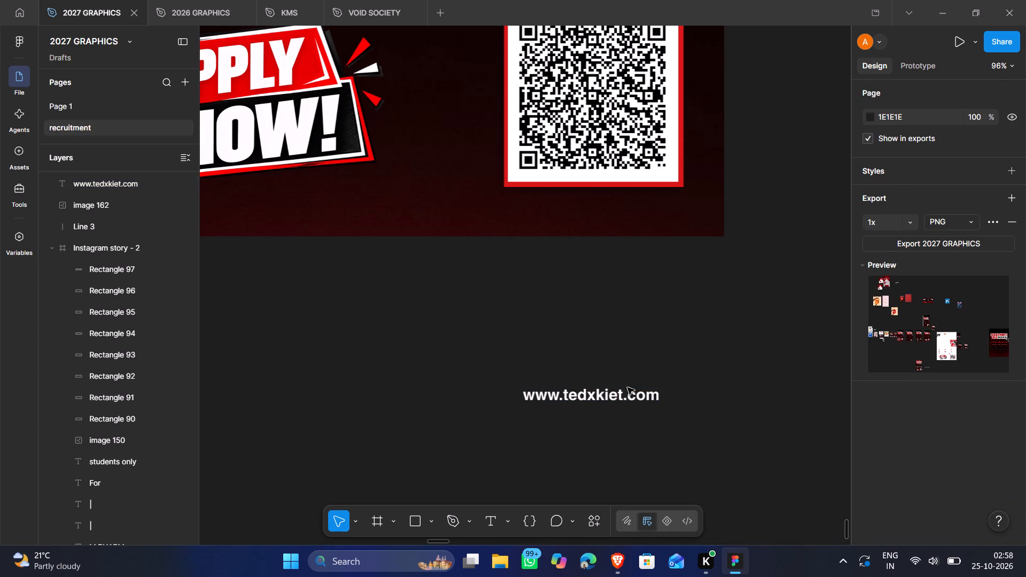
# Place the website address near the story's bottom edge at about X 415, Y 1864, scaled to about 377 × 36.
pyautogui.moveTo(622, 392); pyautogui.dragTo(432, 199)
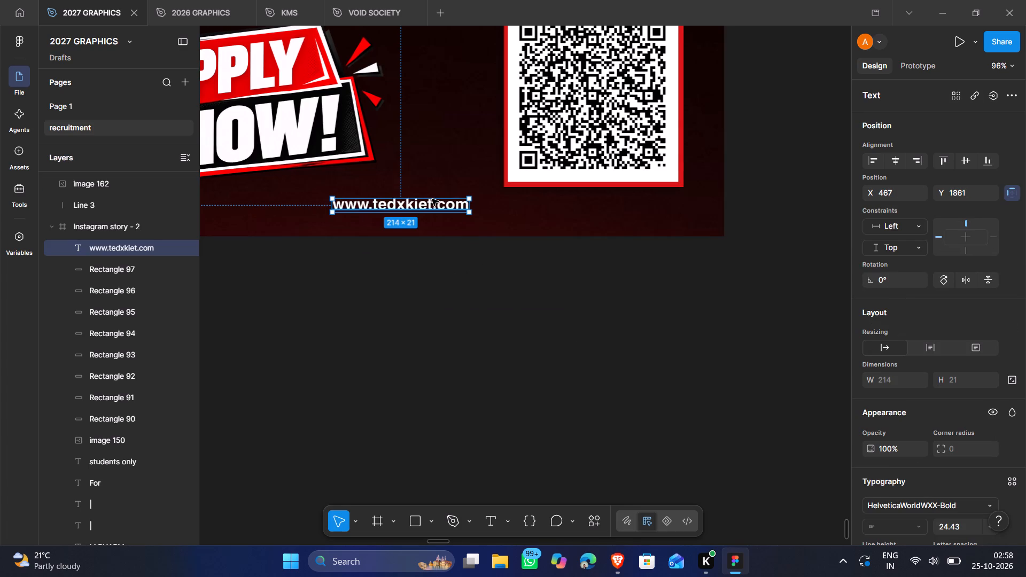
pyautogui.press('k')
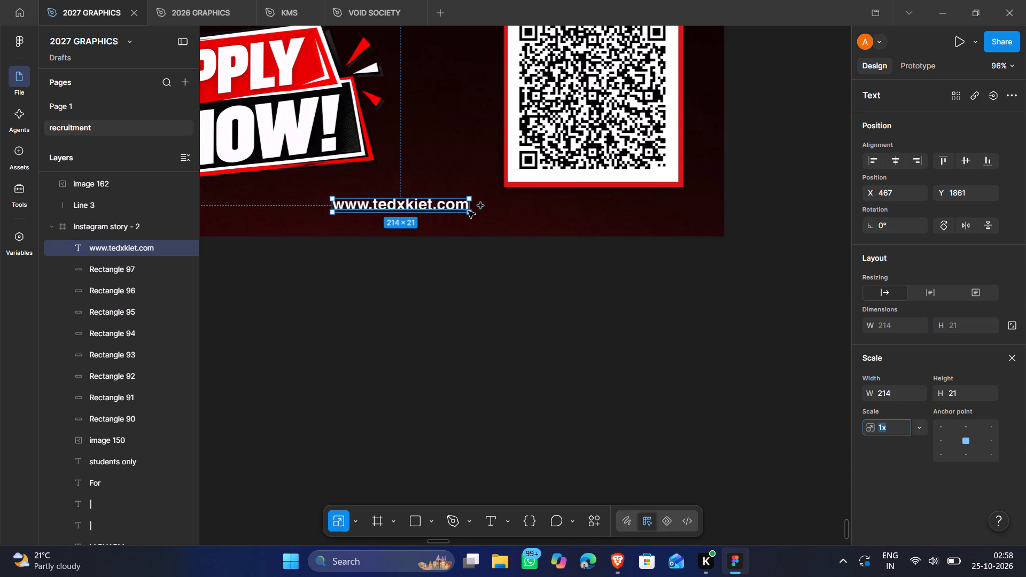
pyautogui.click(468, 211)
pyautogui.moveTo(470, 214); pyautogui.dragTo(500, 222)
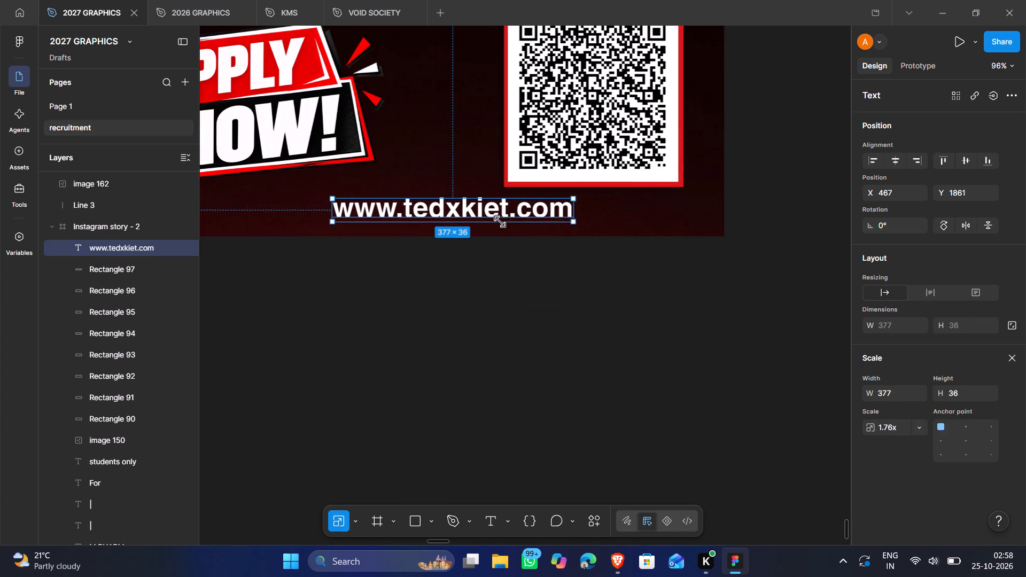
pyautogui.moveTo(500, 222); pyautogui.dragTo(500, 222)
pyautogui.click(504, 246)
pyautogui.hscroll(1, 504, 246)
pyautogui.moveTo(567, 217); pyautogui.dragTo(531, 214)
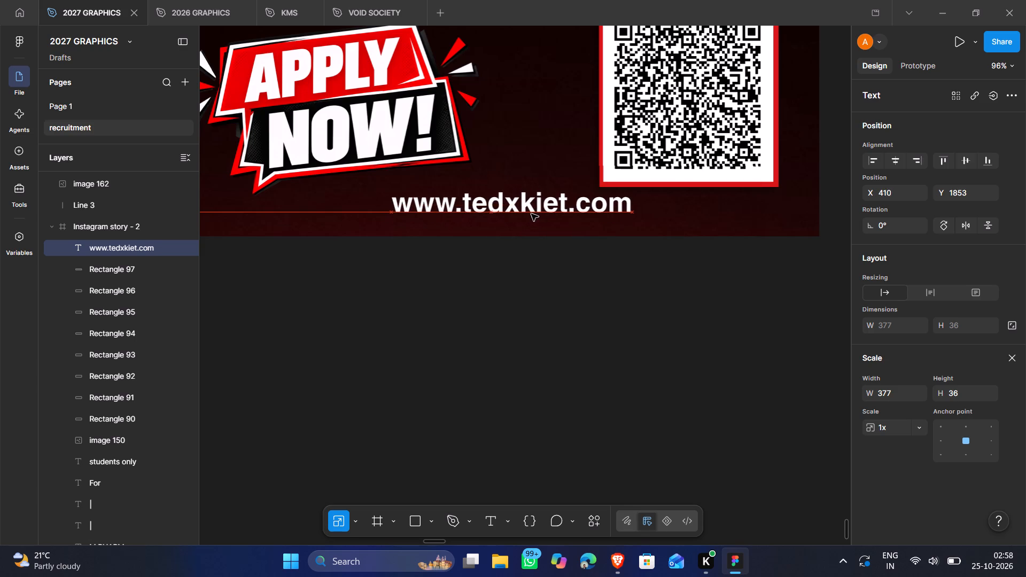
pyautogui.moveTo(531, 214); pyautogui.dragTo(534, 219)
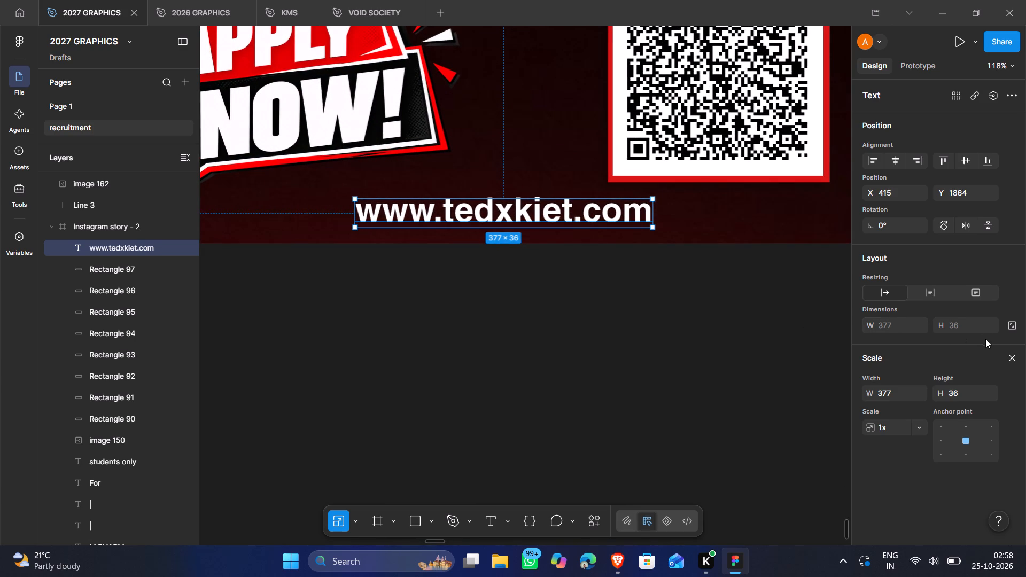
# Colour the "tedx" part of the website address red.
pyautogui.click(1008, 355)
pyautogui.click(922, 503)
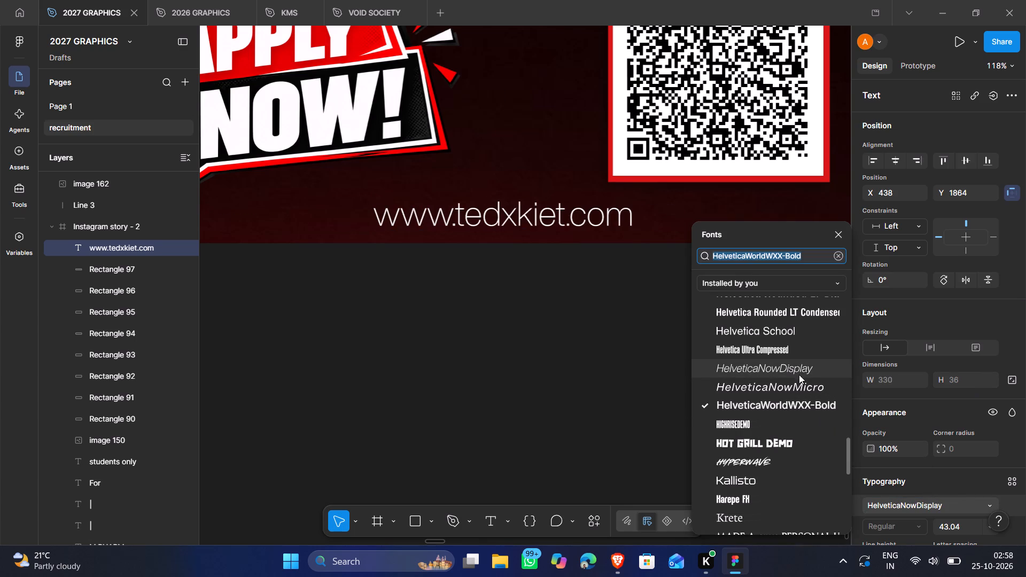
# Change the website address text's font to Helvetica School.
pyautogui.click(807, 336)
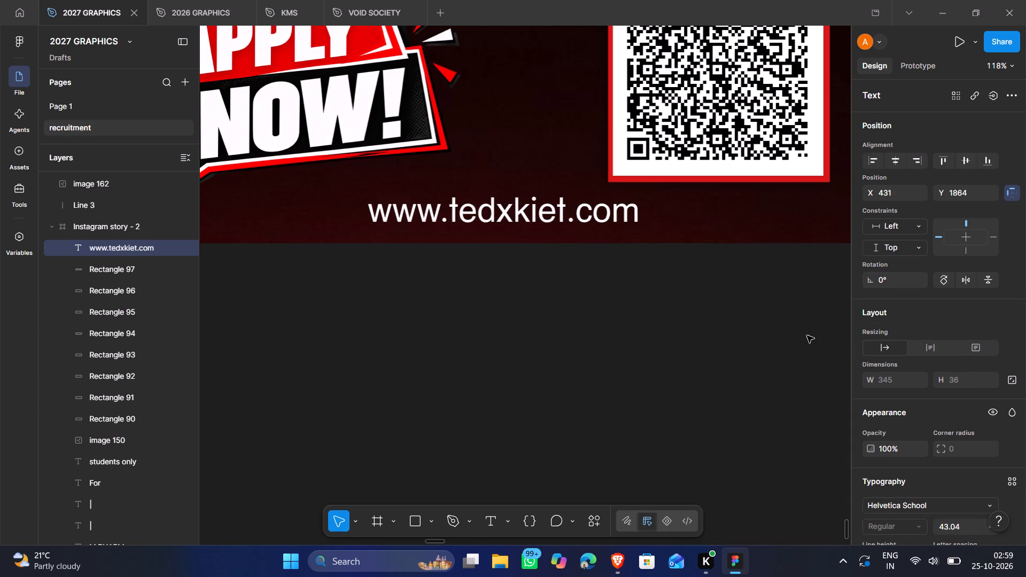
pyautogui.click(651, 315)
# Colour the "tedx" part of the website address red again in the new font.
pyautogui.doubleClick(492, 212)
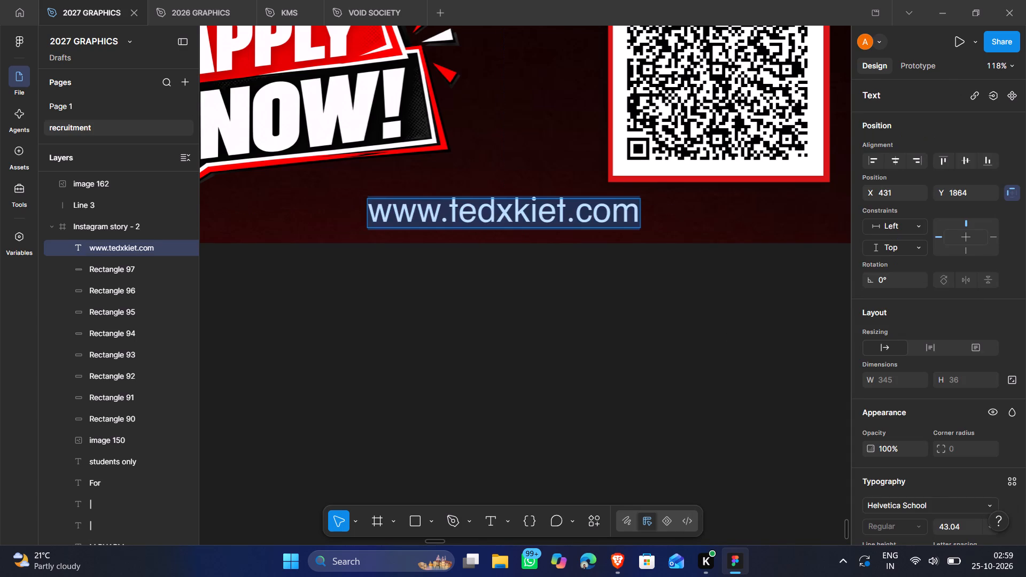
pyautogui.click(504, 213)
pyautogui.moveTo(510, 214); pyautogui.dragTo(445, 214)
pyautogui.scroll(-2, 911, 403)
pyautogui.click(870, 450)
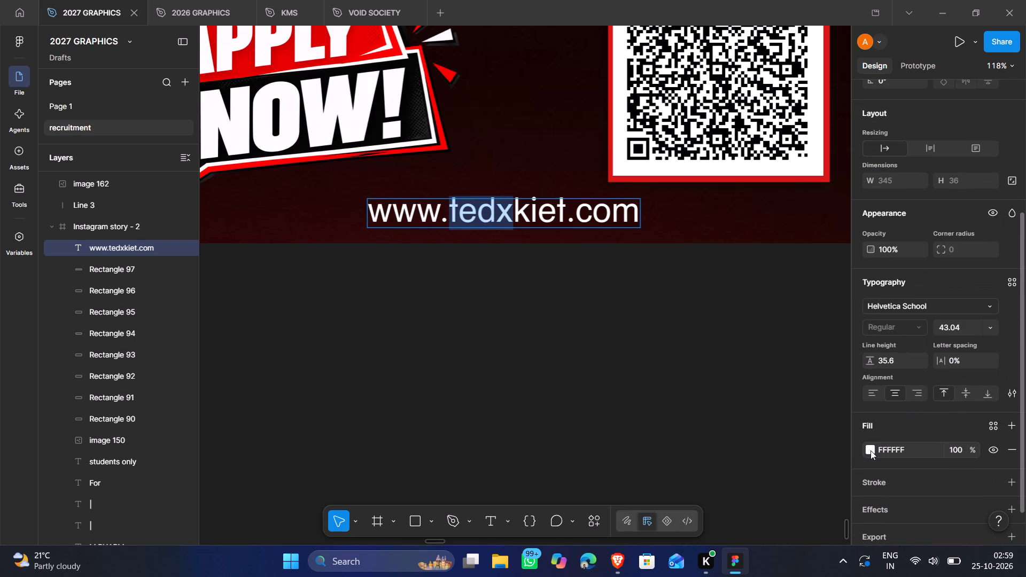
pyautogui.click(740, 483)
pyautogui.click(579, 403)
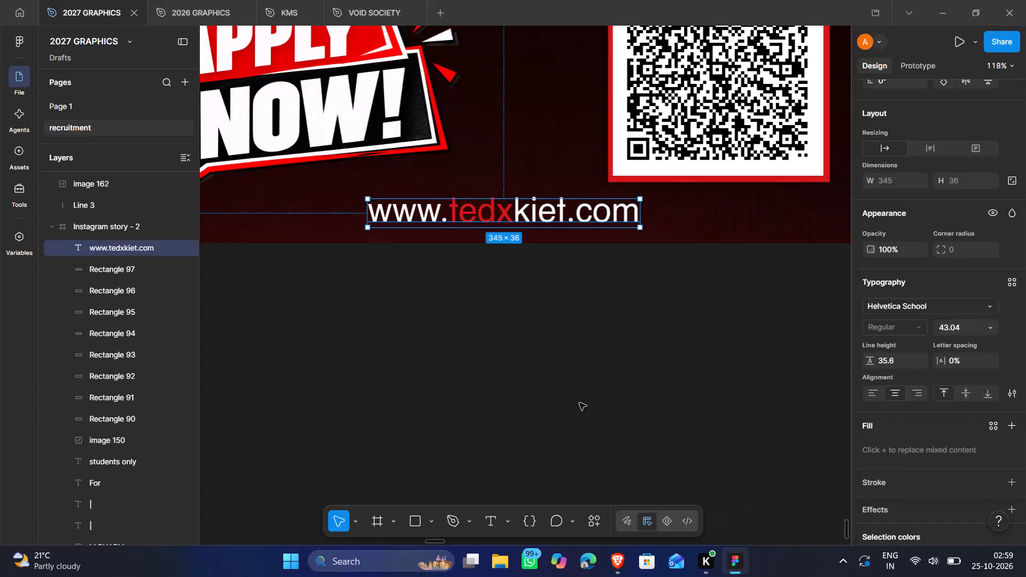
pyautogui.click(579, 403)
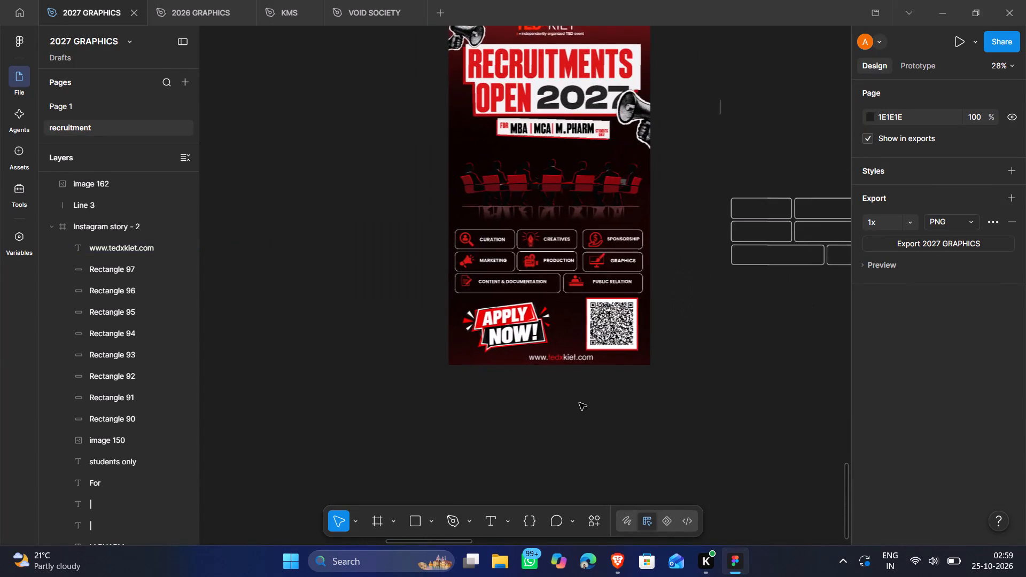
# Rename the "Instagram story - 2" frame as "MCA RECRUIMENT".
pyautogui.scroll(2, 579, 403)
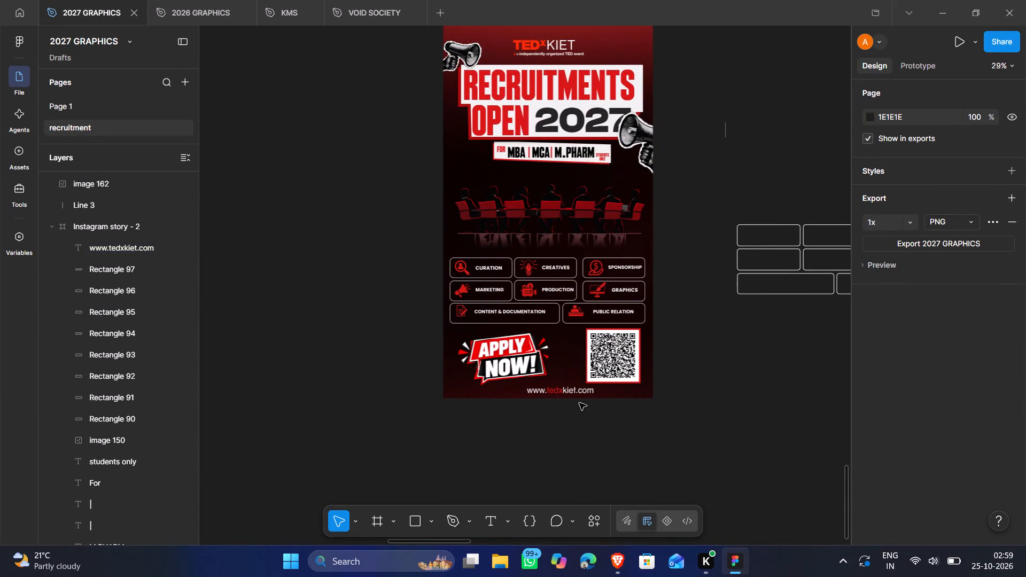
pyautogui.scroll(1, 579, 403)
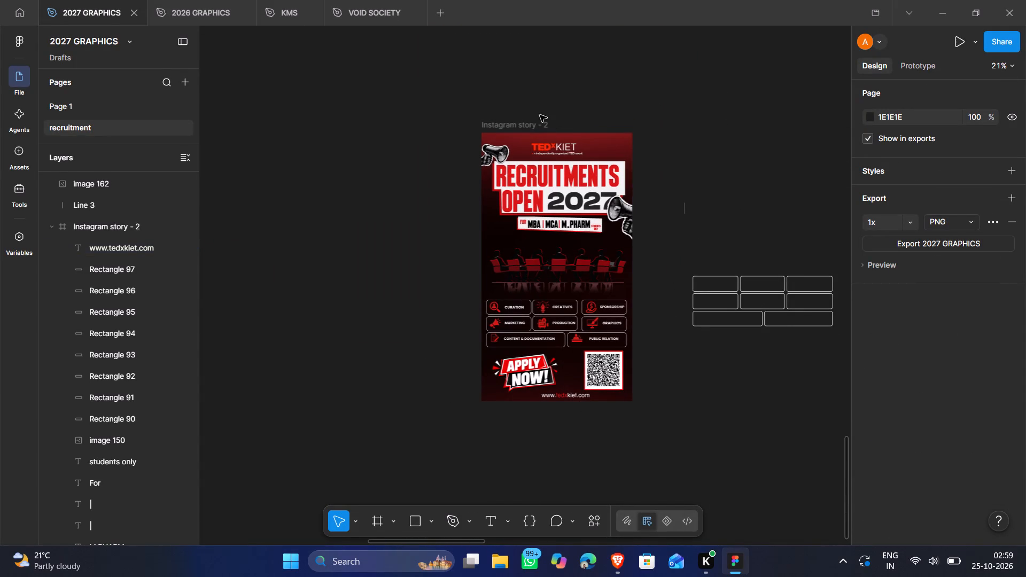
pyautogui.click(541, 126)
pyautogui.doubleClick(541, 126)
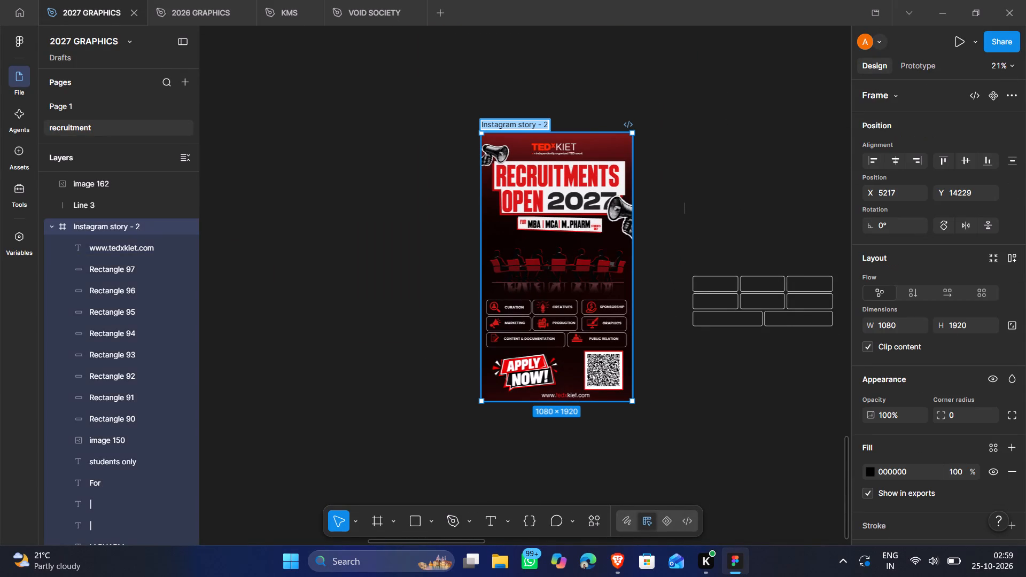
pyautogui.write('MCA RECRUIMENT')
pyautogui.click(556, 98)
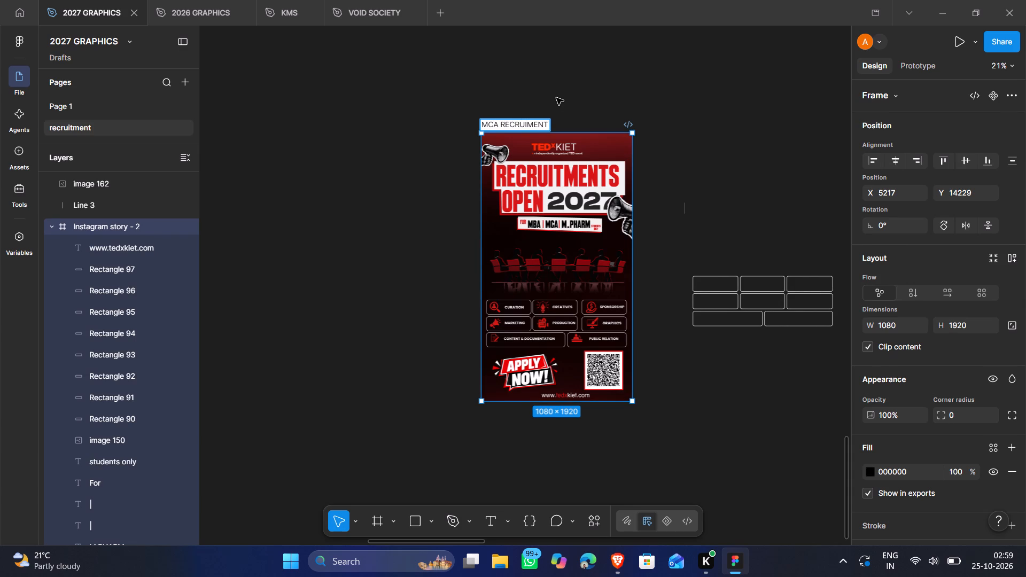
pyautogui.click(556, 98)
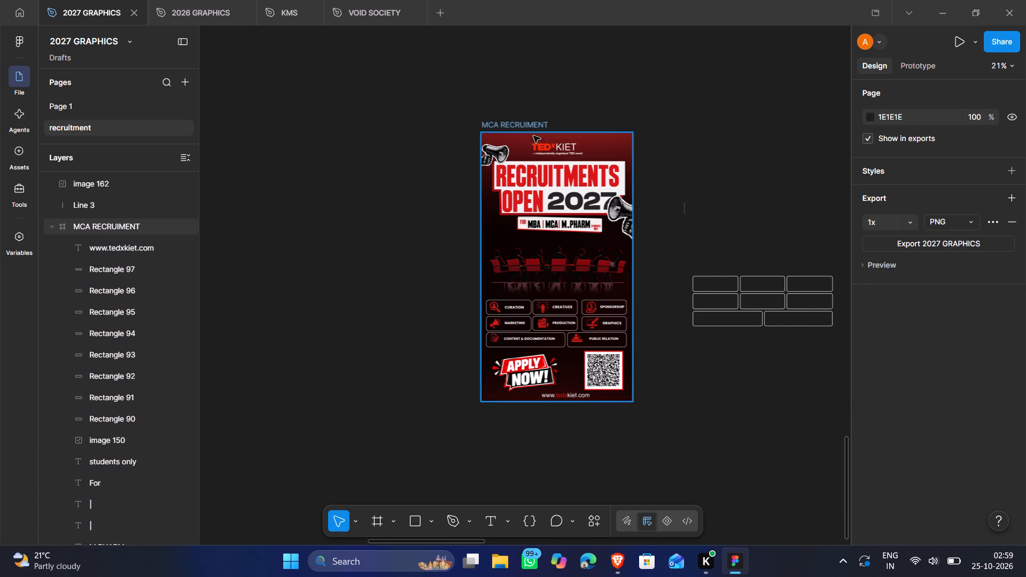
# Edit the story frame's name to insert the missing T in "RECRUIMENT".
pyautogui.doubleClick(527, 129)
pyautogui.click(528, 126)
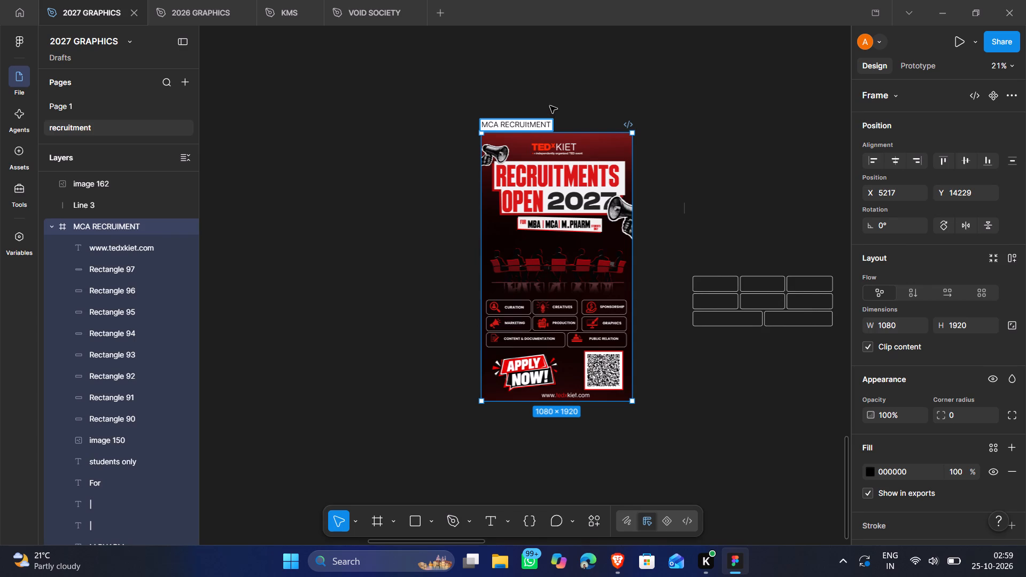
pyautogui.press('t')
pyautogui.press('BackSpace')
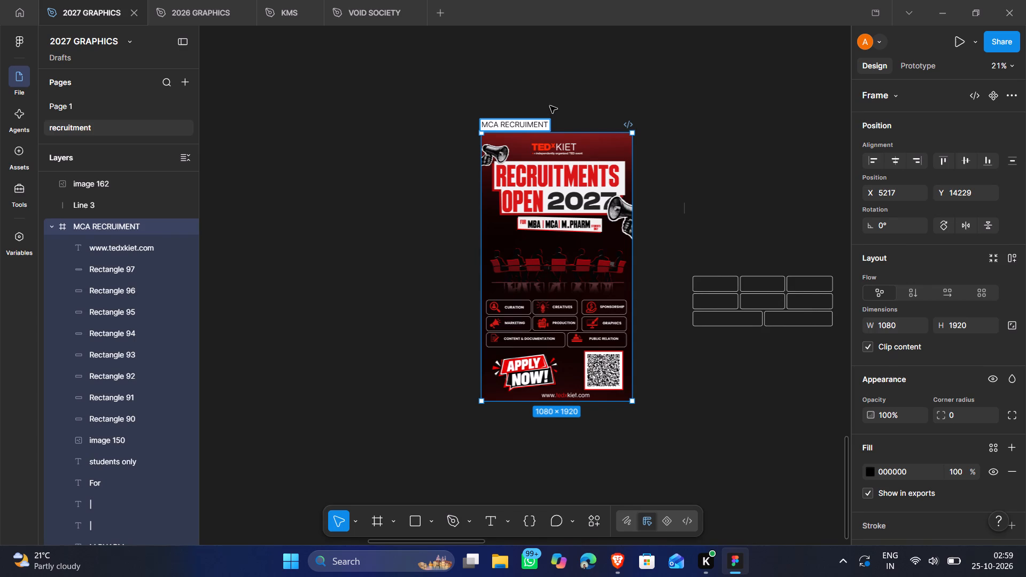
# Correct the story frame's name to MCA RECRUITMENT by adding the missing letter.
pyautogui.press('t')
pyautogui.click(550, 106)
pyautogui.click(543, 121)
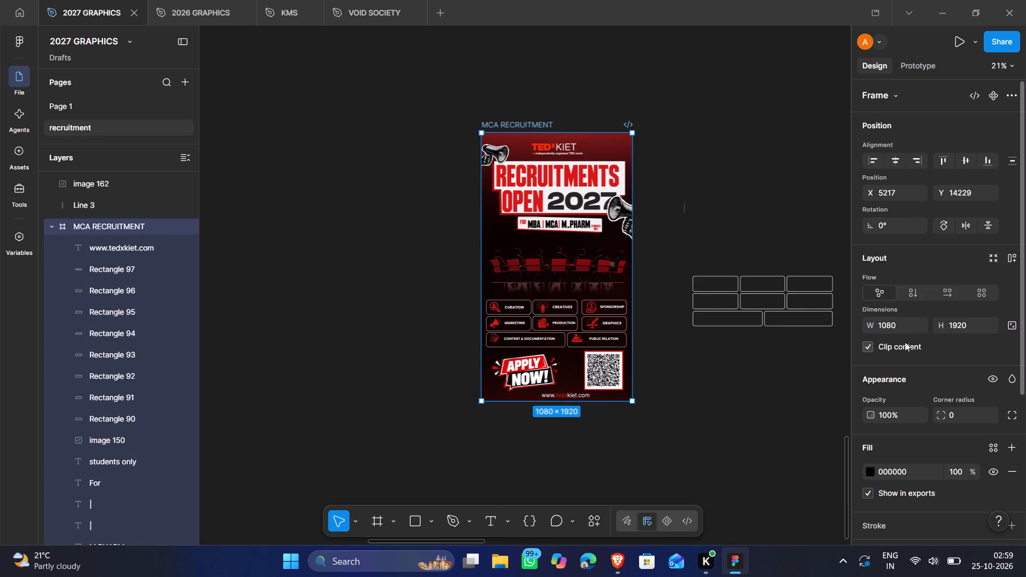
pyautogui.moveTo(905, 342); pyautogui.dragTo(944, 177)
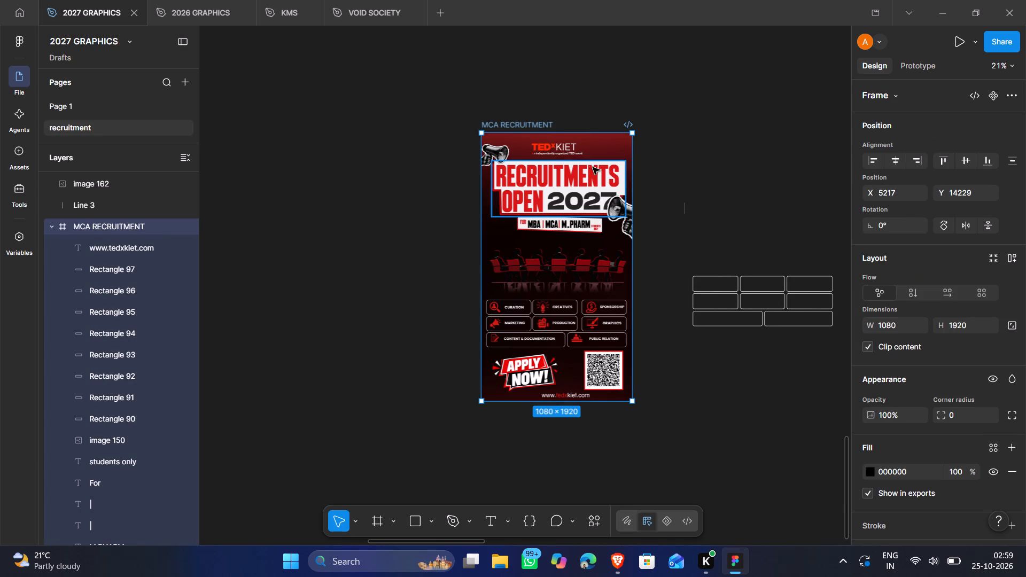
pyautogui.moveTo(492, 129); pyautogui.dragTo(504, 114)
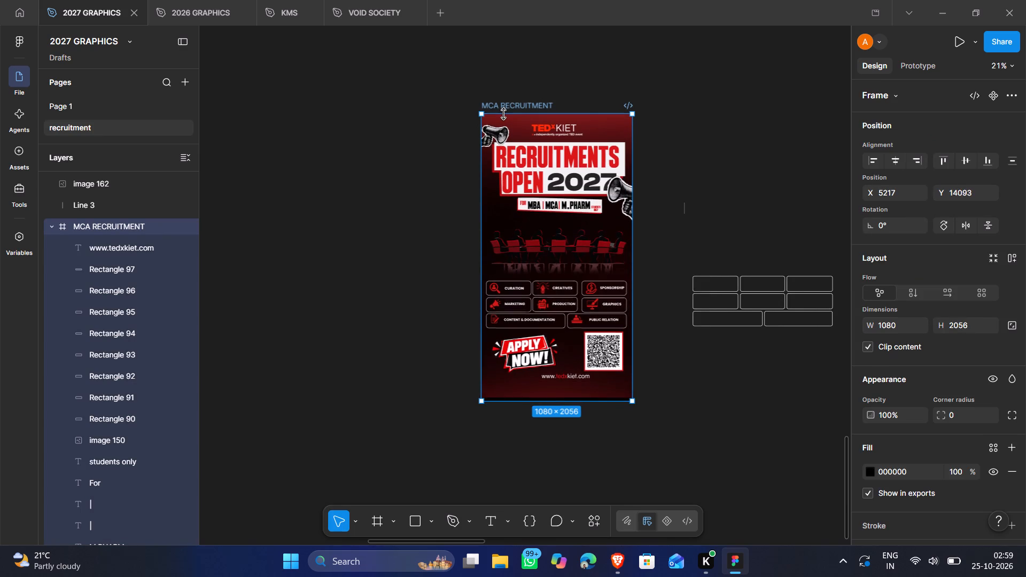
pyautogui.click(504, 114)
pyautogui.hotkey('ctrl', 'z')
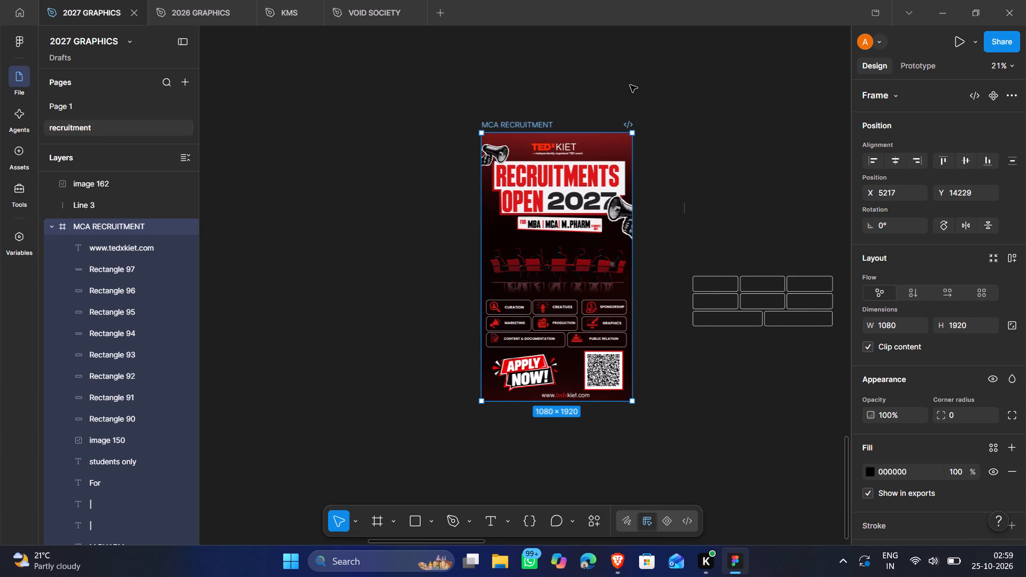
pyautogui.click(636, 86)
# Rename the story frame as Masters RECRUITMENT.
pyautogui.doubleClick(502, 122)
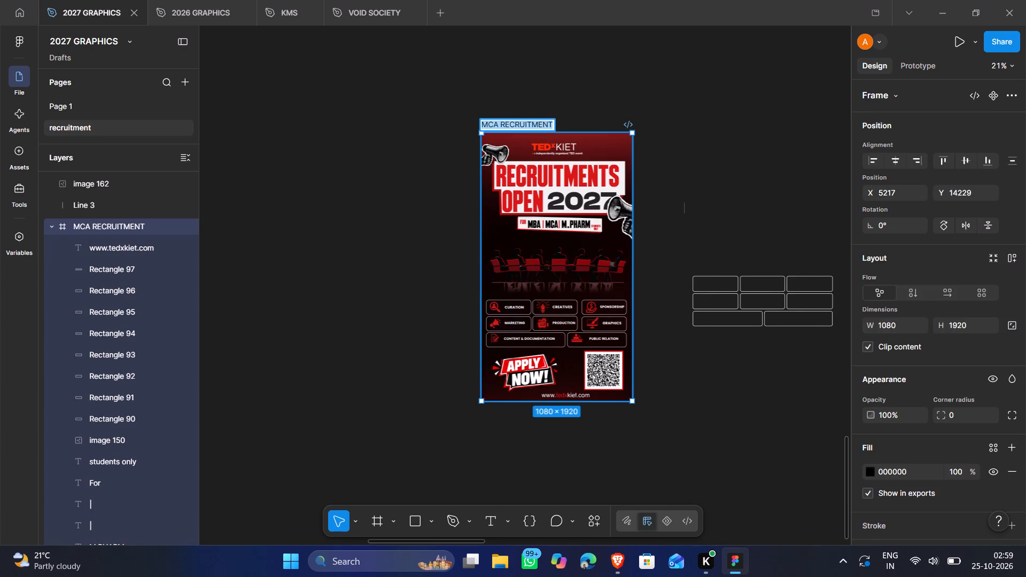
pyautogui.click(499, 122)
pyautogui.press('BackSpace')
pyautogui.press('BackSpace')
pyautogui.write('aster')
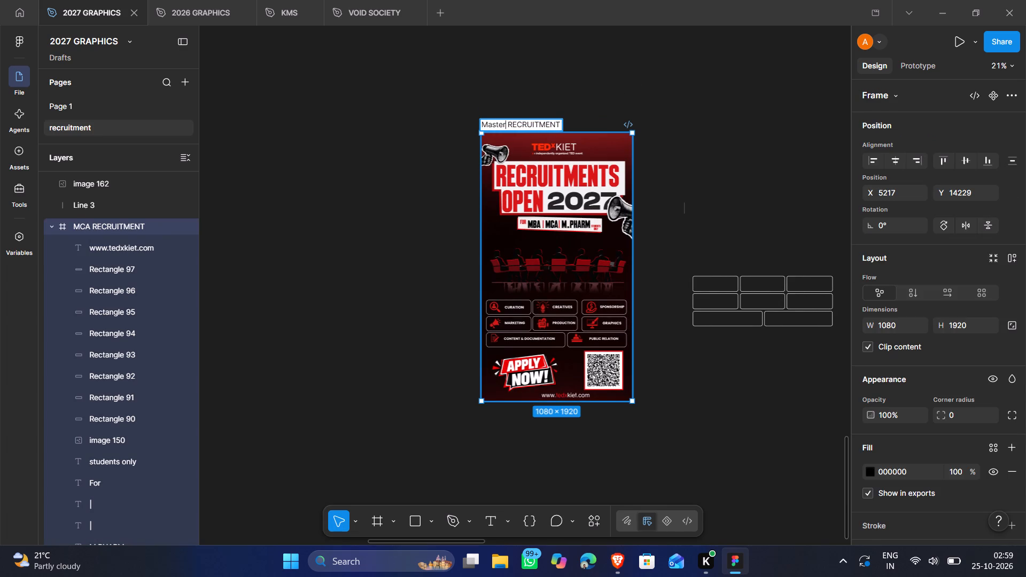
pyautogui.press('s')
pyautogui.click(486, 123)
pyautogui.moveTo(486, 123); pyautogui.dragTo(435, 105)
pyautogui.tripleClick(435, 105)
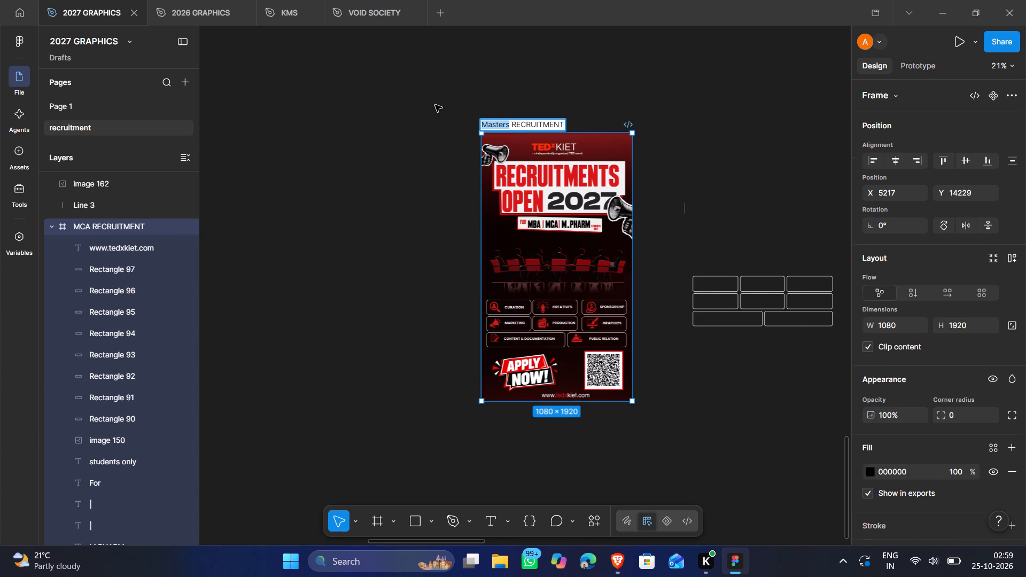
pyautogui.click(435, 105)
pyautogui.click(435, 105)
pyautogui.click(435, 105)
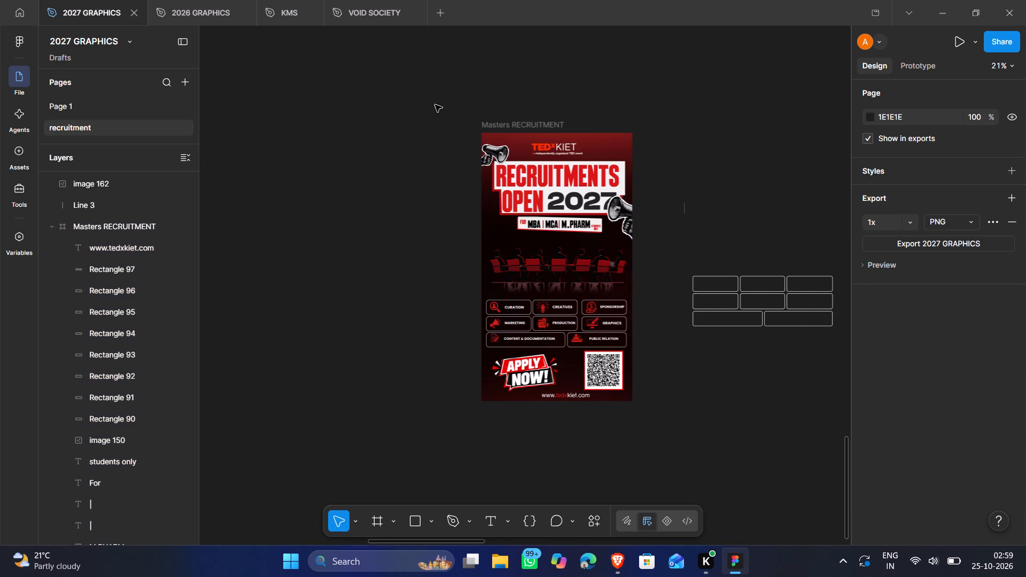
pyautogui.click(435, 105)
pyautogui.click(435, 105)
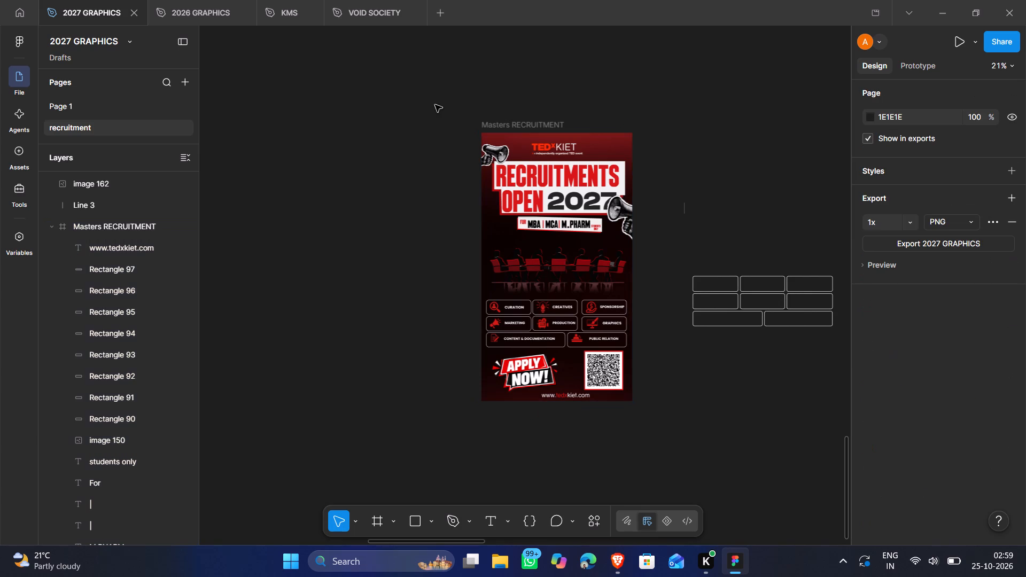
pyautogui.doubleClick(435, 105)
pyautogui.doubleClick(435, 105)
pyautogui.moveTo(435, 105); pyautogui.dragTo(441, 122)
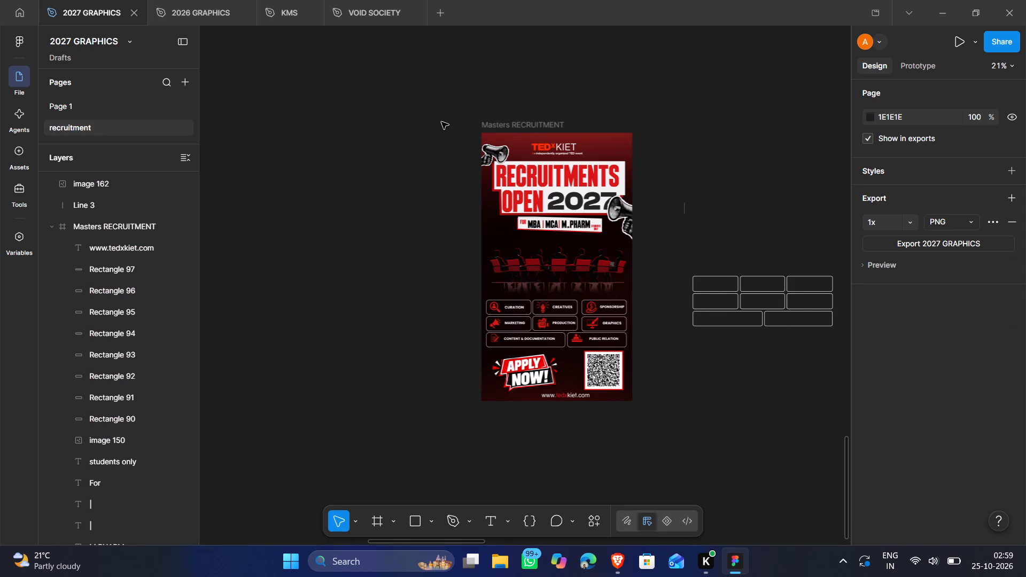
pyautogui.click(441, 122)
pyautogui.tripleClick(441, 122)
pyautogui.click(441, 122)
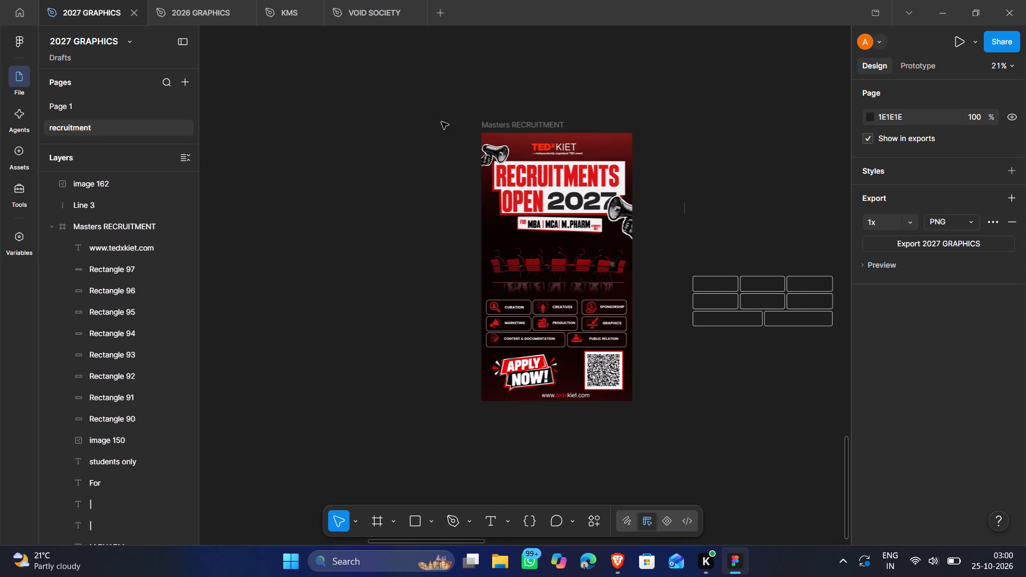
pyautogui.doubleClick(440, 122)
# Export the Masters RECRUITMENT frame as a PNG at 2x scale and save it in Downloads under the frame's name.
pyautogui.click(498, 126)
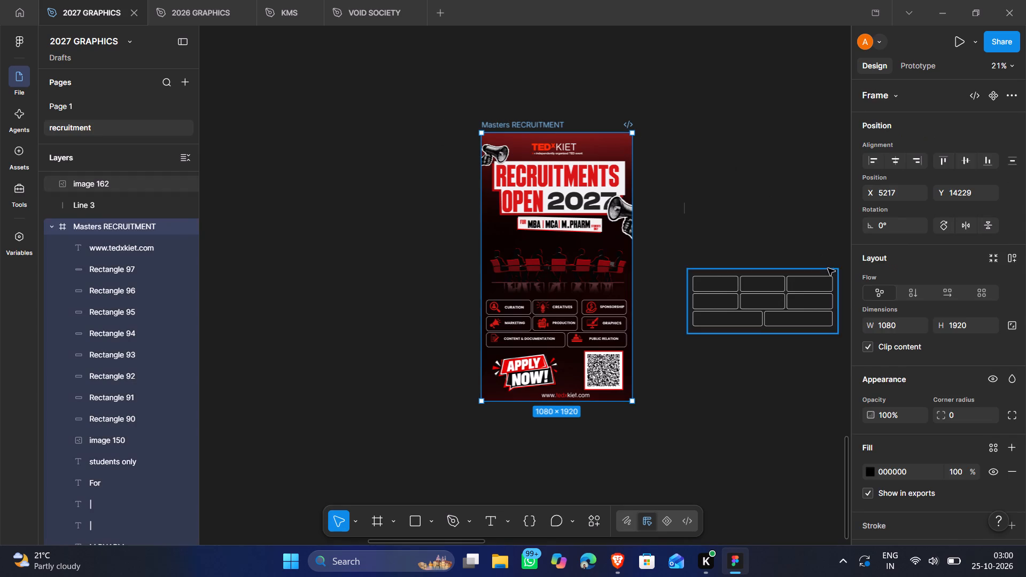
pyautogui.moveTo(936, 461); pyautogui.dragTo(1025, 41)
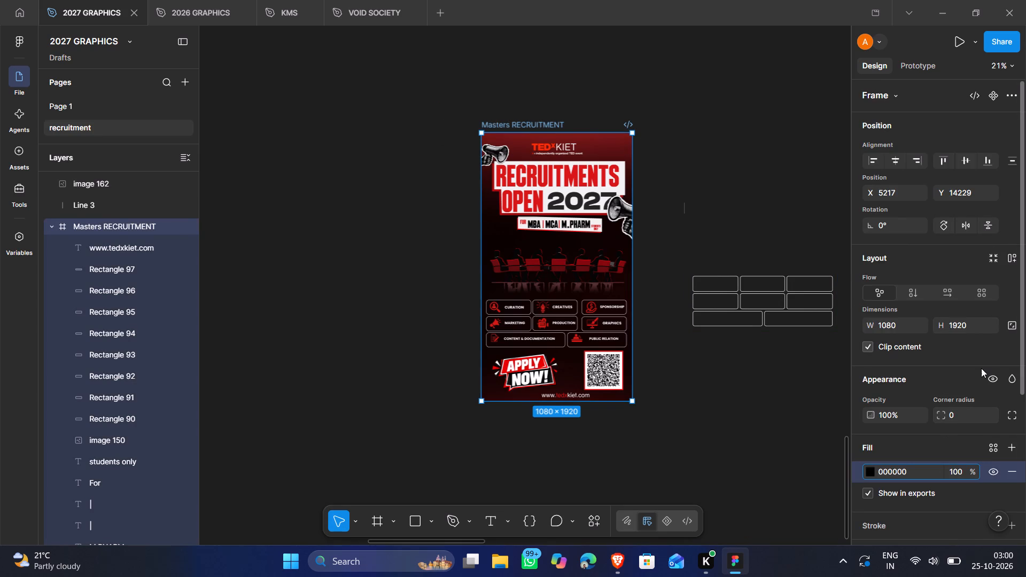
pyautogui.scroll(-4, 981, 368)
pyautogui.click(886, 487)
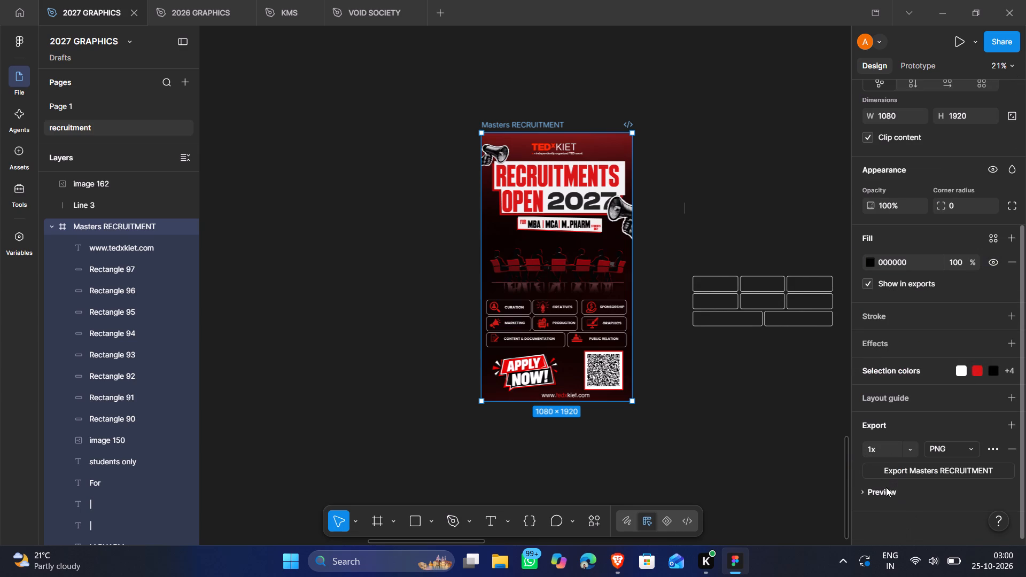
pyautogui.scroll(-2, 902, 480)
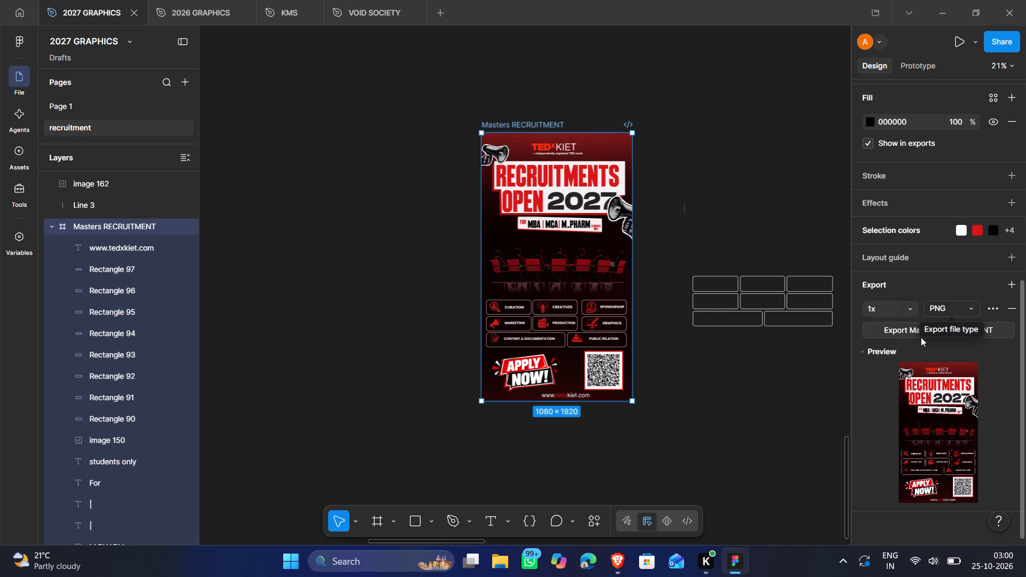
pyautogui.click(910, 309)
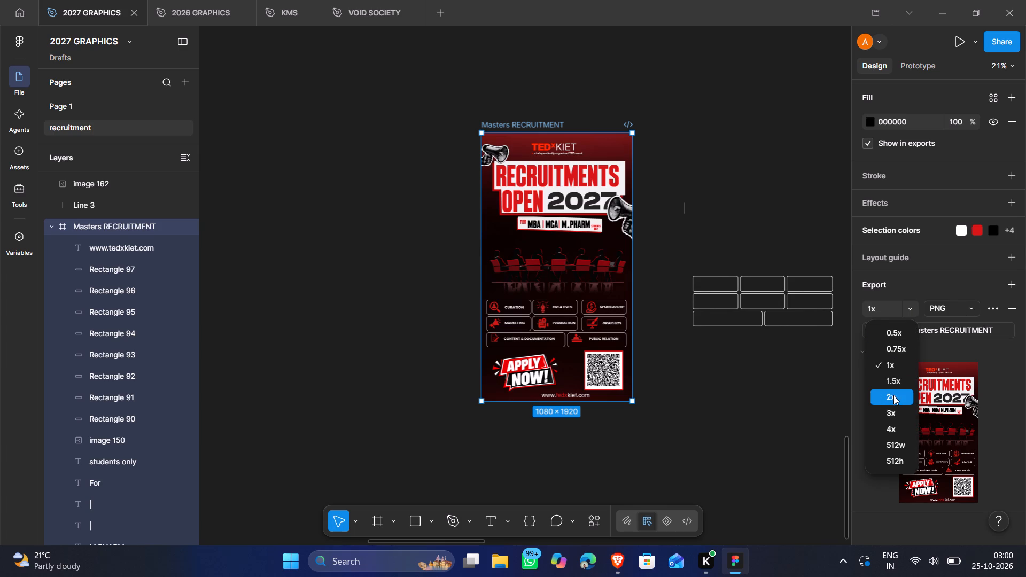
pyautogui.click(893, 395)
pyautogui.click(956, 329)
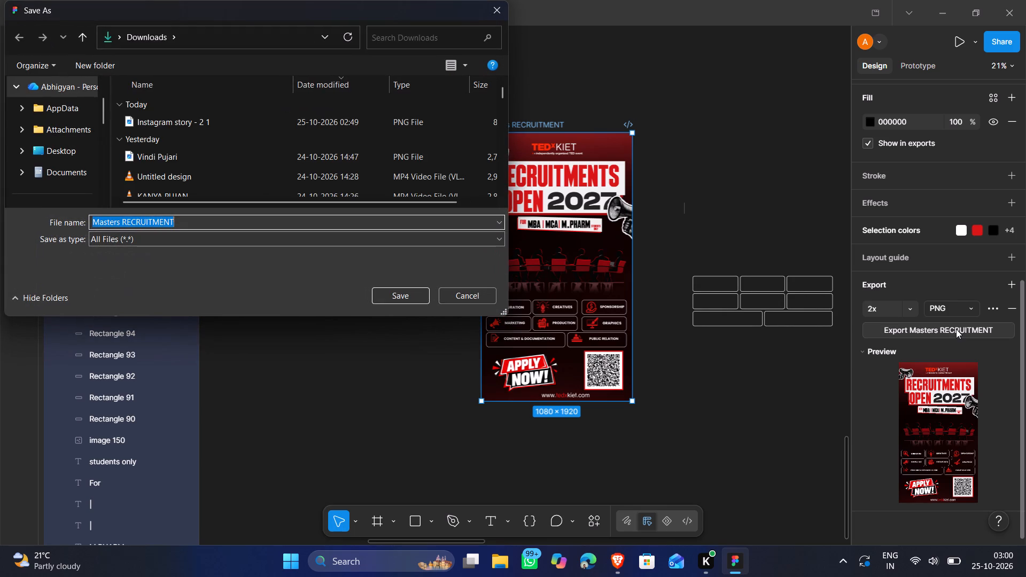
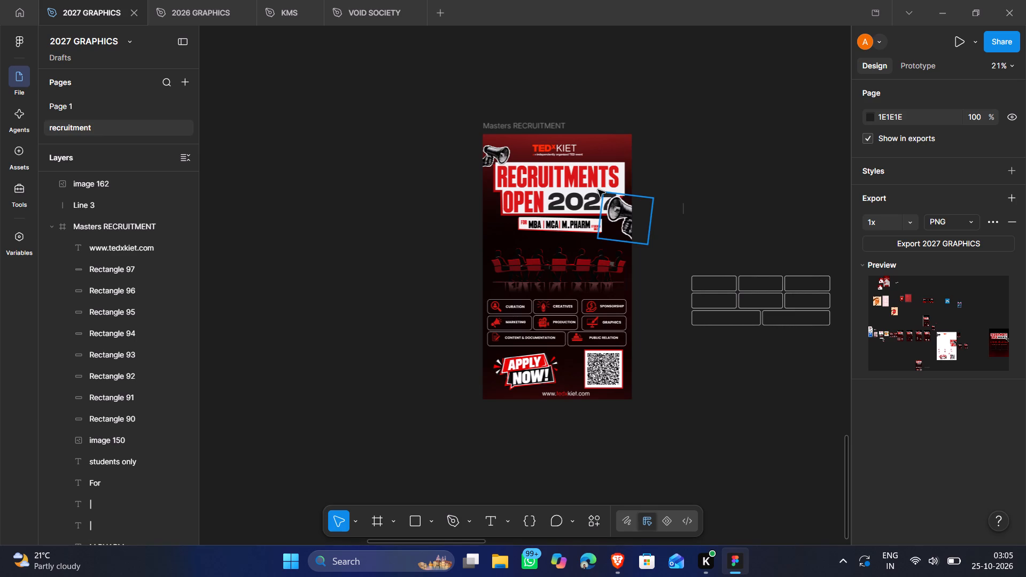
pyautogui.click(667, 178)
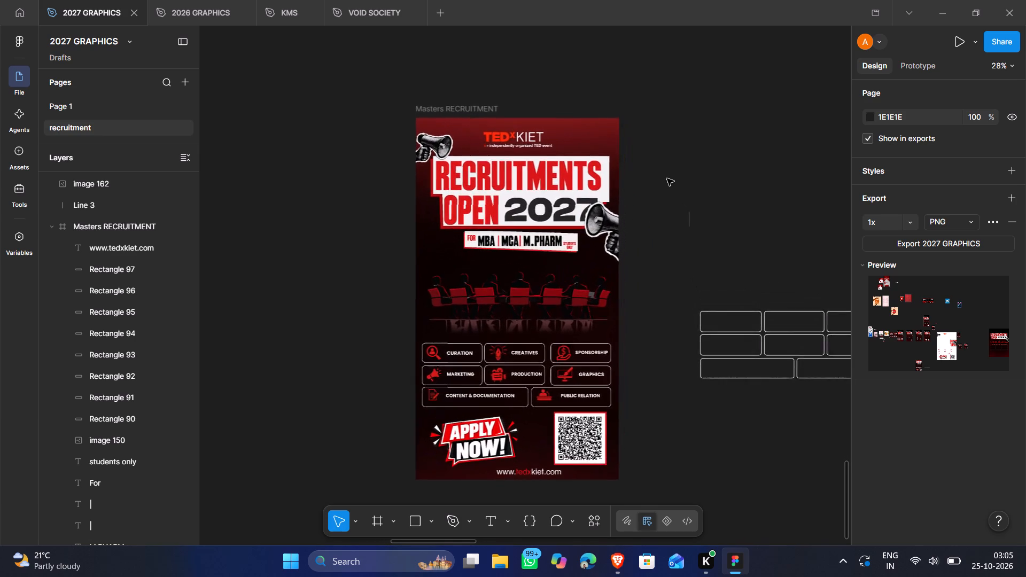
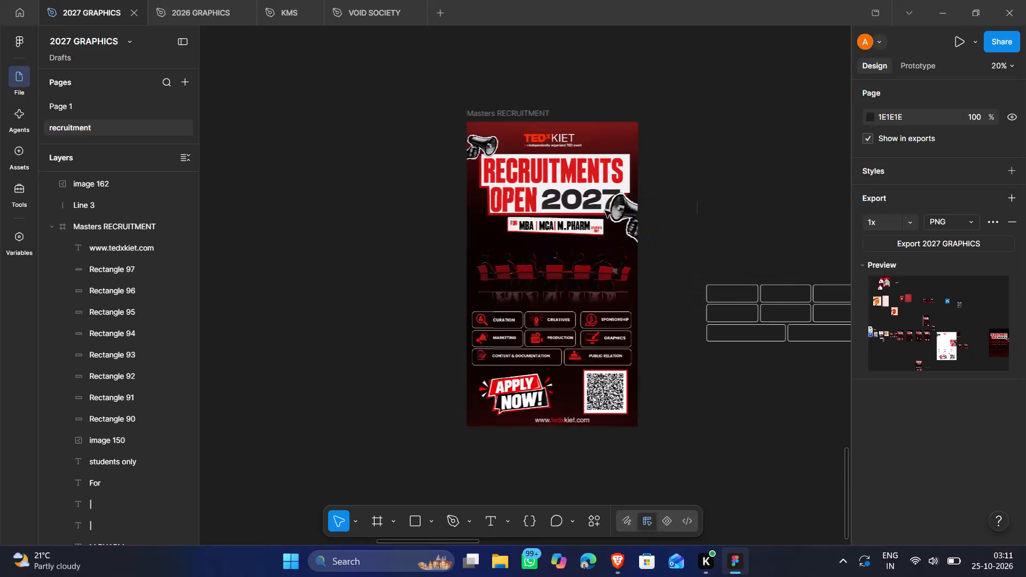
# Scale the whole MBA | MCA | M.PHARM banner, both background shapes and all its texts, proportionally to about 689 × 132.
pyautogui.scroll(-1, 605, 210)
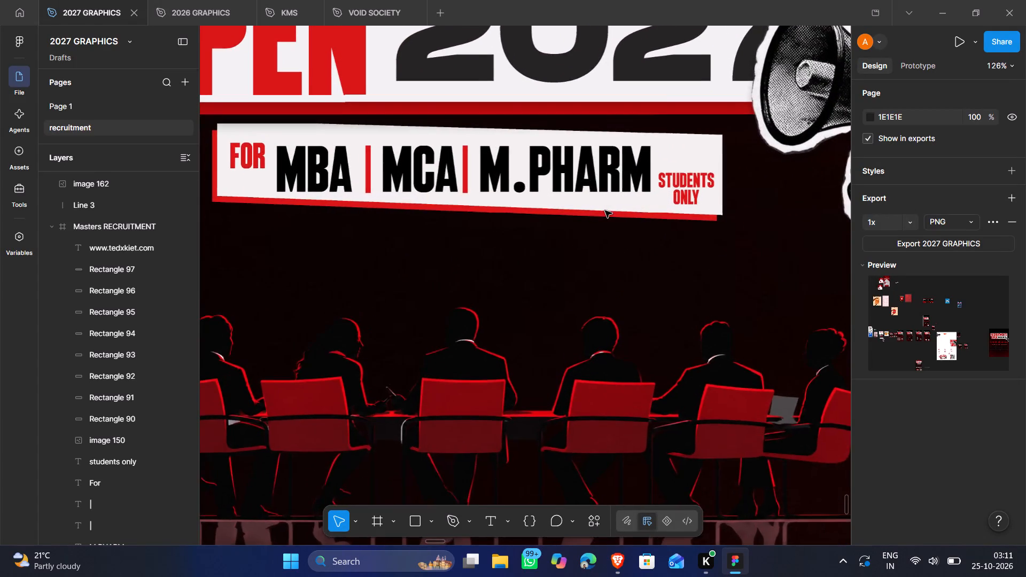
pyautogui.scroll(1, 605, 210)
pyautogui.click(313, 185)
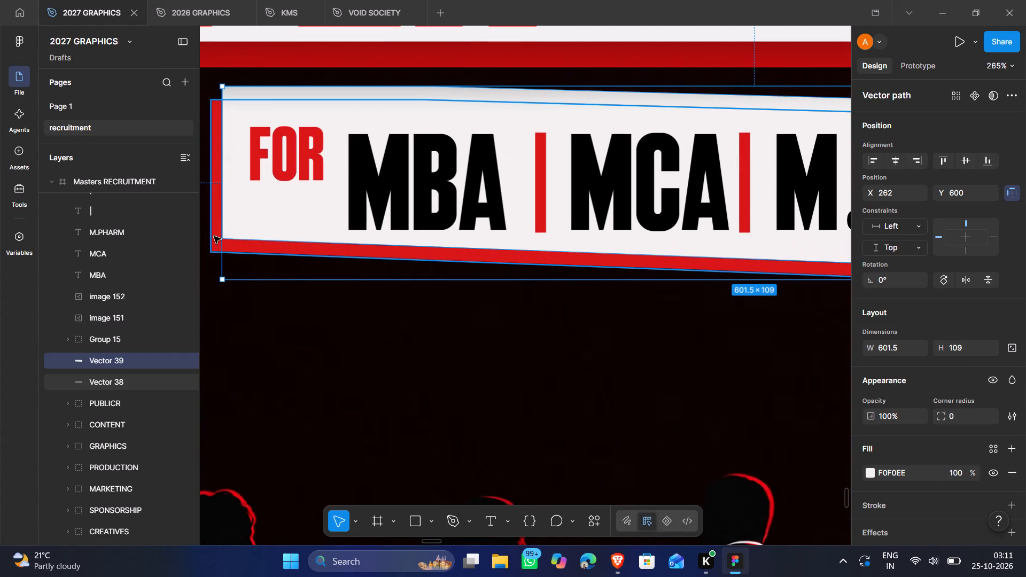
pyautogui.keyDown('shift'); pyautogui.click(213, 236); pyautogui.keyUp('shift')
pyautogui.keyDown('shift'); pyautogui.click(275, 174); pyautogui.keyUp('shift')
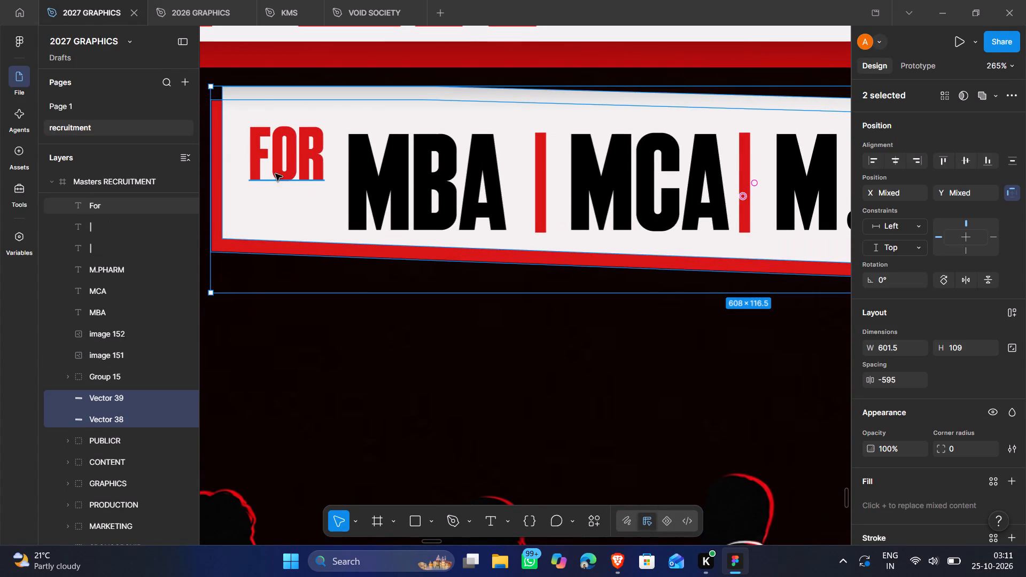
pyautogui.keyDown('shift'); pyautogui.click(402, 190); pyautogui.keyUp('shift')
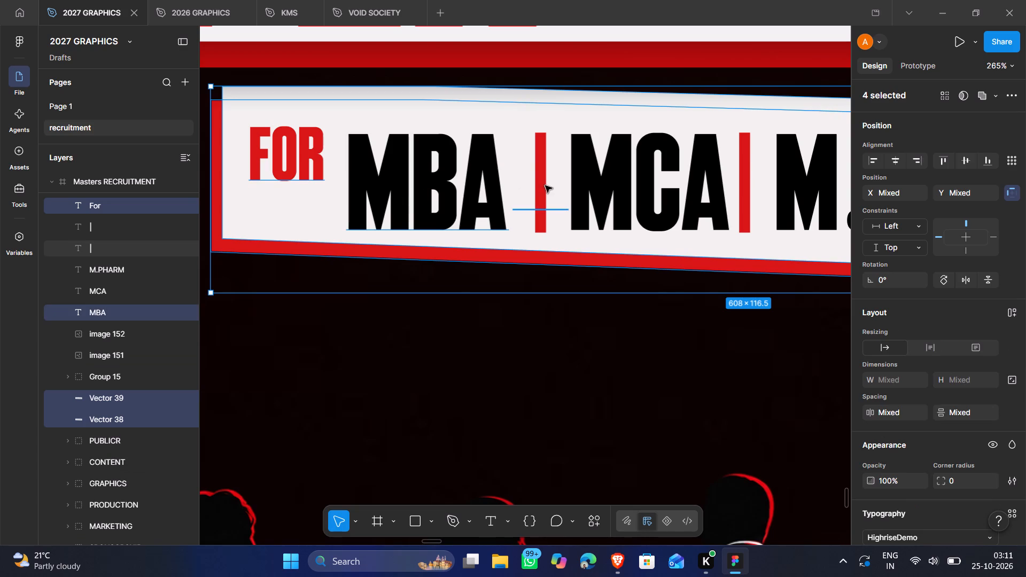
pyautogui.keyDown('shift'); pyautogui.click(547, 186); pyautogui.keyUp('shift')
pyautogui.keyDown('shift'); pyautogui.click(611, 195); pyautogui.keyUp('shift')
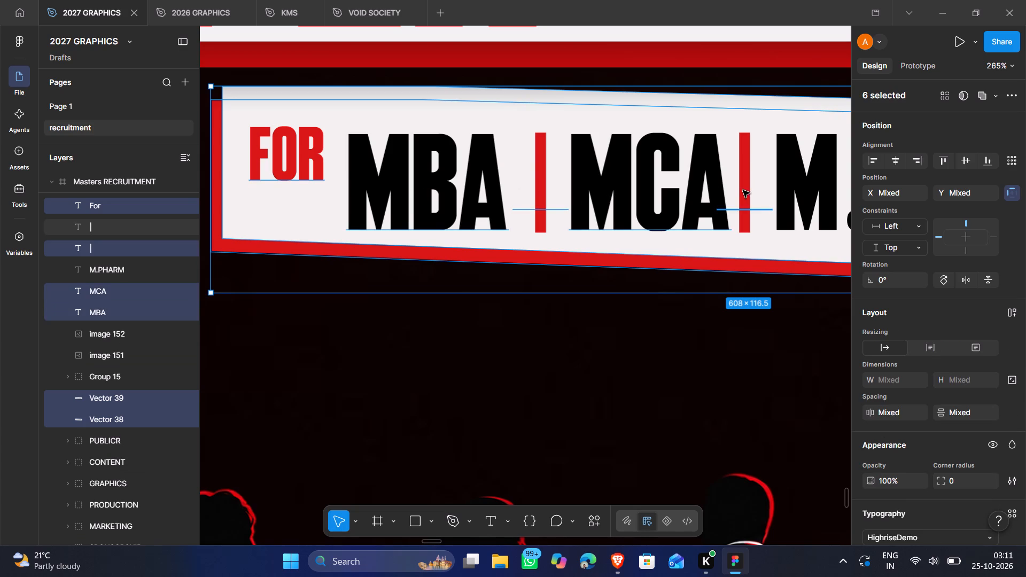
pyautogui.keyDown('shift'); pyautogui.click(745, 191); pyautogui.keyUp('shift')
pyautogui.hscroll(-3, 745, 191)
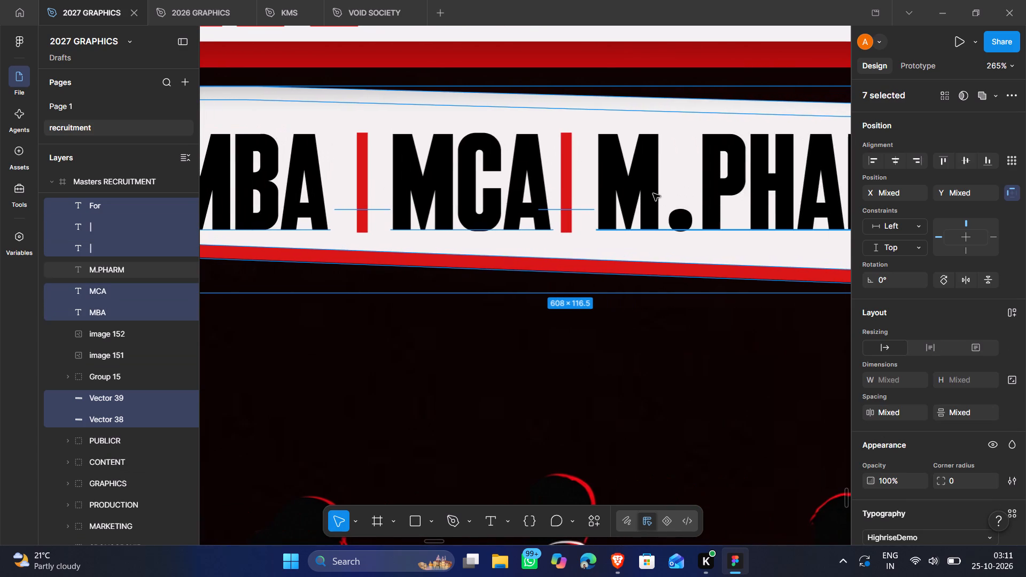
pyautogui.keyDown('shift'); pyautogui.click(653, 193); pyautogui.keyUp('shift')
pyautogui.hscroll(-3, 653, 193)
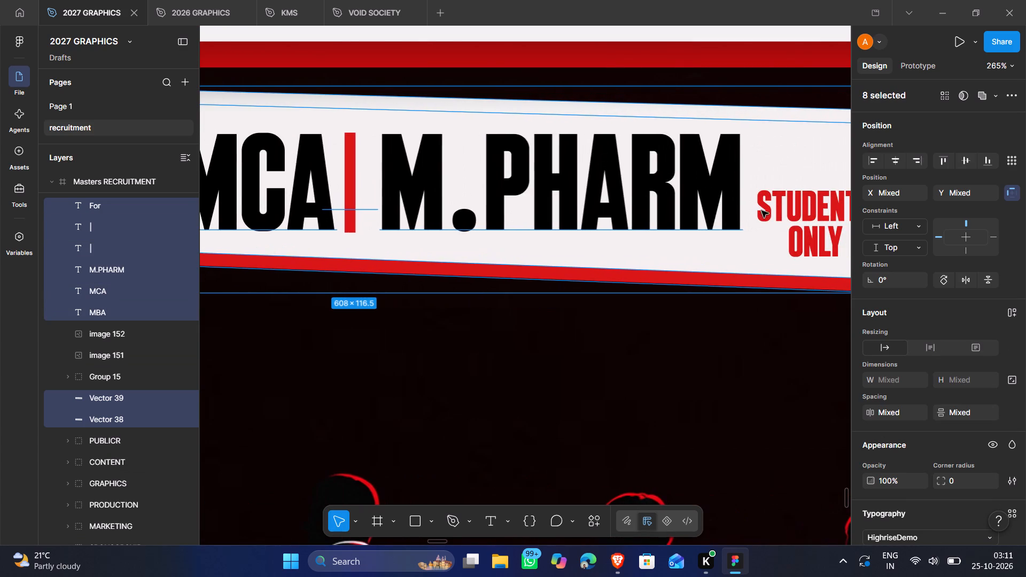
pyautogui.keyDown('shift'); pyautogui.click(813, 213); pyautogui.keyUp('shift')
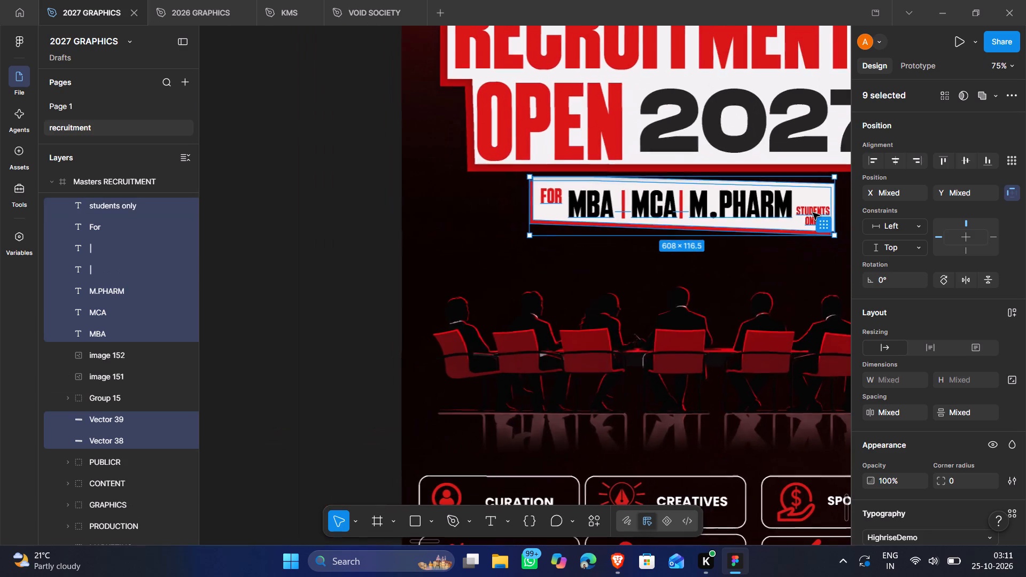
pyautogui.press('k')
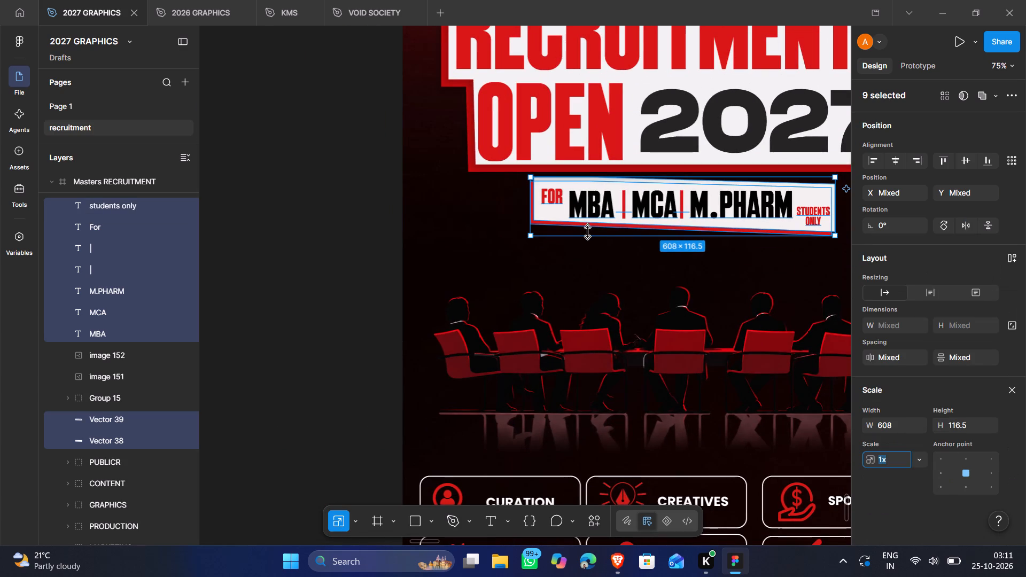
pyautogui.moveTo(532, 235); pyautogui.dragTo(527, 239)
pyautogui.moveTo(527, 239); pyautogui.dragTo(528, 243)
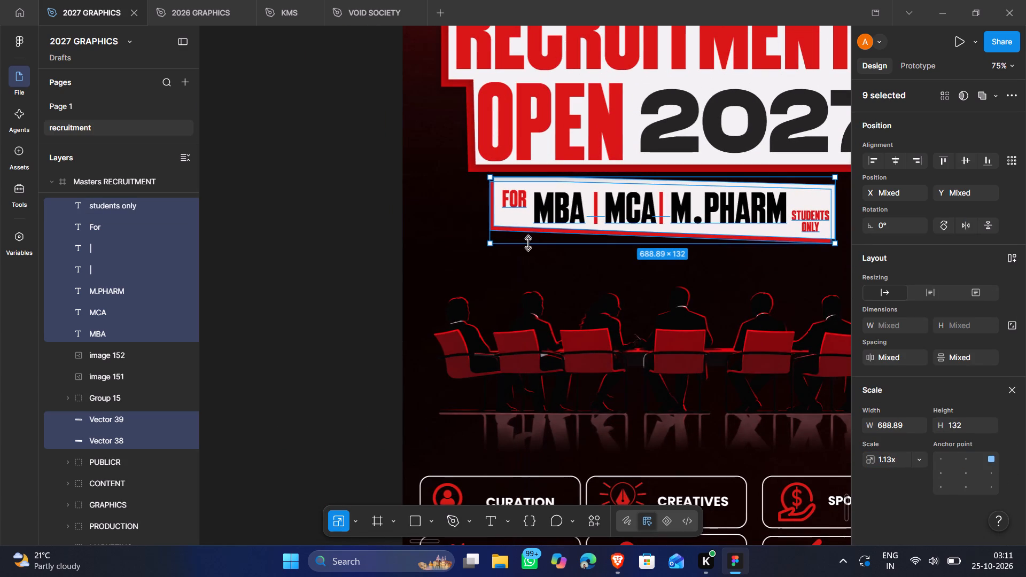
# Shift the enlarged banner slightly right and down so it sits roughly centred beneath the RECRUITMENTS OPEN 2027 heading, then deselect it.
pyautogui.hscroll(-1, 592, 228)
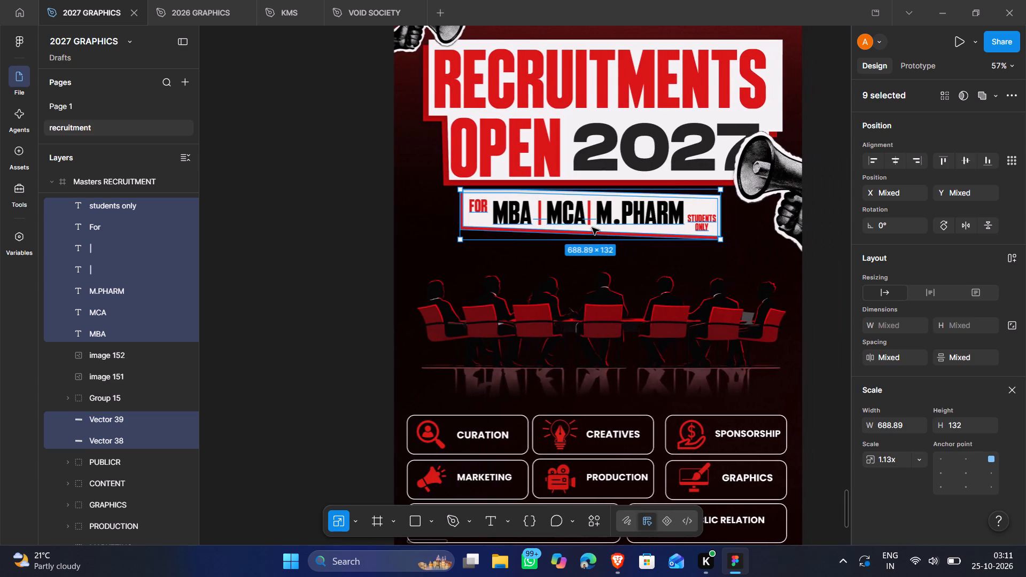
pyautogui.hotkey('shift', 'Right')
pyautogui.hotkey('shift', 'Right')
pyautogui.hotkey('shift', 'Right')
pyautogui.hotkey('shift', 'Right')
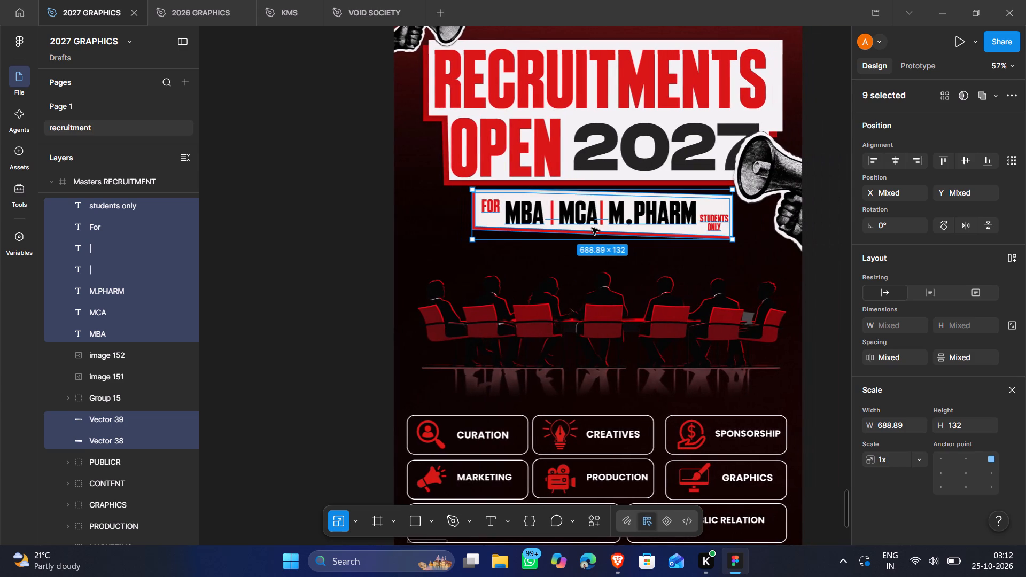
pyautogui.hotkey('shift', 'Down')
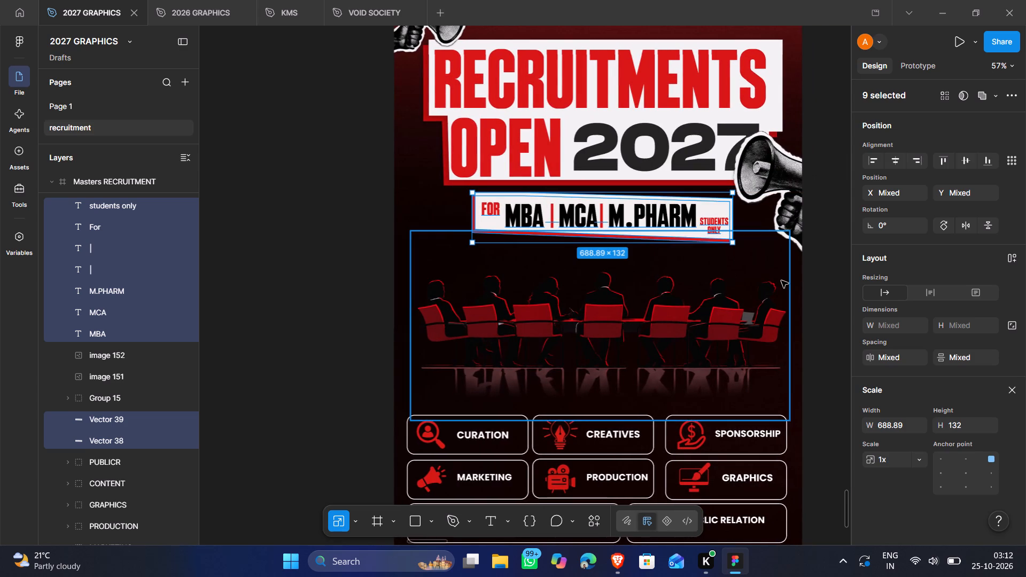
pyautogui.click(810, 253)
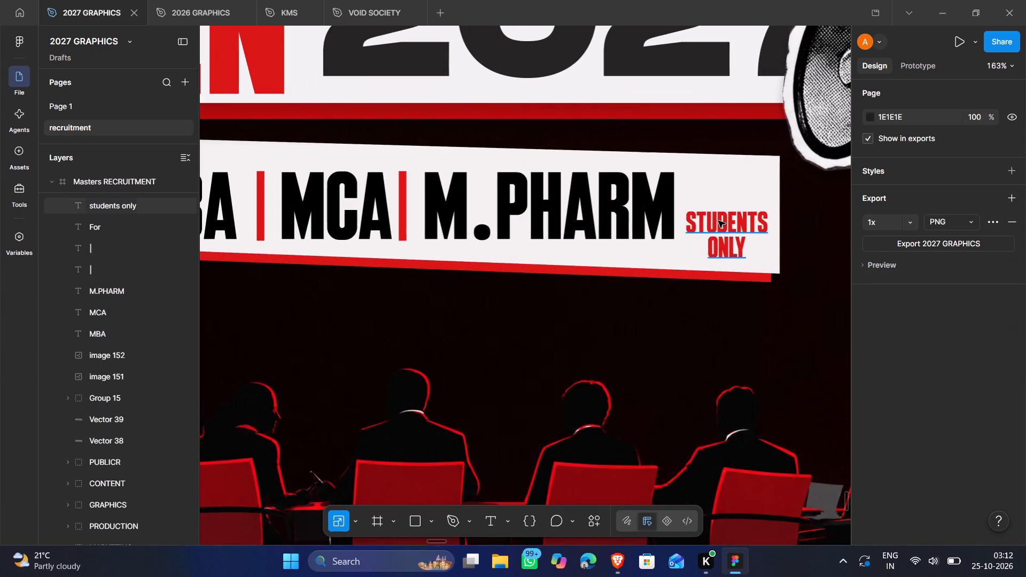
pyautogui.doubleClick(722, 221)
pyautogui.click(690, 222)
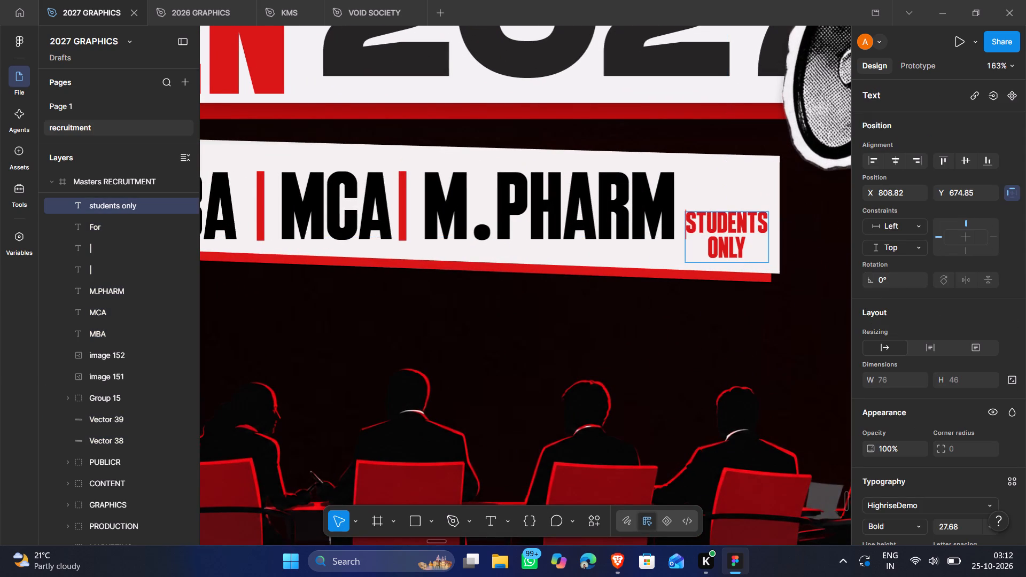
pyautogui.press('1')
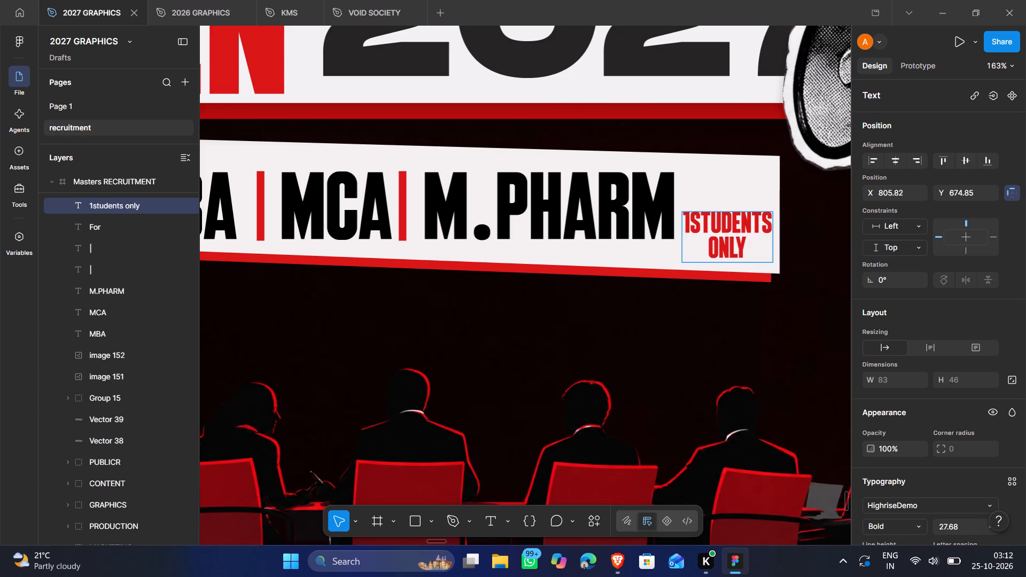
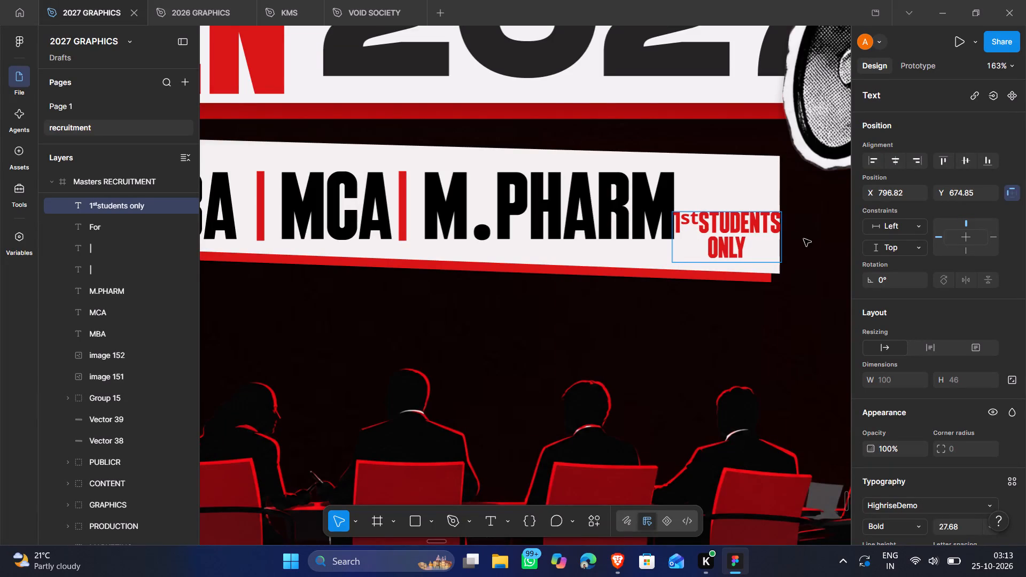
pyautogui.press('Return')
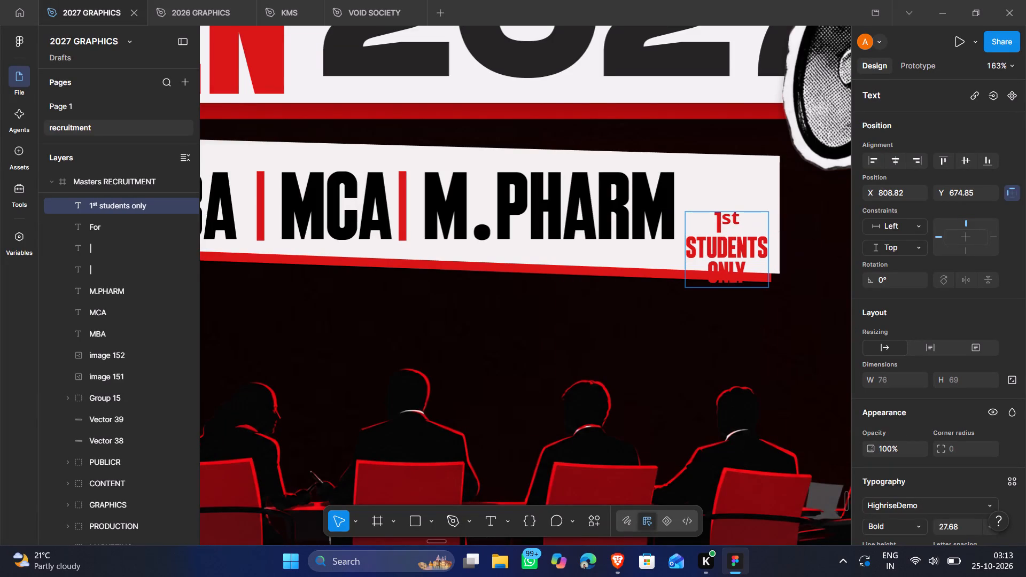
pyautogui.click(747, 223)
pyautogui.press('space')
pyautogui.write('y')
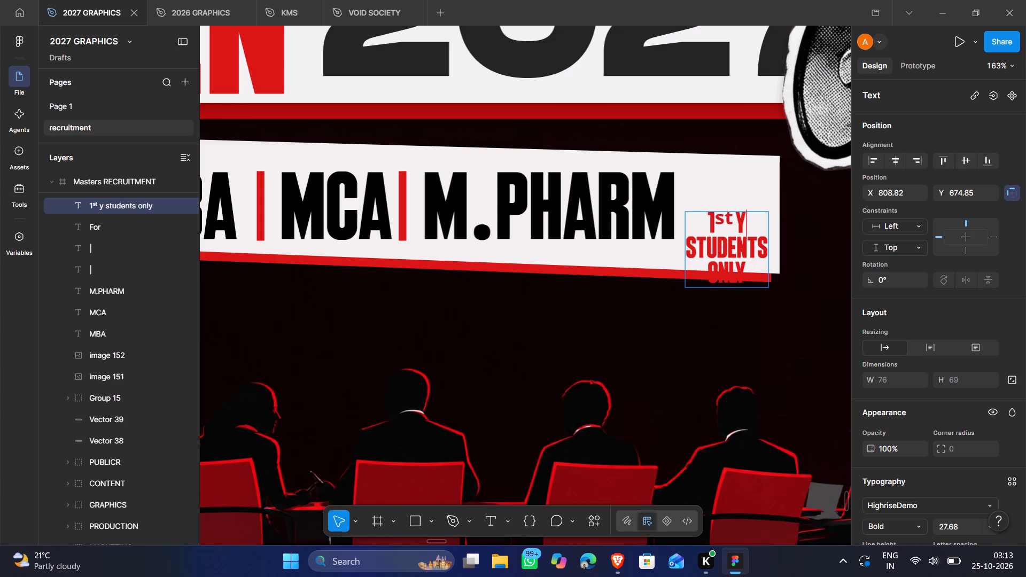
pyautogui.write('ea')
pyautogui.press('r')
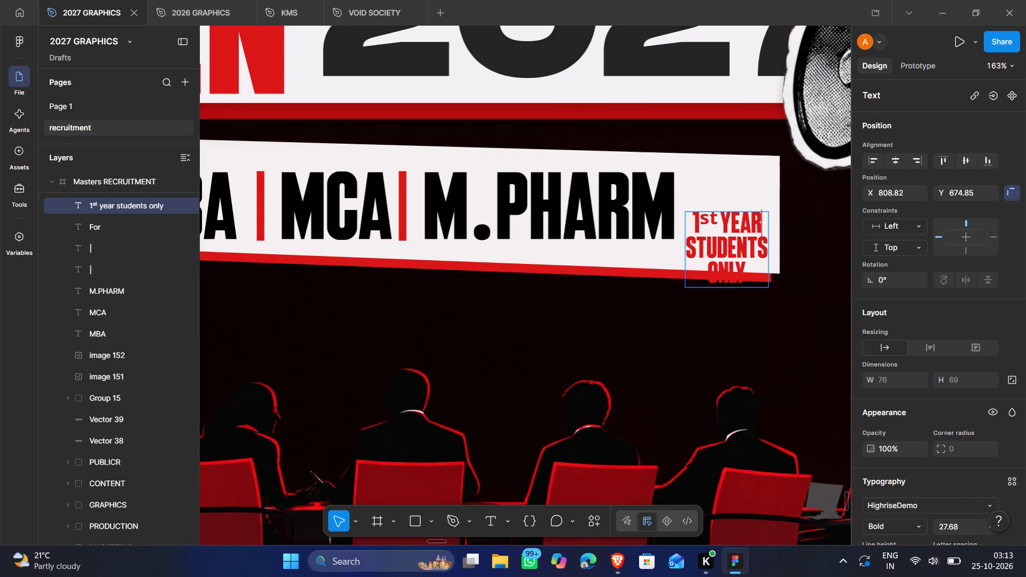
pyautogui.click(796, 249)
pyautogui.click(796, 249)
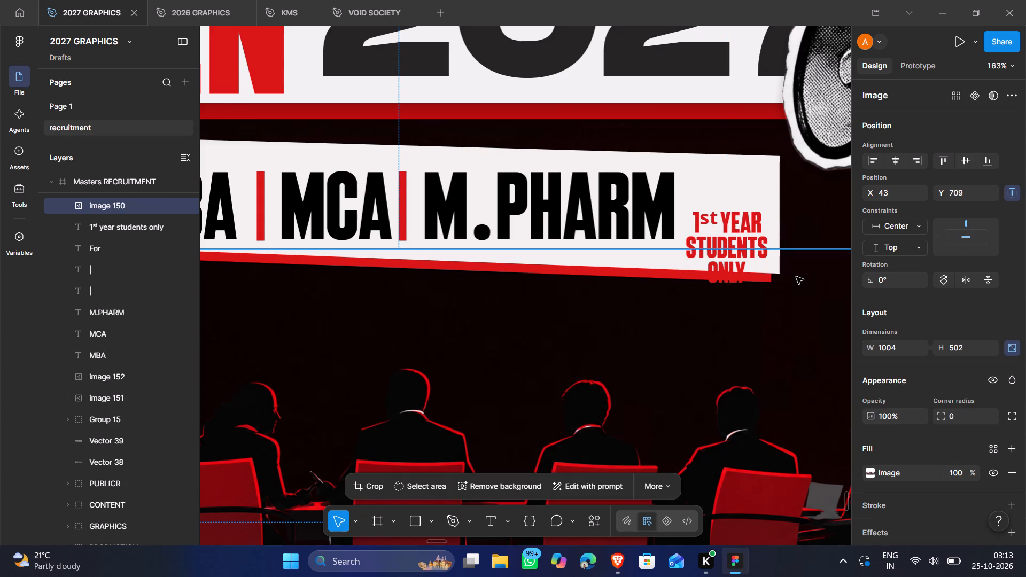
# Move the "1ˢᵗ year students only" text up inside the white banner beside M.PHARM, to about X 812, Y 651.
pyautogui.click(796, 278)
pyautogui.click(754, 277)
pyautogui.click(734, 336)
pyautogui.click(727, 266)
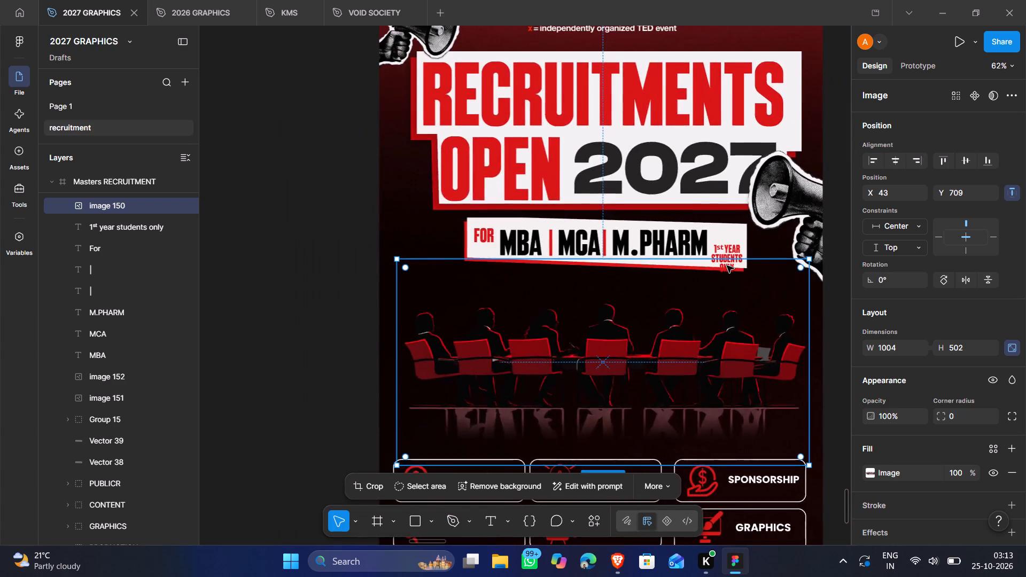
pyautogui.click(449, 235)
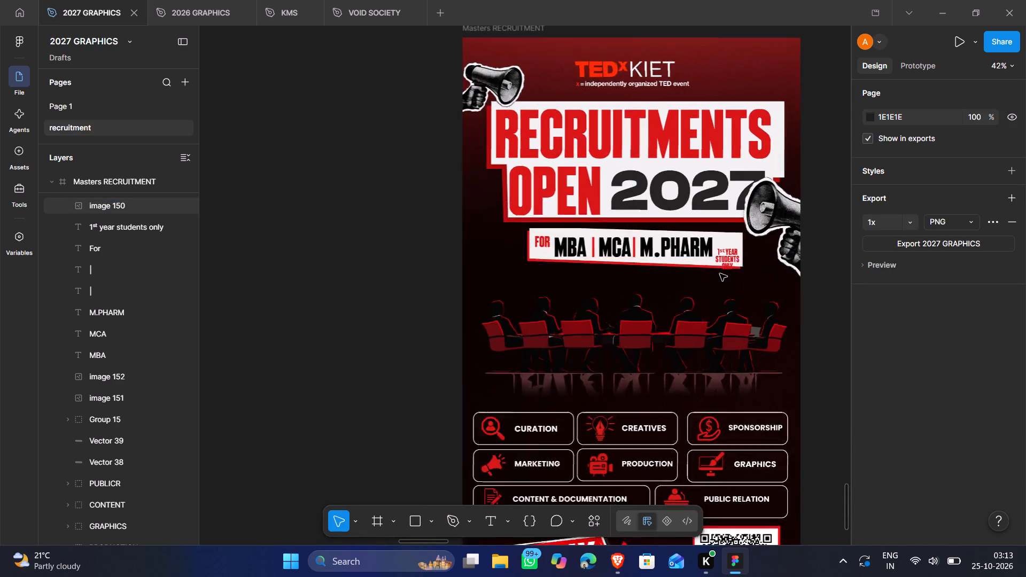
pyautogui.click(750, 223)
pyautogui.moveTo(743, 227); pyautogui.dragTo(743, 215)
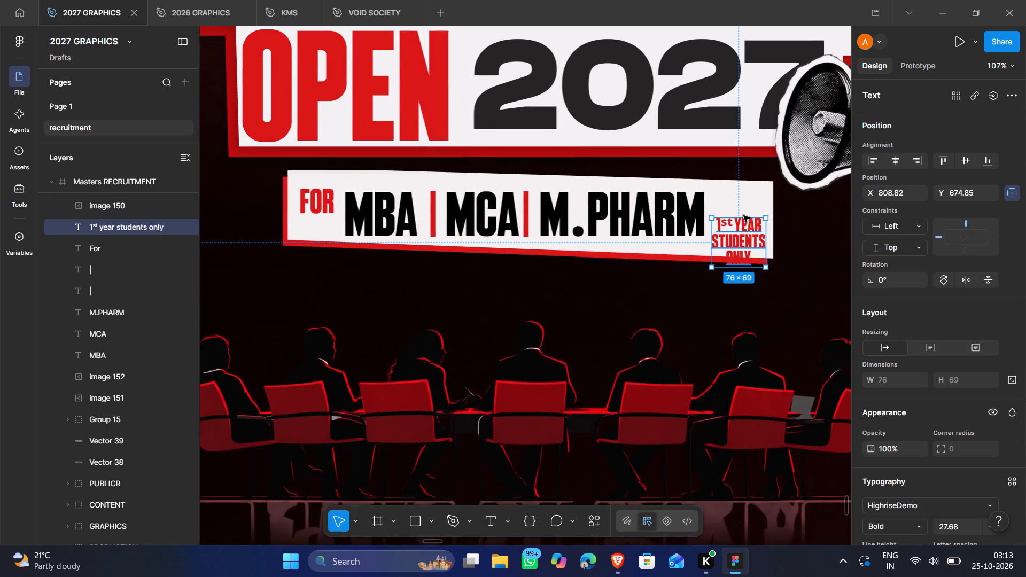
pyautogui.moveTo(743, 215); pyautogui.dragTo(745, 211)
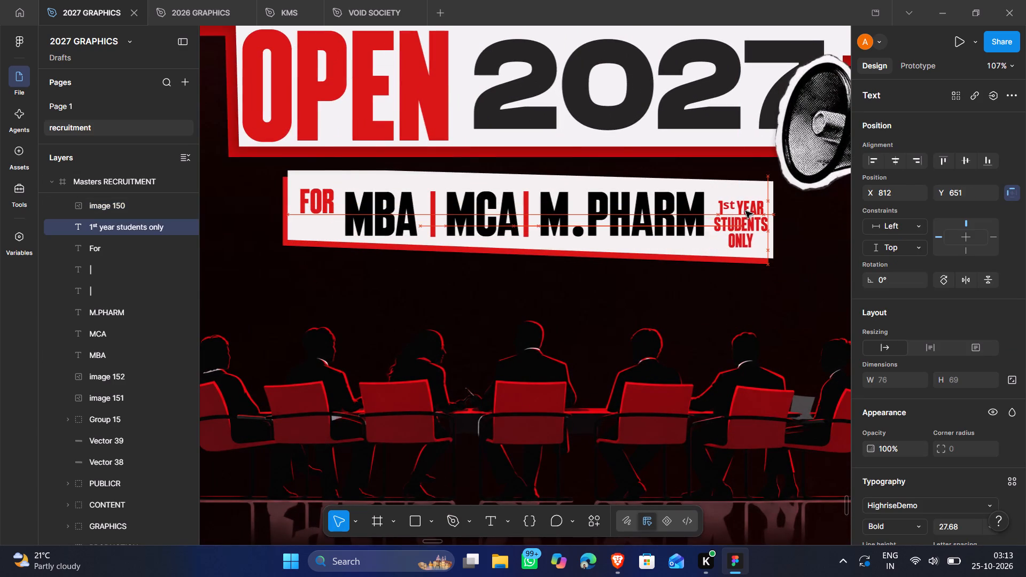
pyautogui.moveTo(745, 211); pyautogui.dragTo(745, 212)
pyautogui.click(795, 236)
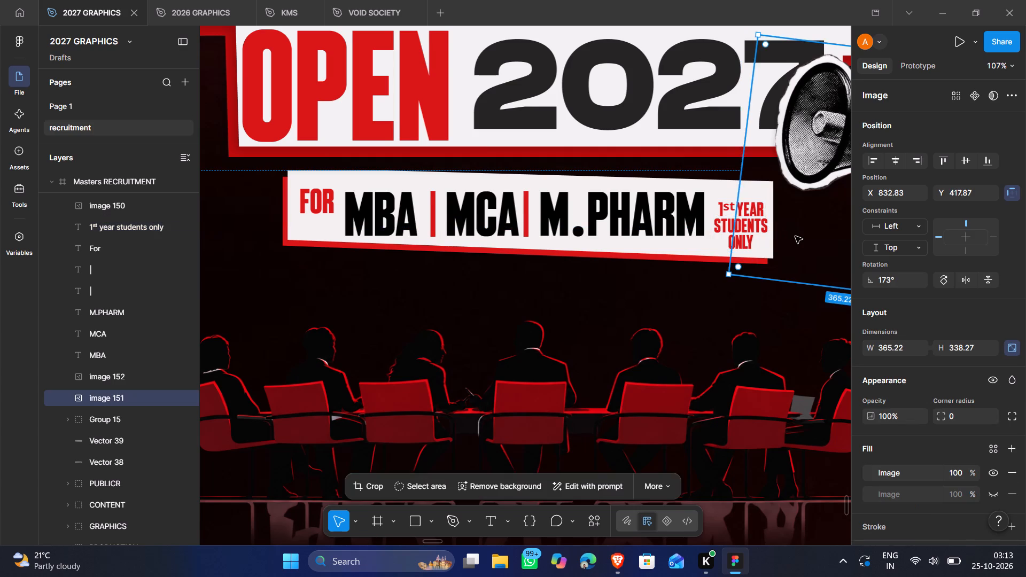
pyautogui.click(340, 188)
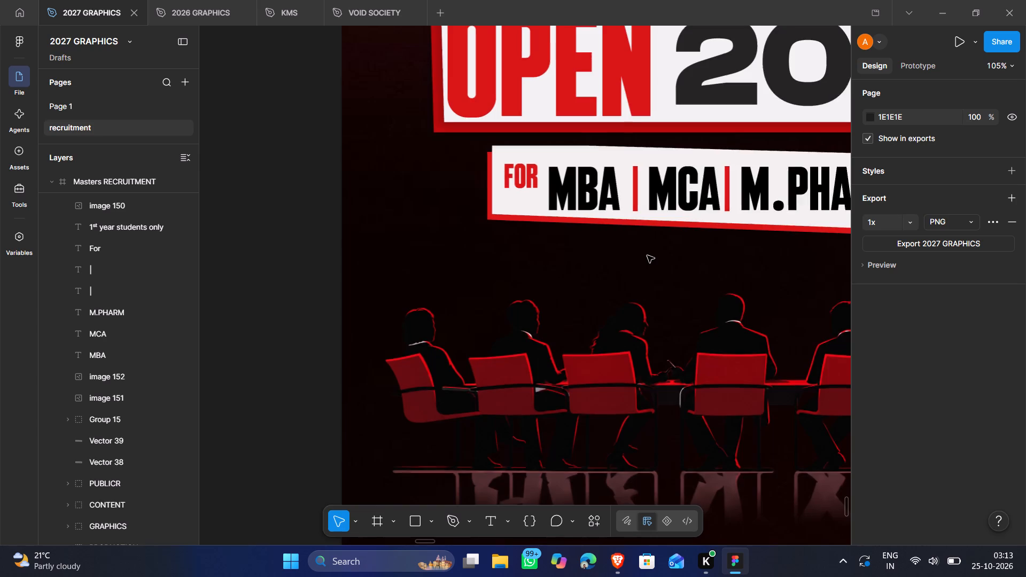
# Export the Masters RECRUITMENT frame as a 2x PNG to Downloads, replacing the existing file of the same name.
pyautogui.hscroll(-3, 647, 255)
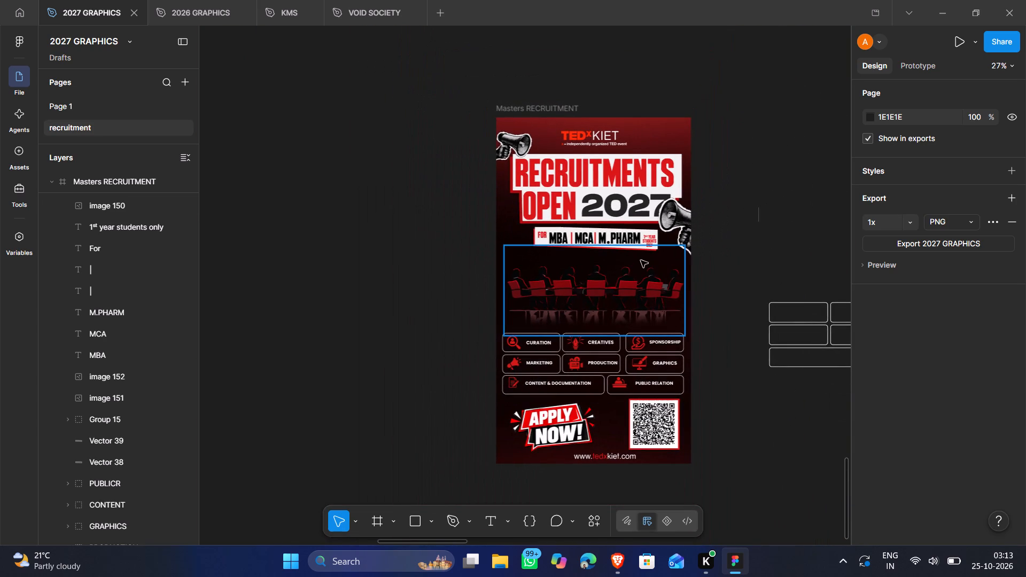
pyautogui.click(637, 275)
pyautogui.click(618, 287)
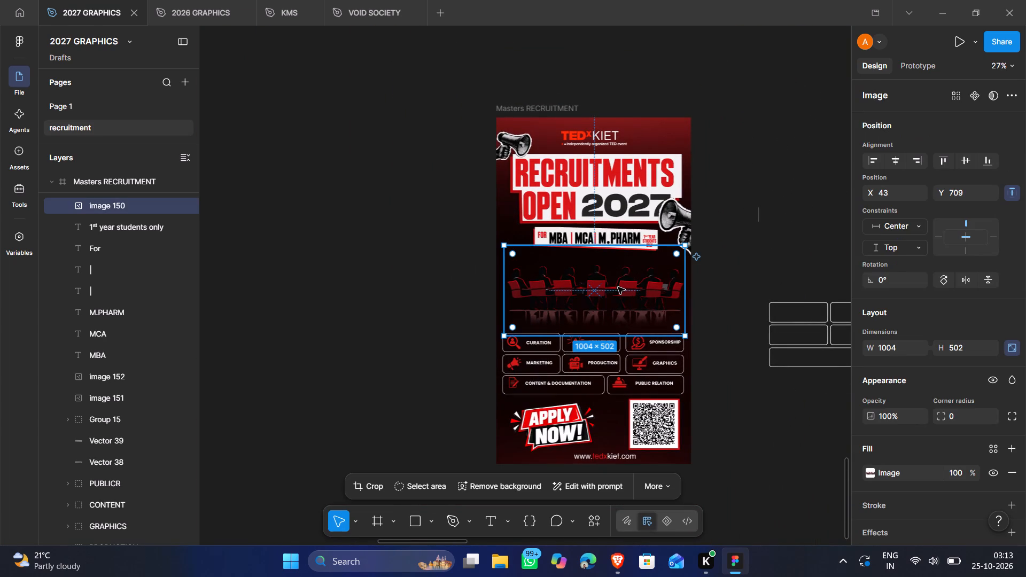
pyautogui.click(768, 291)
pyautogui.click(766, 225)
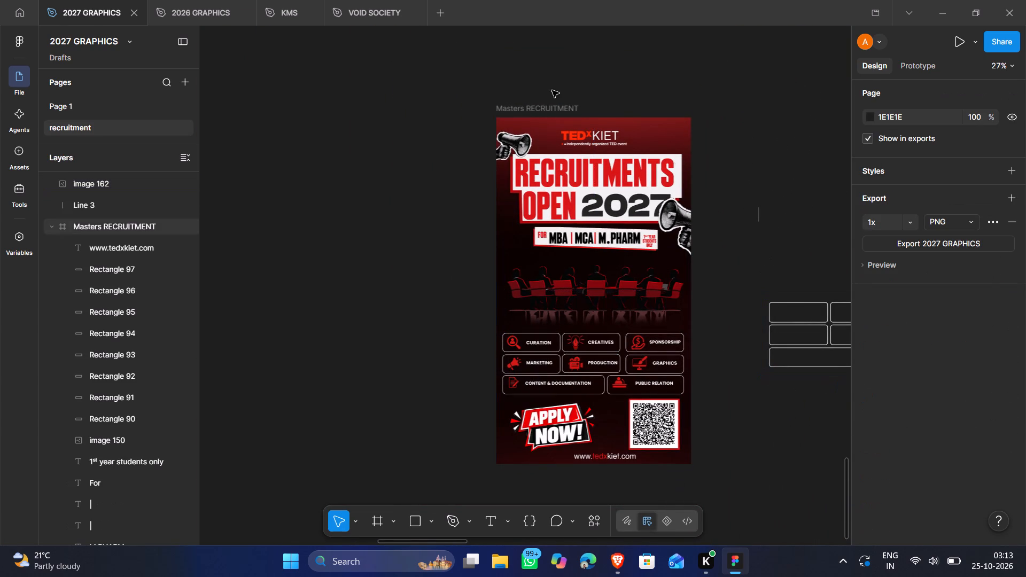
pyautogui.click(533, 107)
pyautogui.scroll(-3, 924, 338)
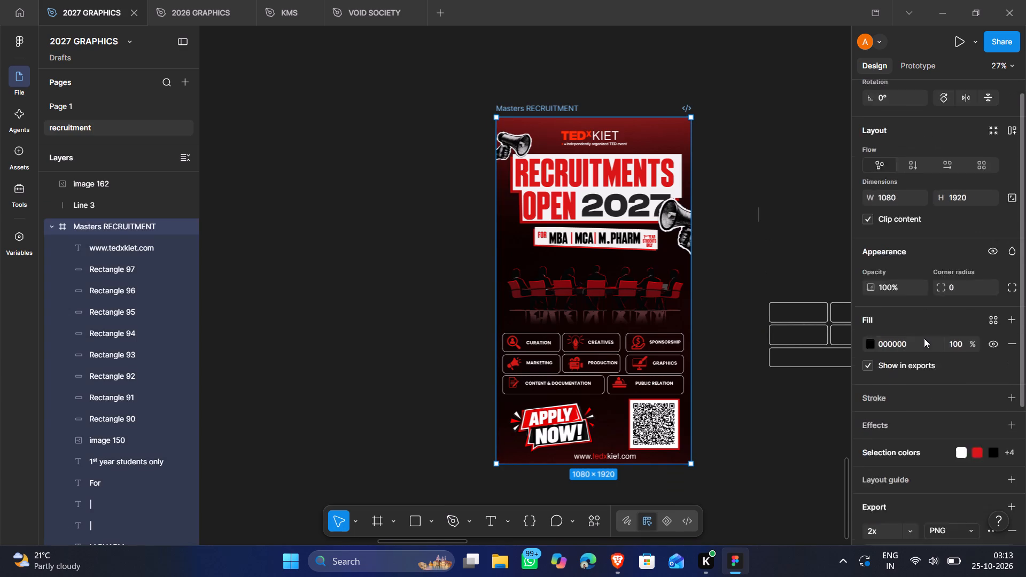
pyautogui.scroll(-2, 924, 338)
pyautogui.click(907, 490)
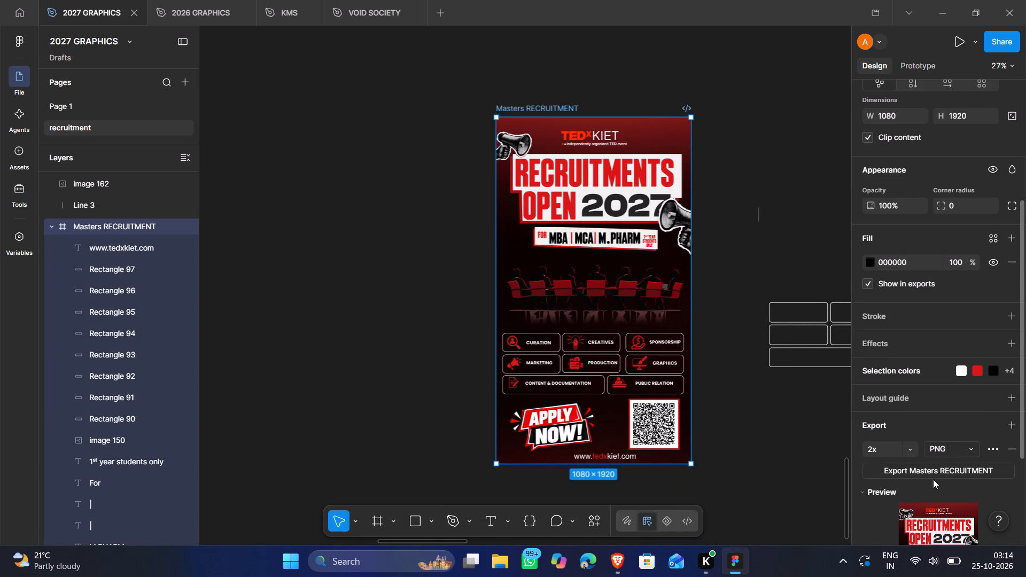
pyautogui.scroll(-2, 933, 479)
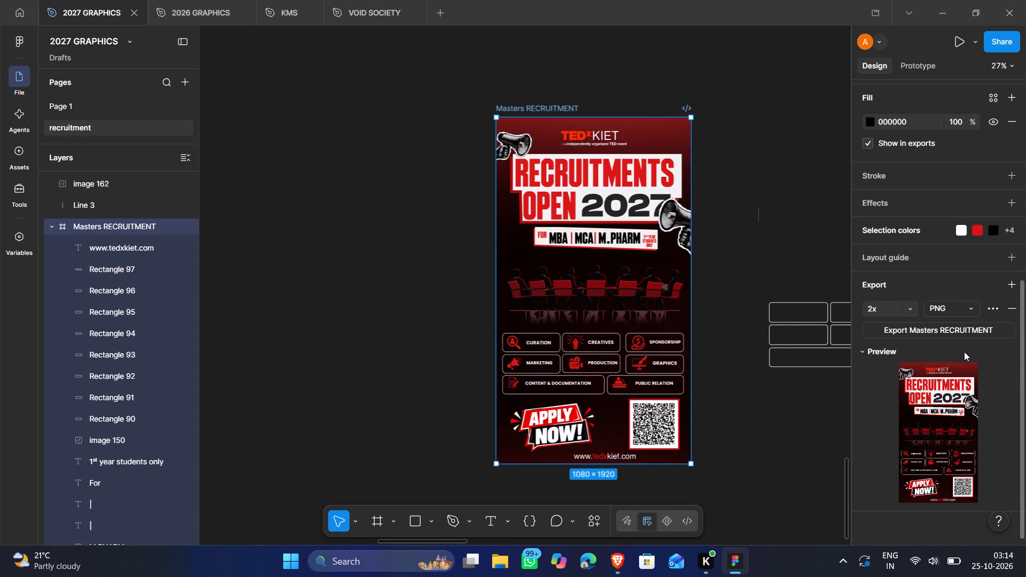
pyautogui.click(957, 322)
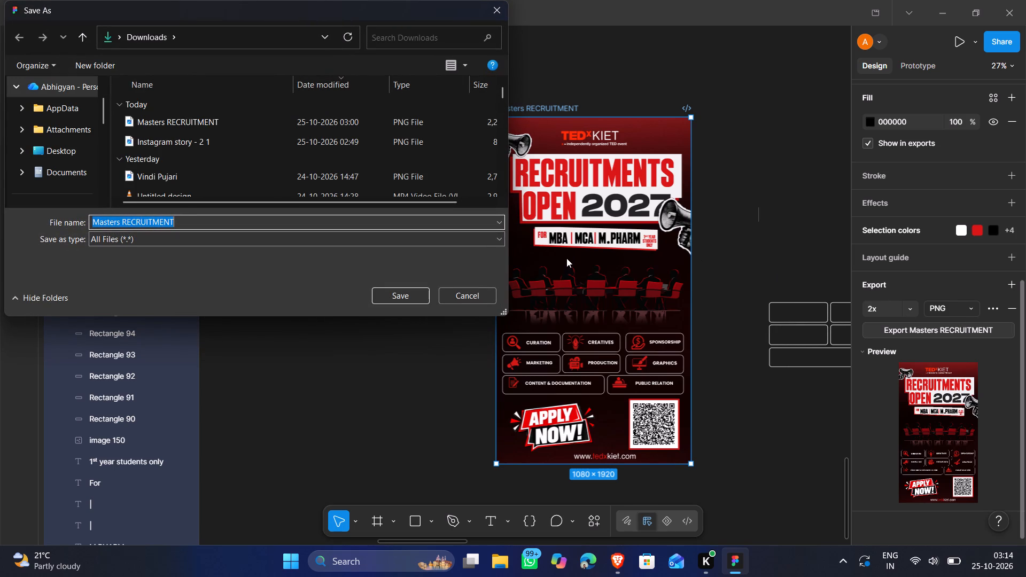
pyautogui.click(414, 290)
pyautogui.click(545, 284)
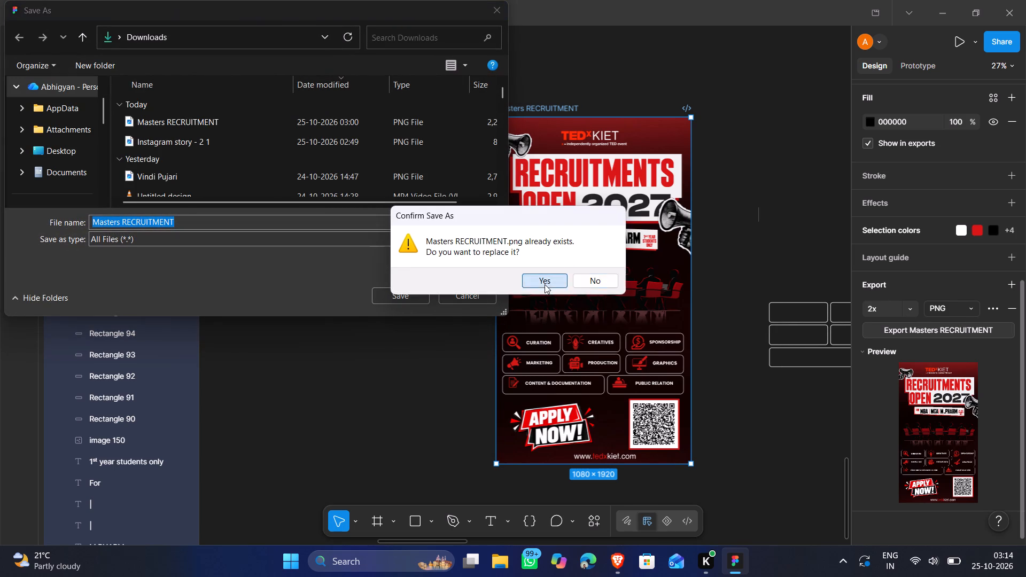
# Switch to the Brave browser window.
pyautogui.click(614, 570)
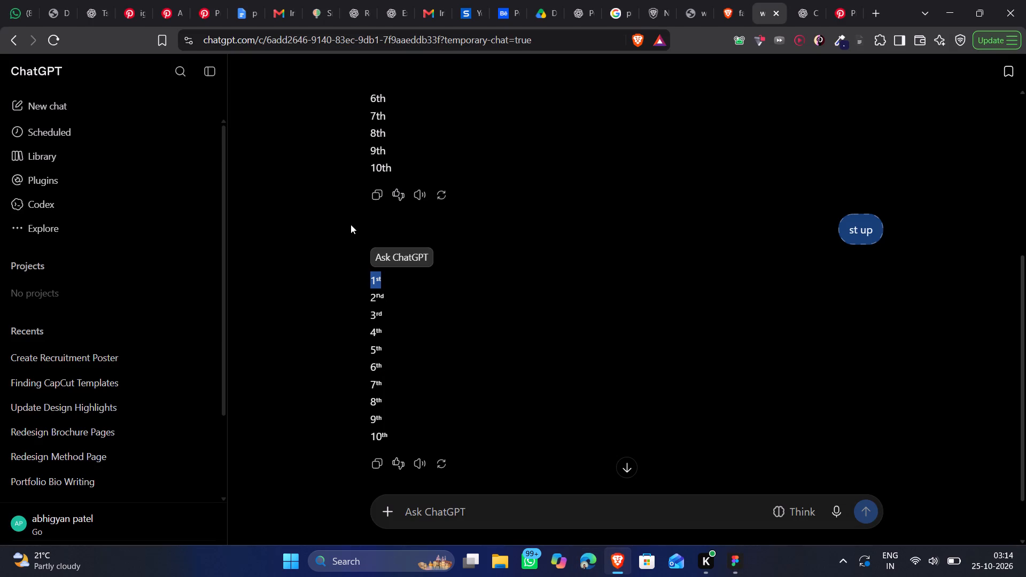